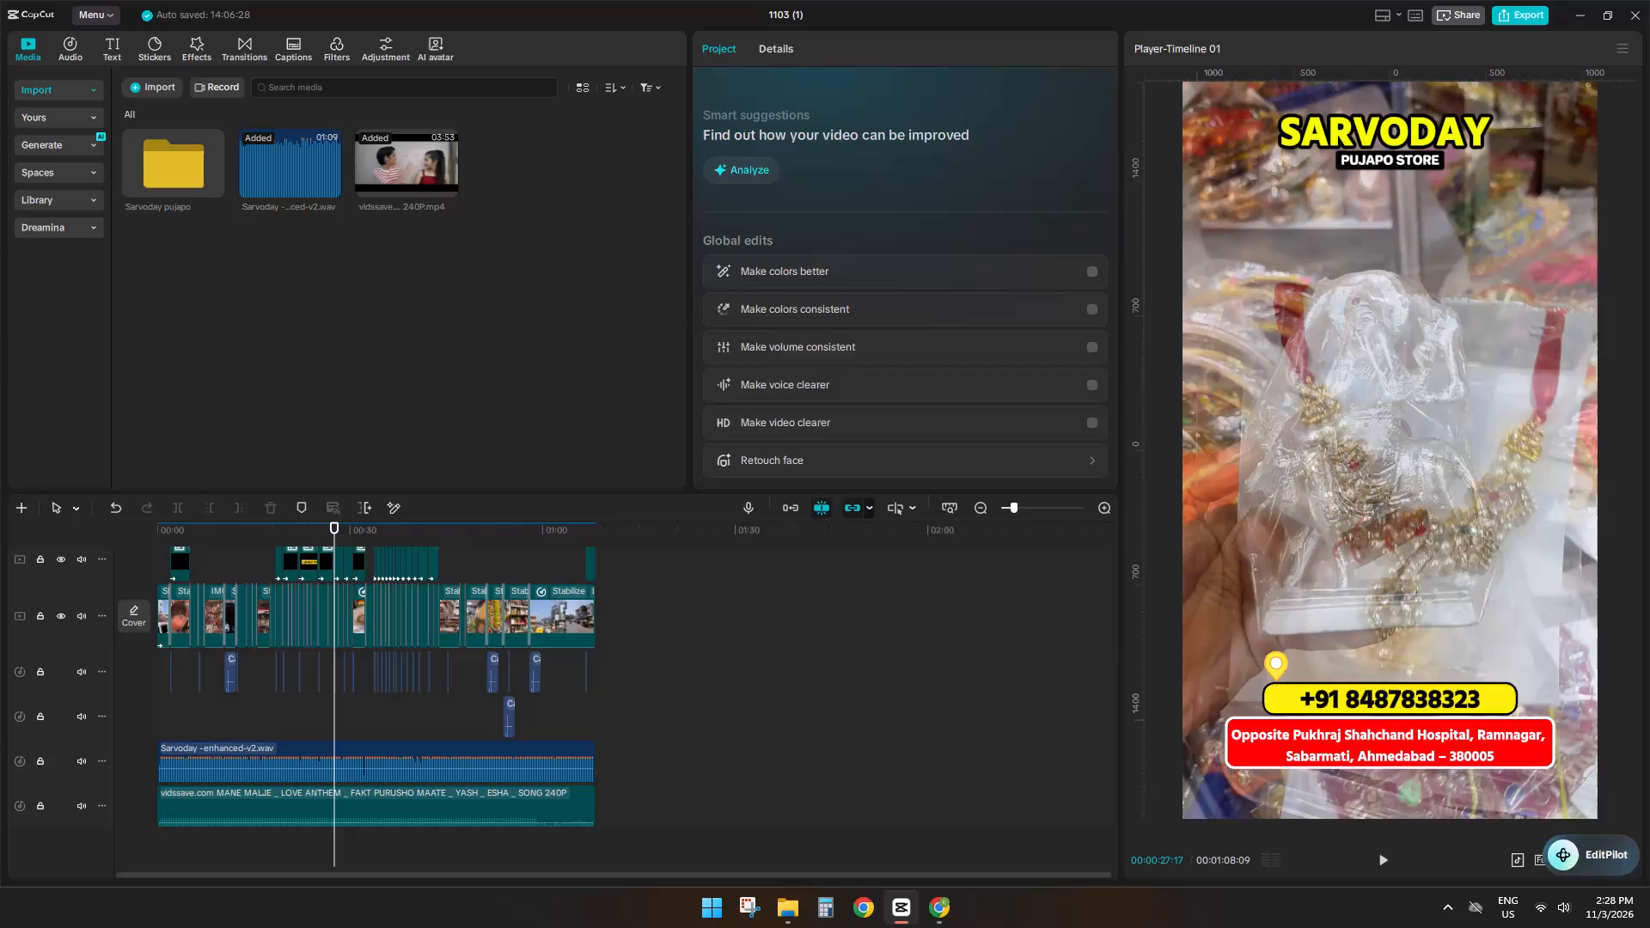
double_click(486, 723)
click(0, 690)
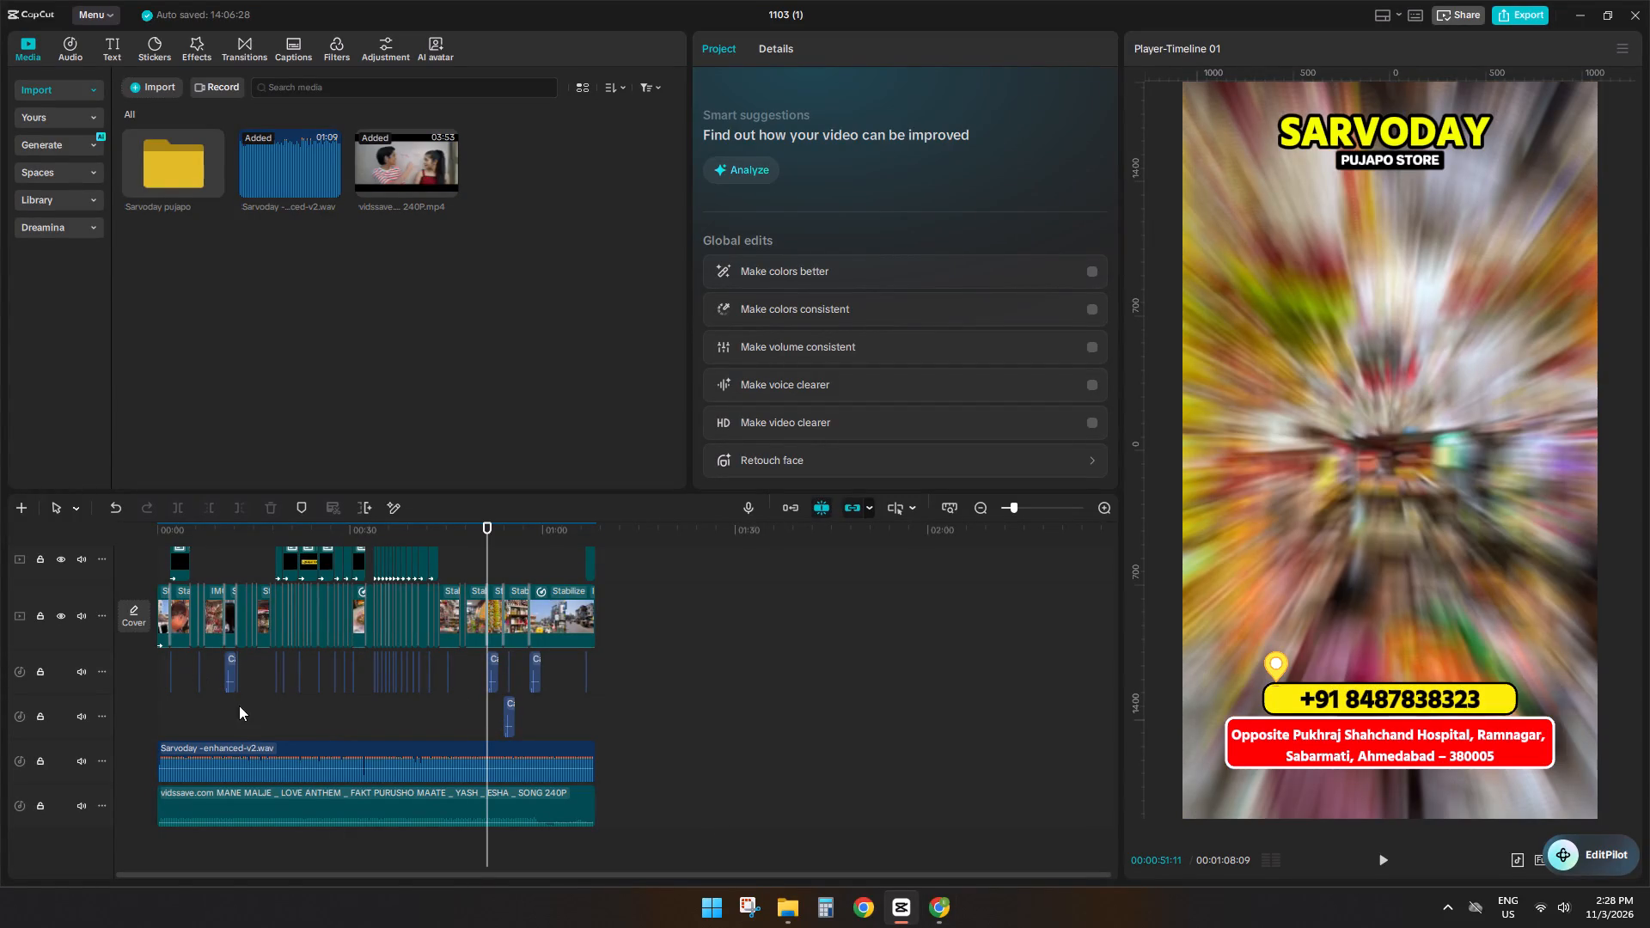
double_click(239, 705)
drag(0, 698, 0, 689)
Add a new empty timeline, Timeline 02, to the 1103 (1) project.
click(19, 519)
click(19, 509)
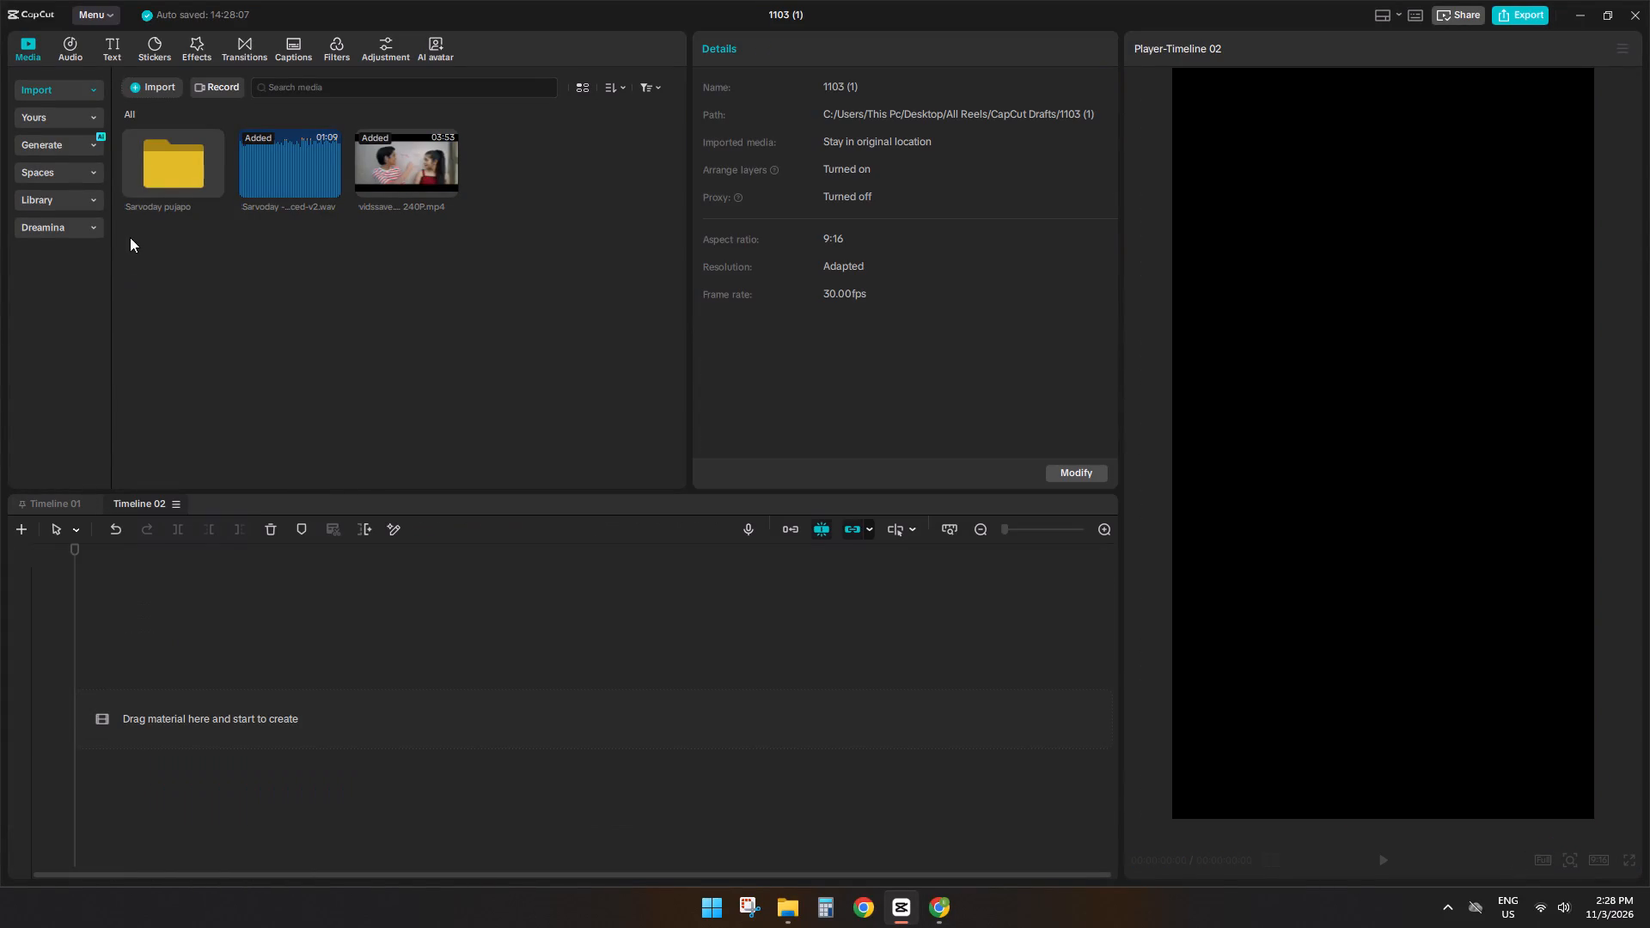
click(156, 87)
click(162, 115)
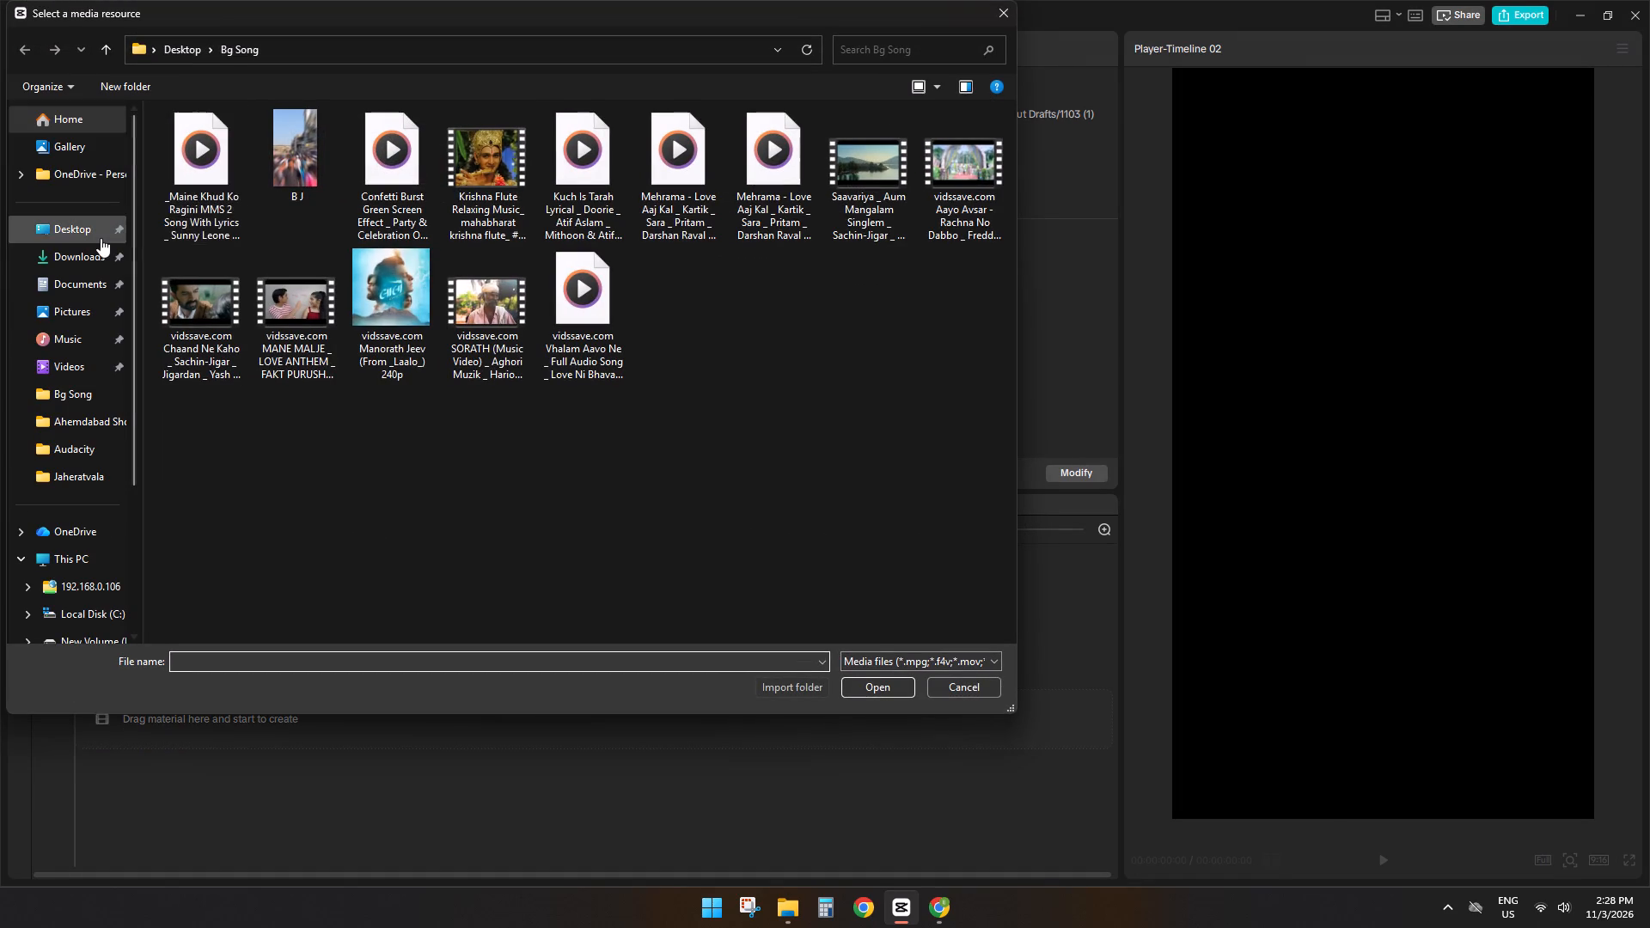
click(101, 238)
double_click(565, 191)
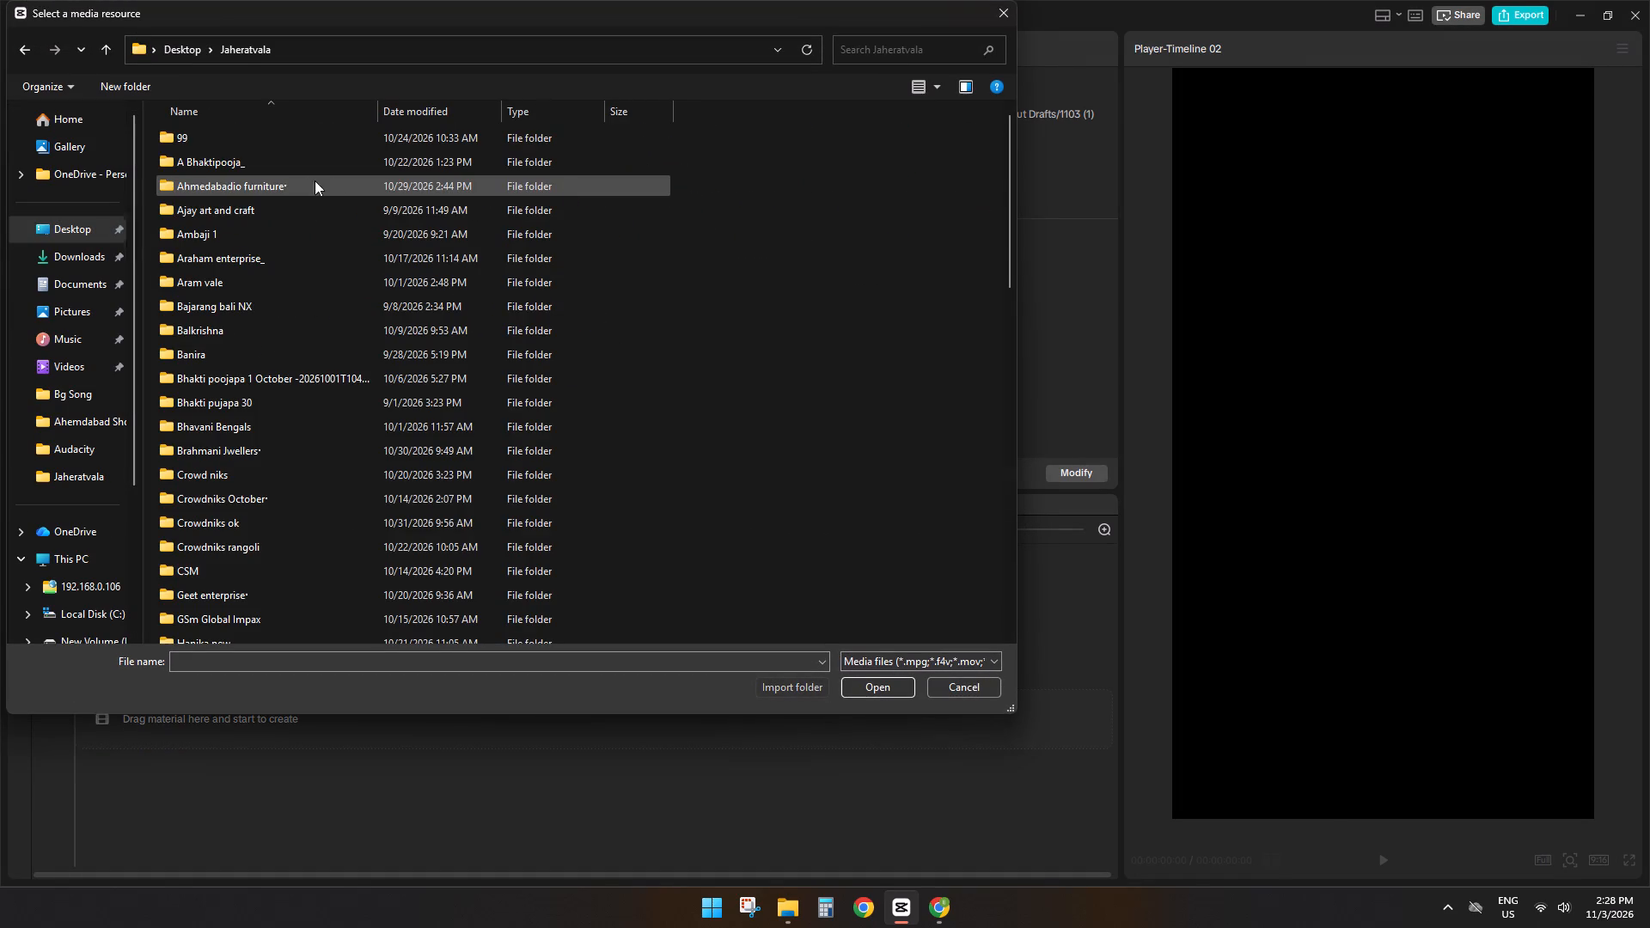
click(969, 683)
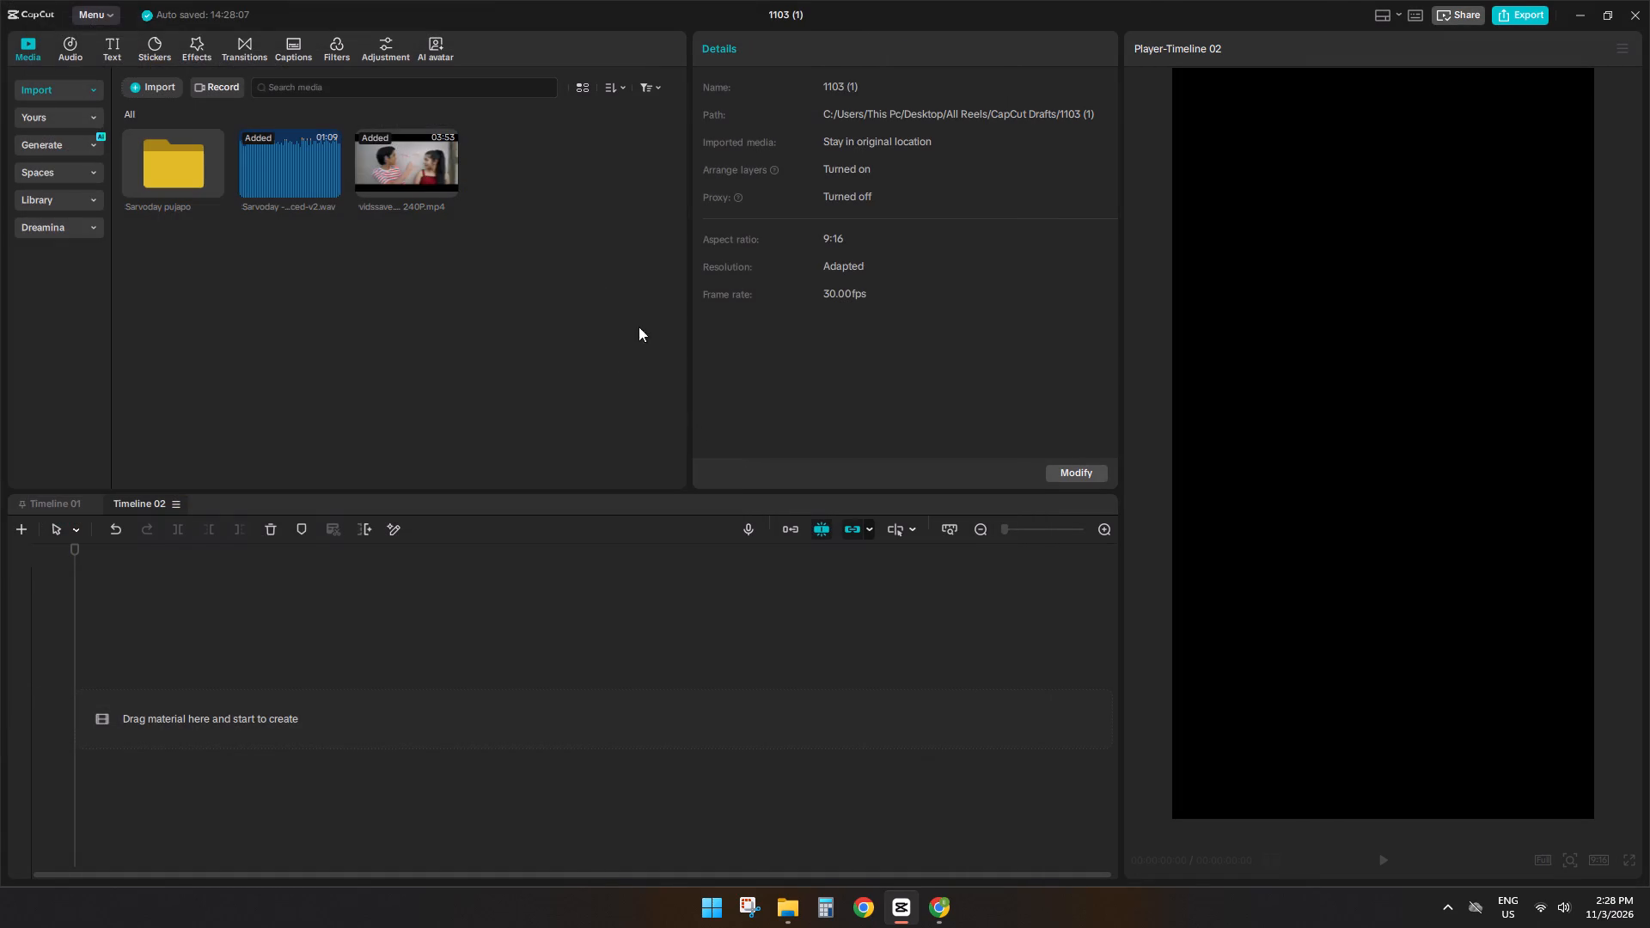
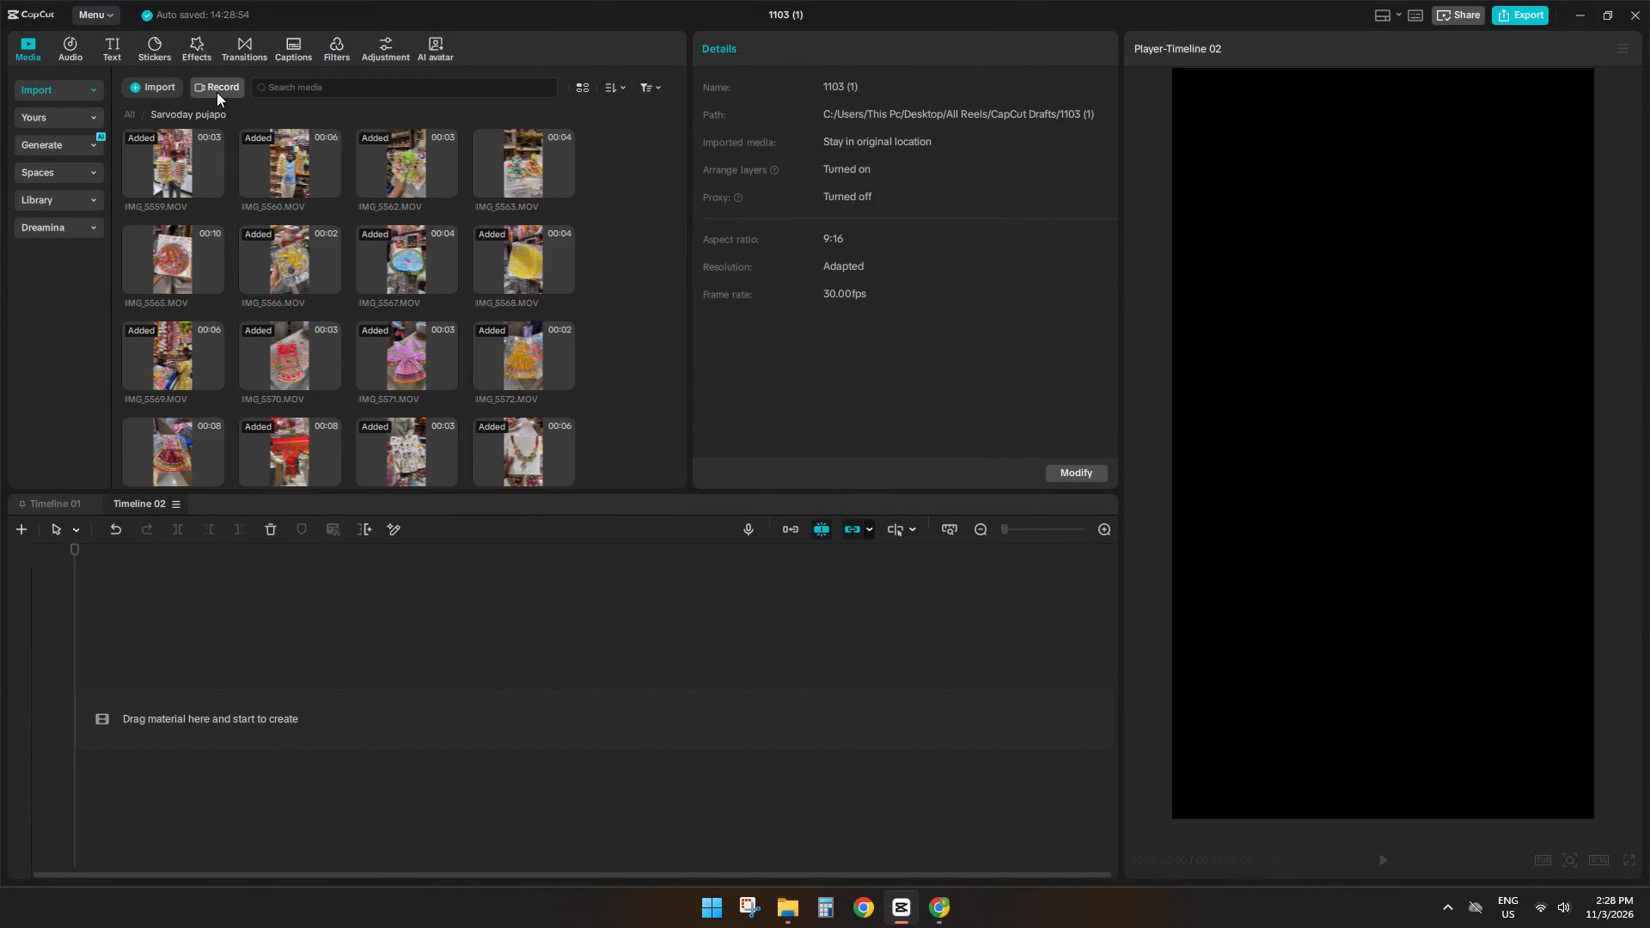
Return to the project's top-level media and preview the Sarvoday and Kafi mataji enhanced-v2 audio files.
click(137, 113)
click(273, 156)
click(521, 159)
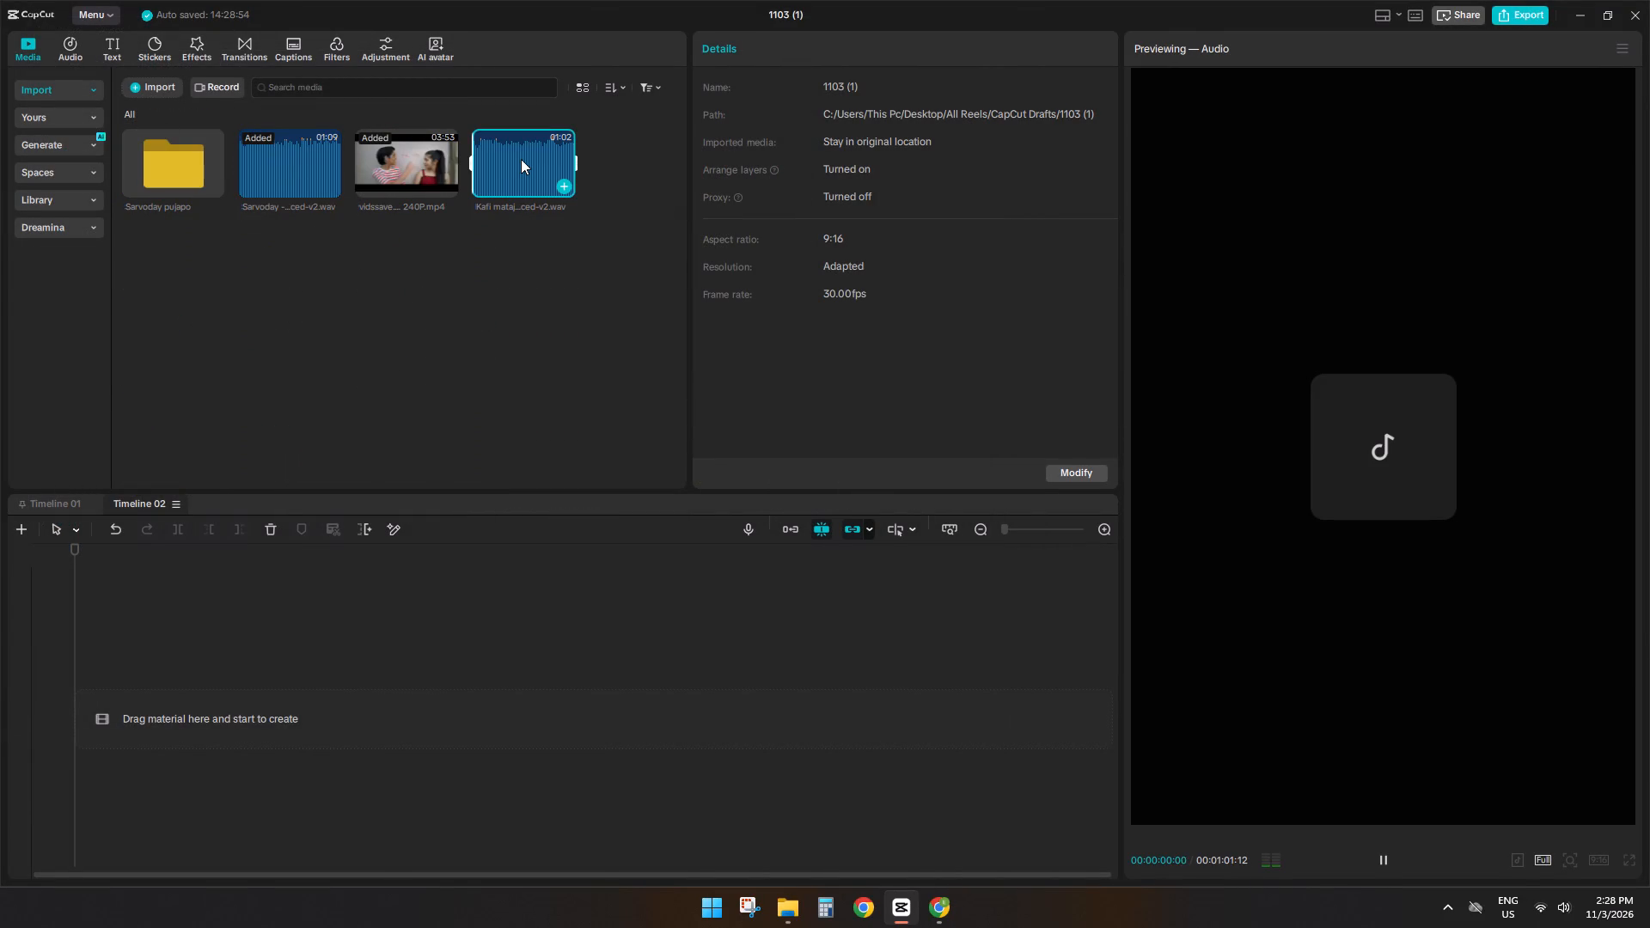
click(521, 159)
drag(626, 253, 260, 497)
click(260, 497)
click(276, 351)
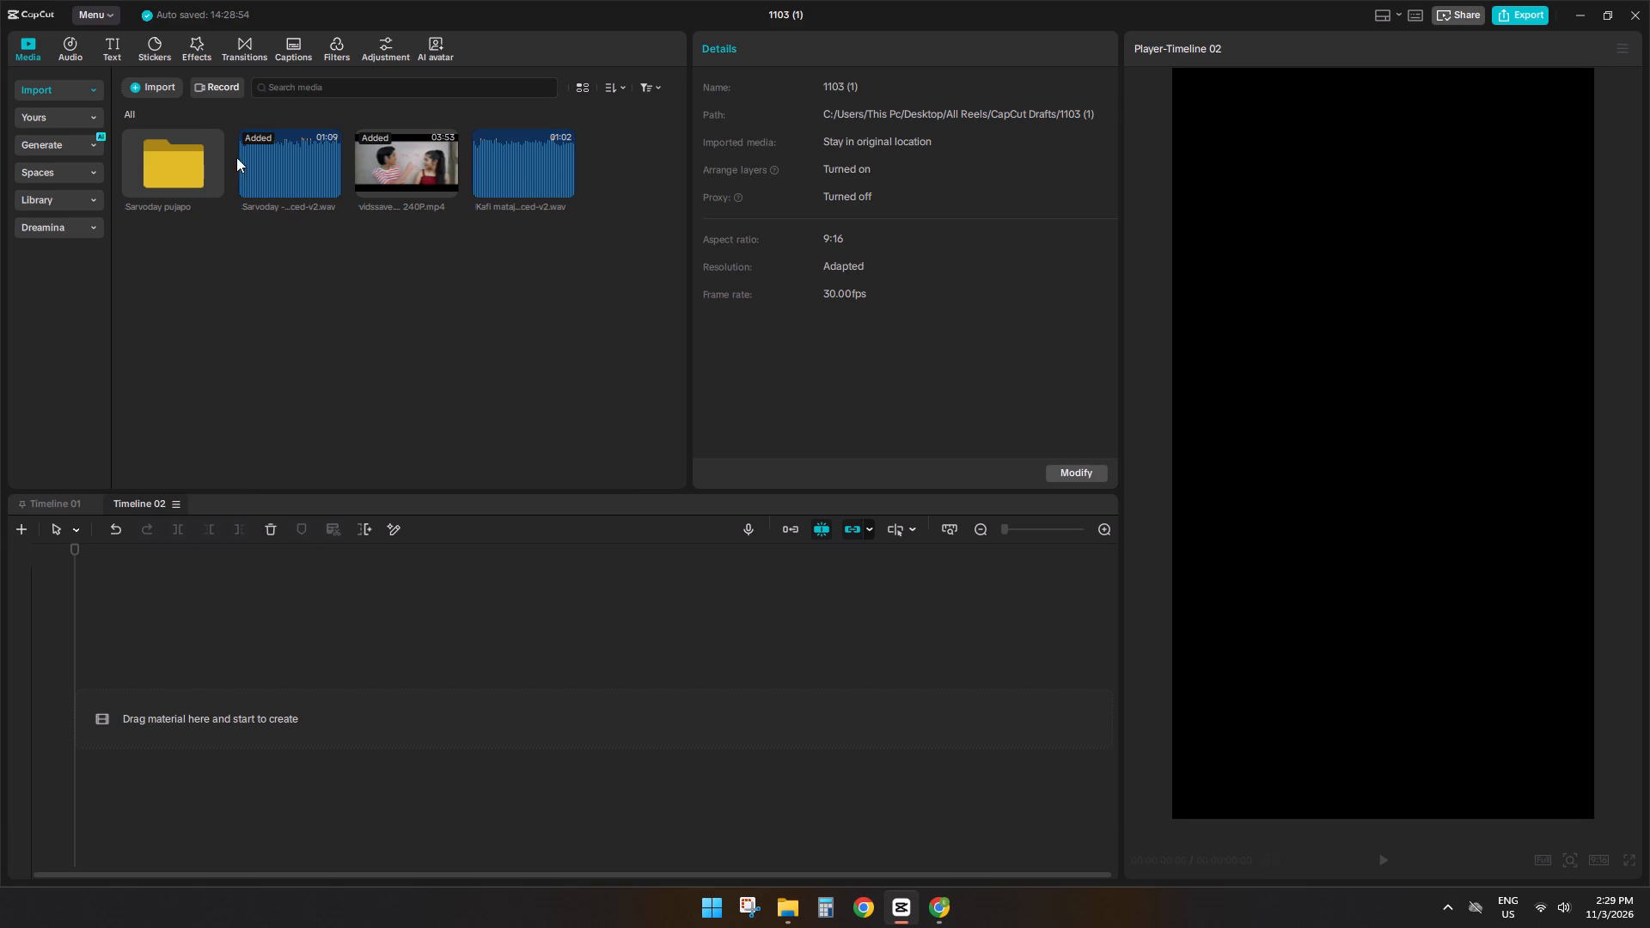
Import the whole Kadi footage folder from Desktop > Jaheratvala into the project media, checking its contents first.
click(153, 88)
click(193, 119)
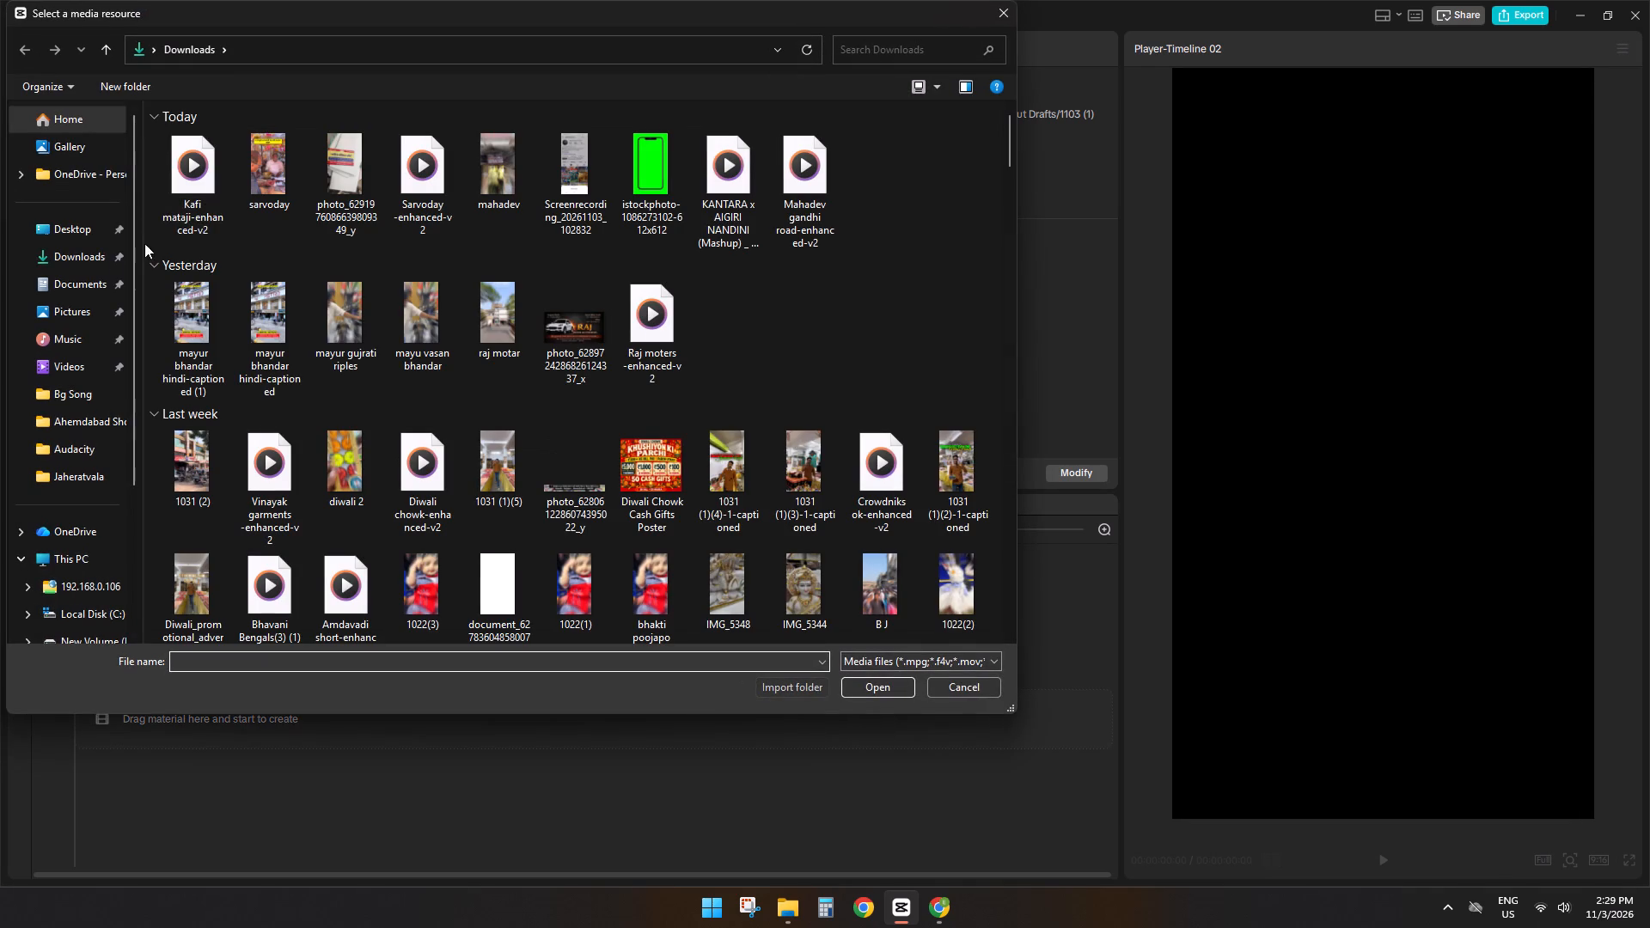
click(78, 235)
click(529, 163)
triple_click(569, 167)
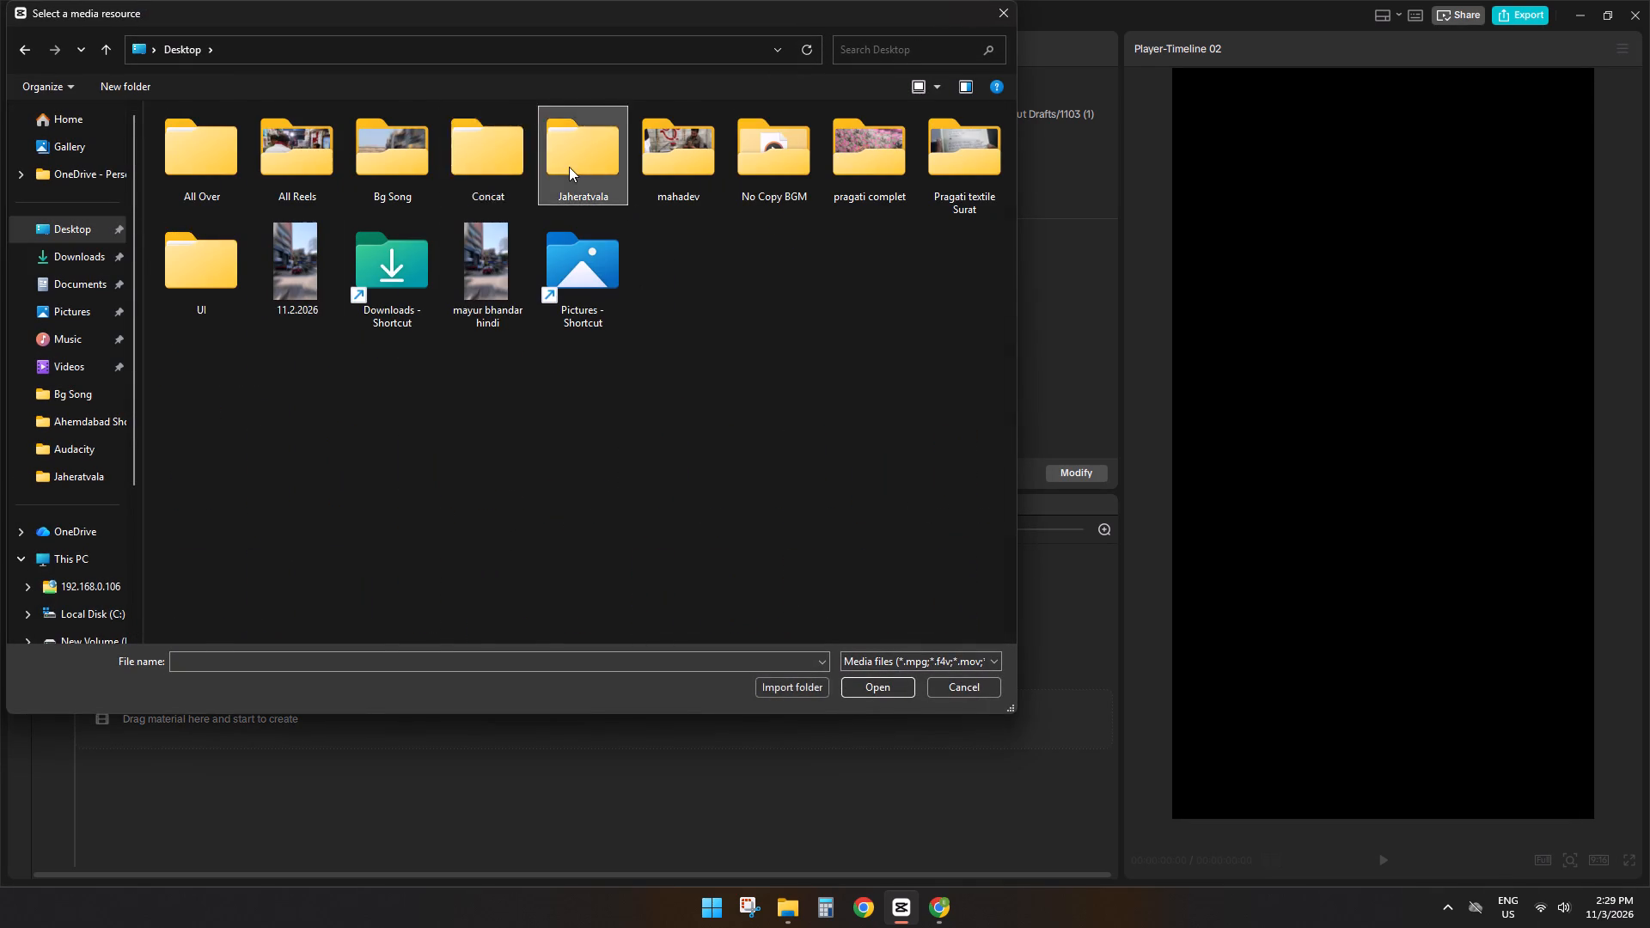
scroll(241, 434, down, 6)
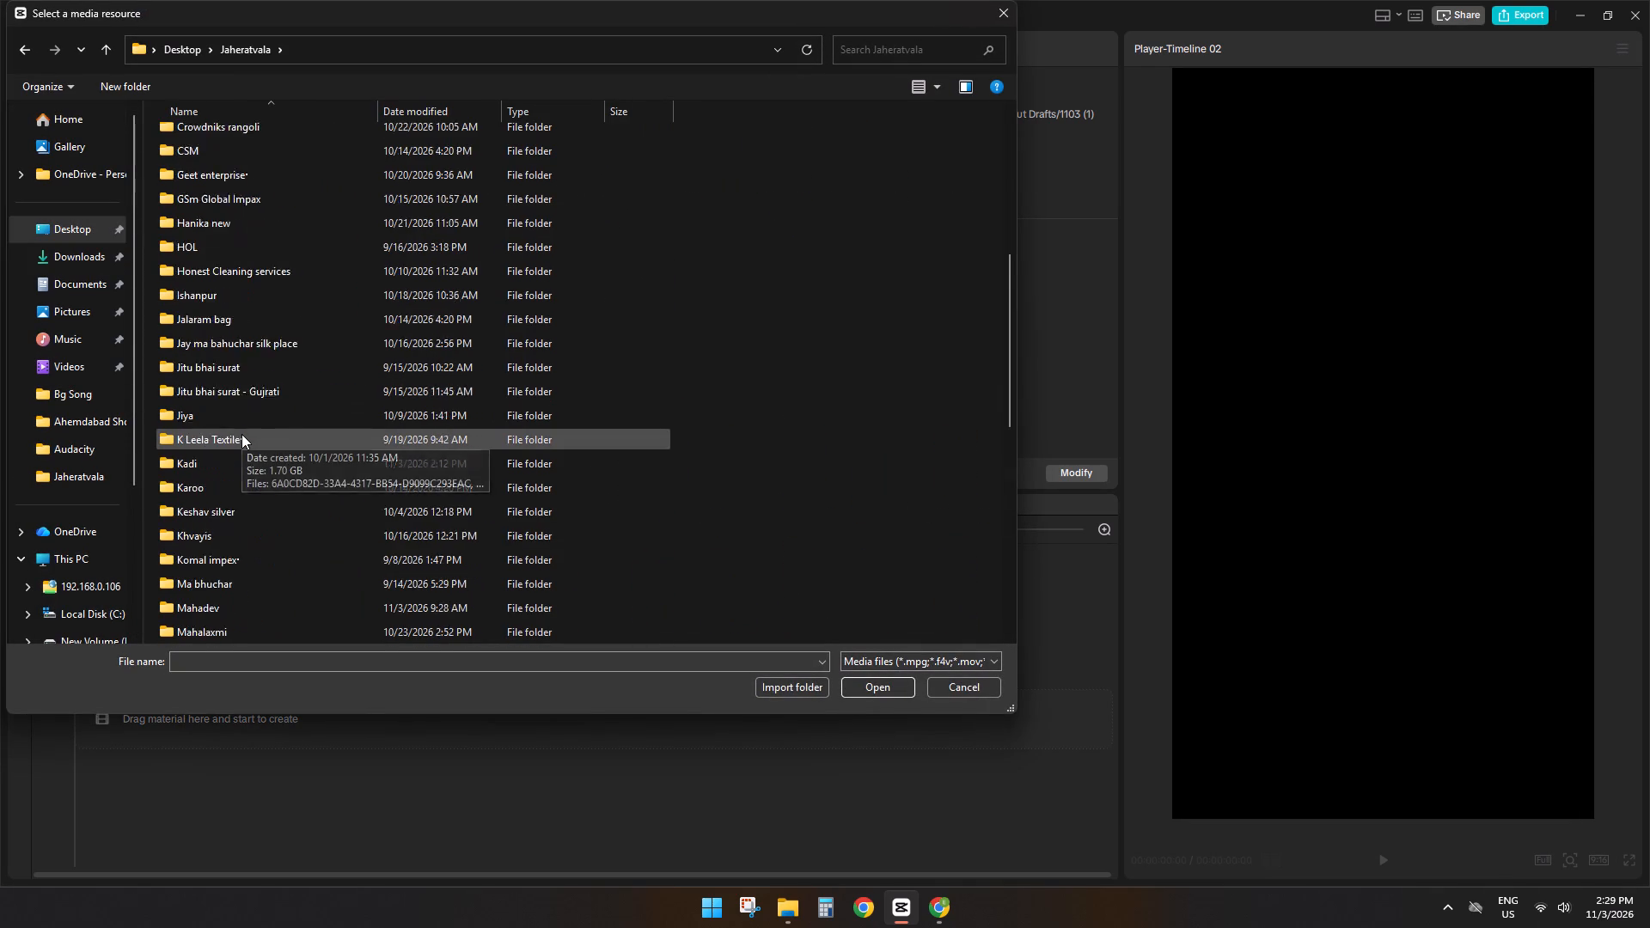
scroll(241, 434, down, 1)
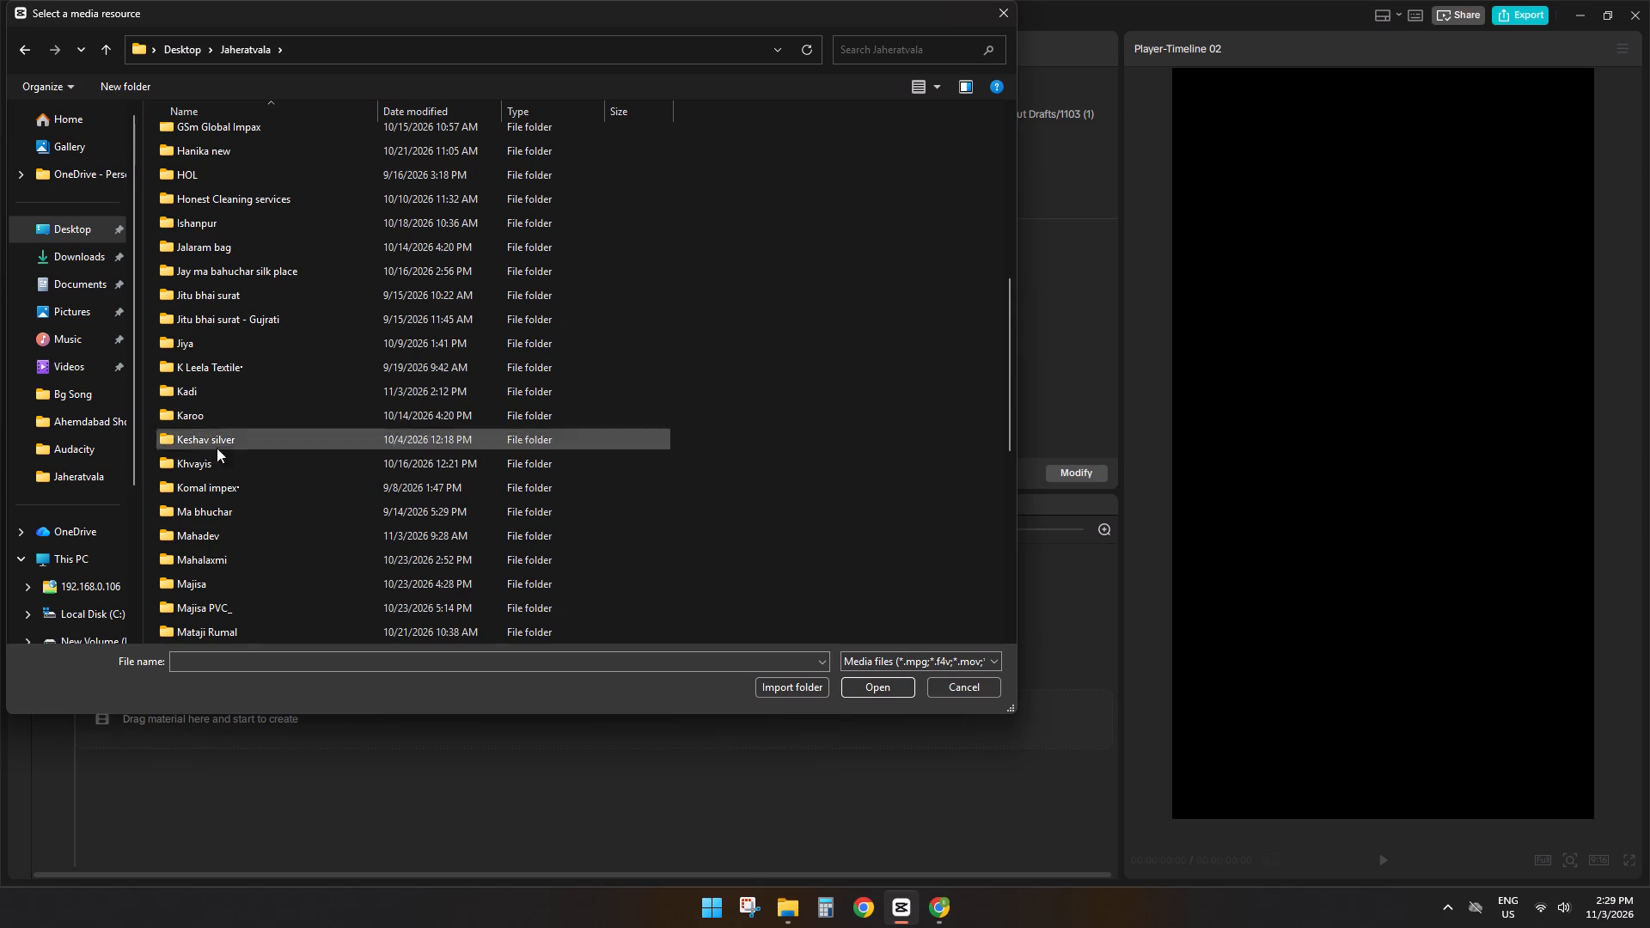
scroll(218, 497, down, 6)
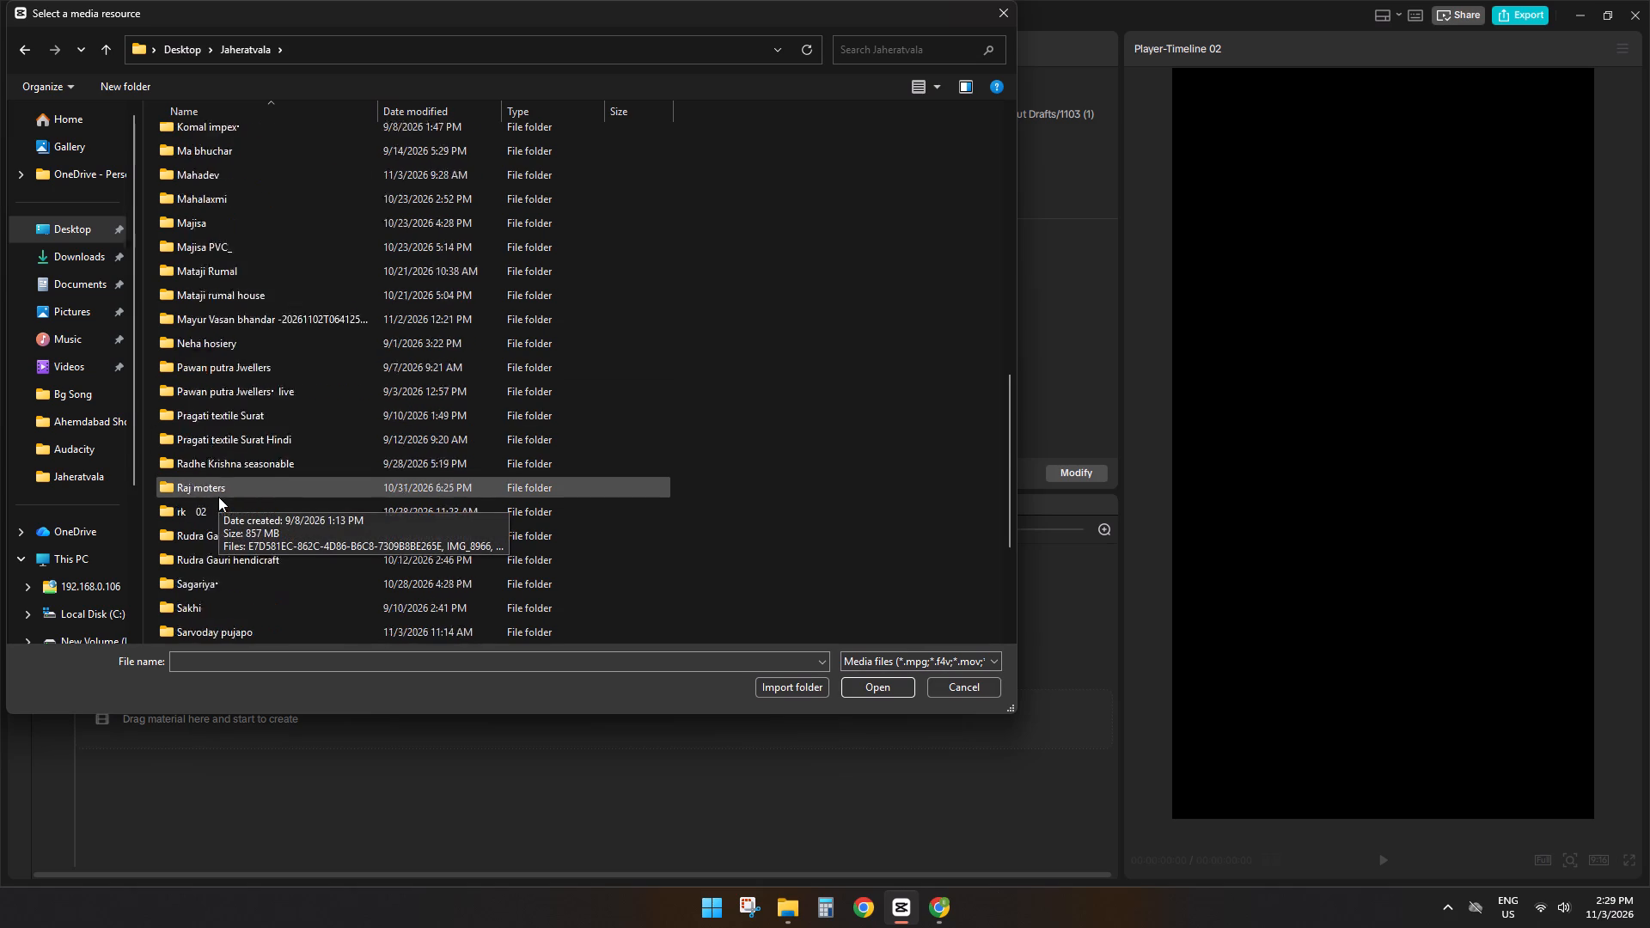
scroll(218, 497, down, 6)
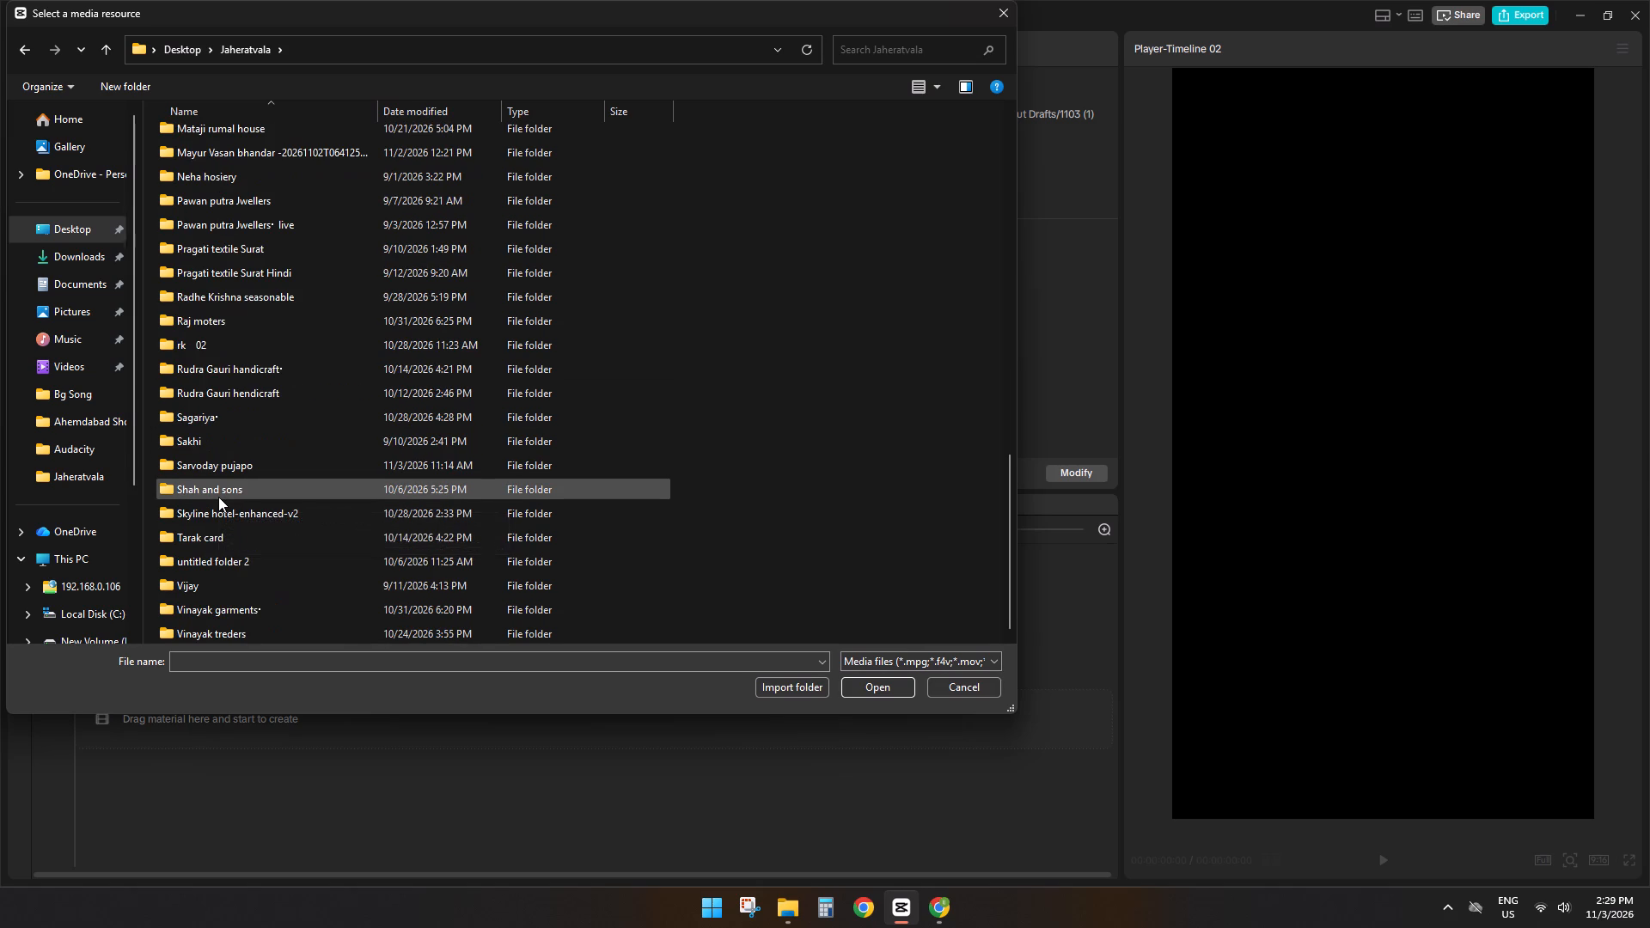
scroll(218, 497, up, 6)
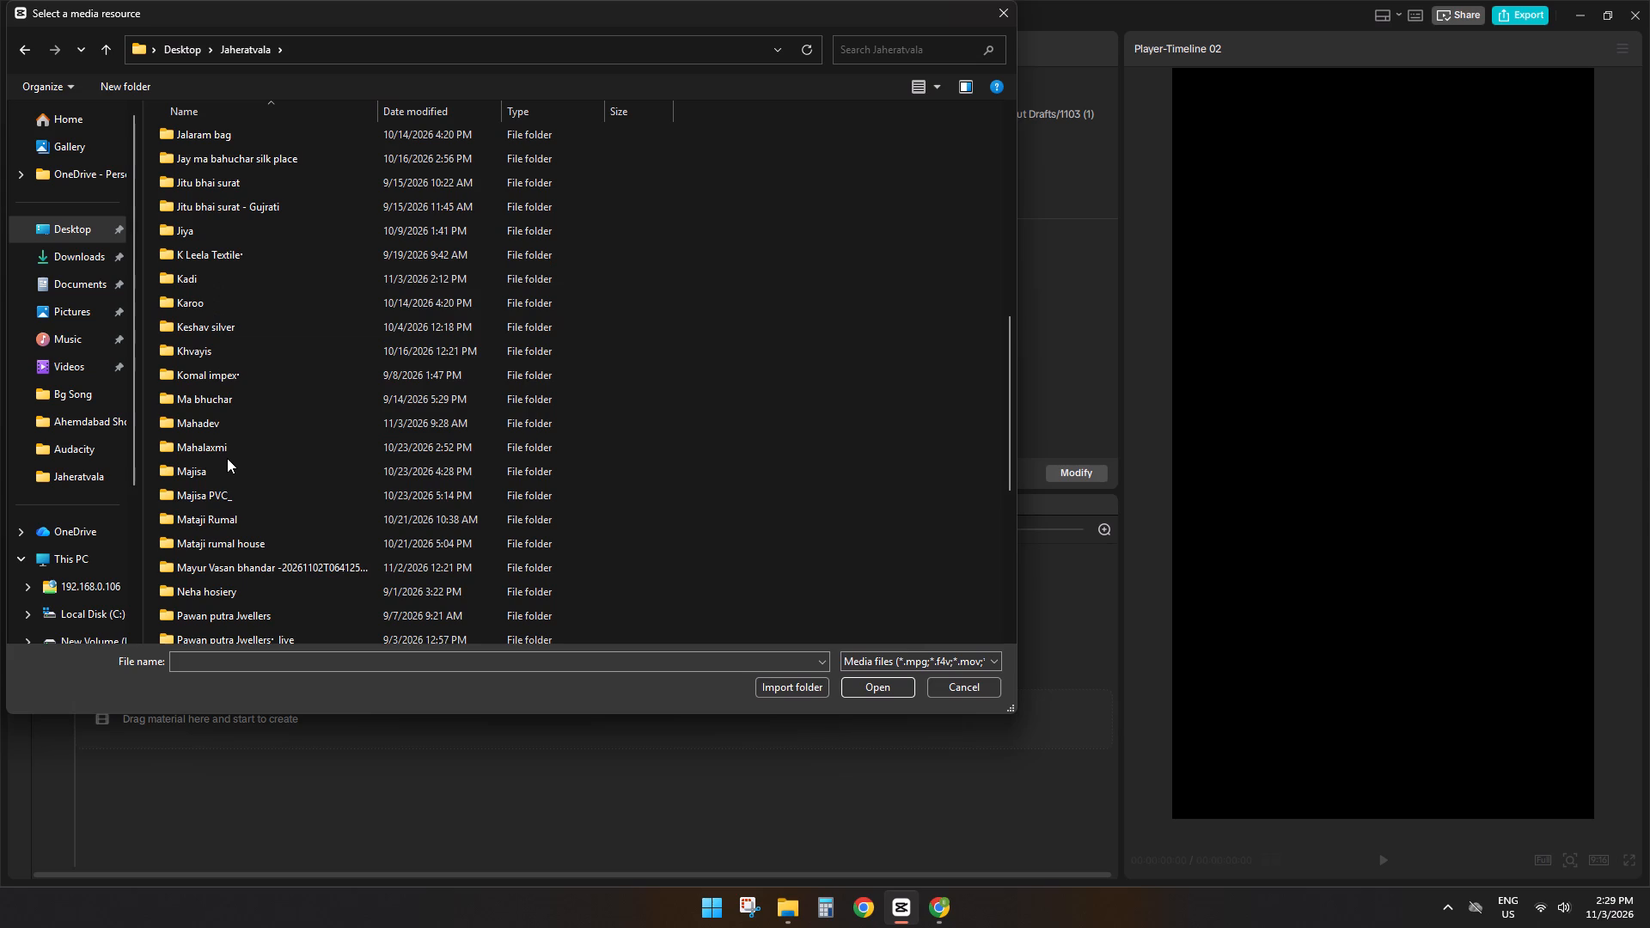
scroll(227, 458, up, 5)
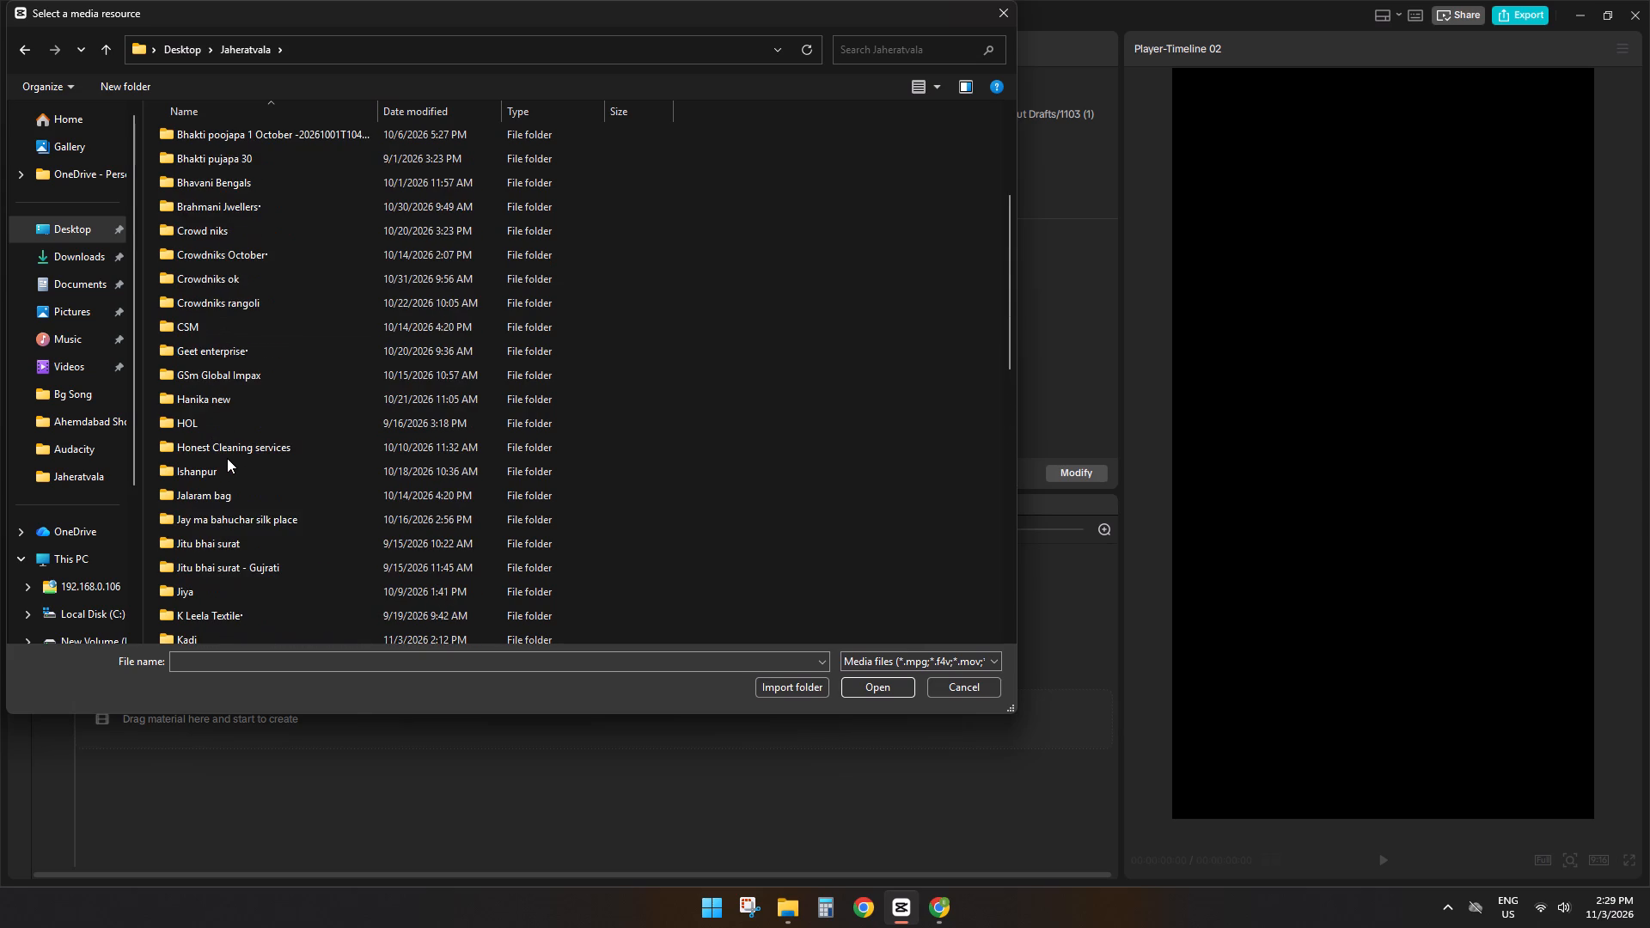
scroll(227, 458, down, 1)
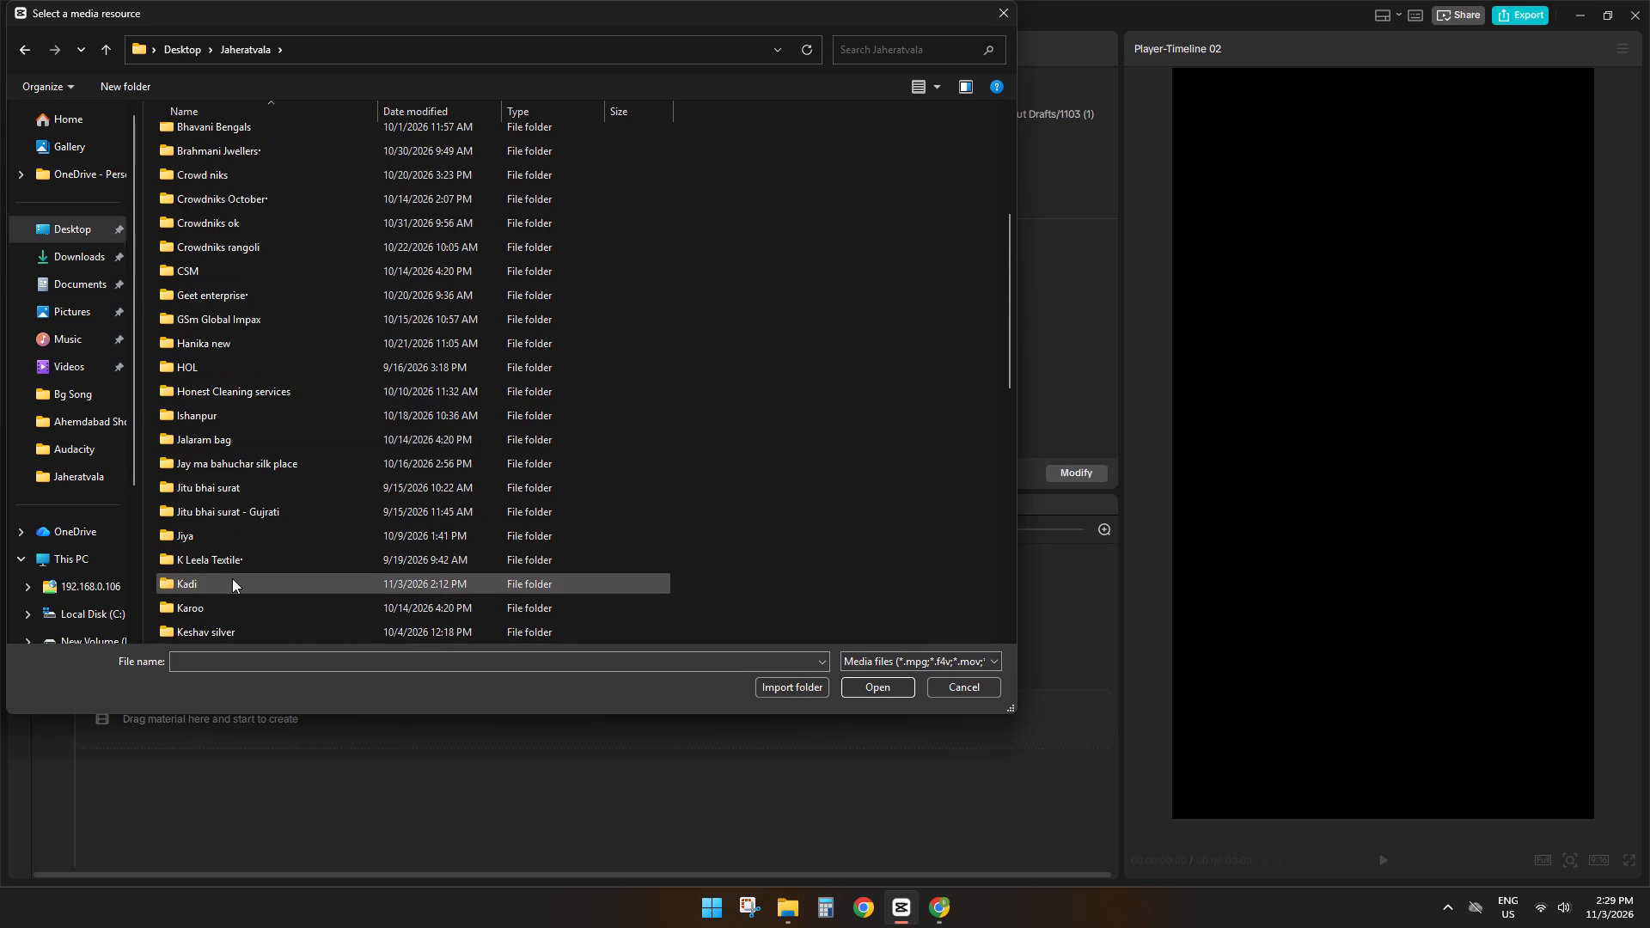
double_click(232, 578)
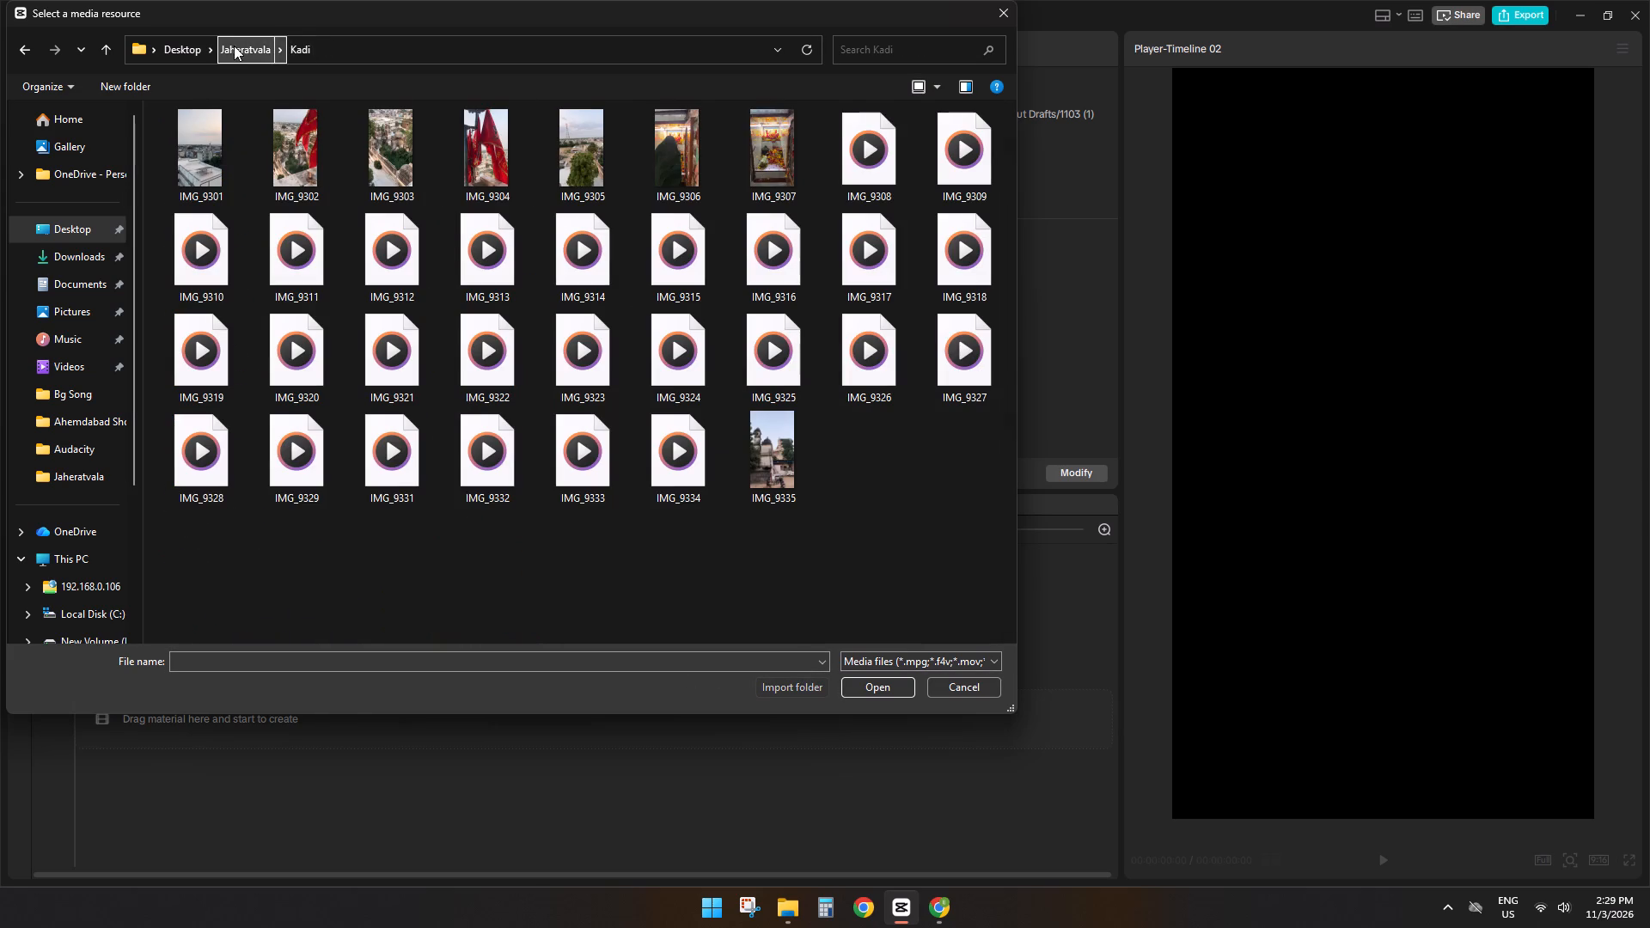
click(234, 46)
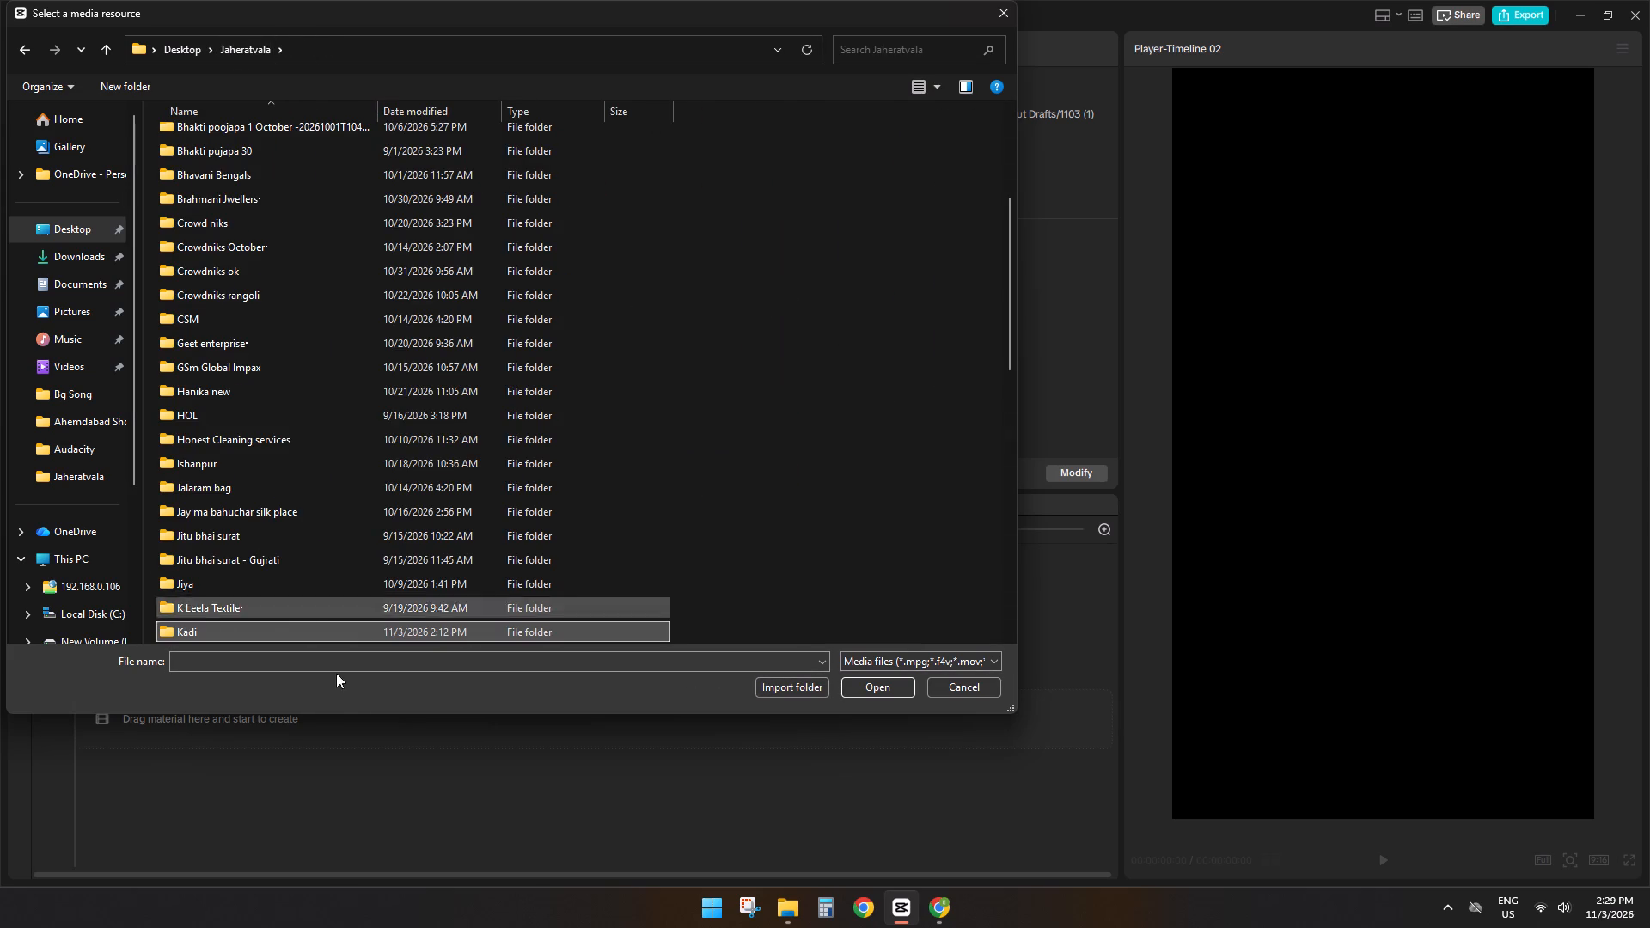
double_click(784, 689)
click(367, 288)
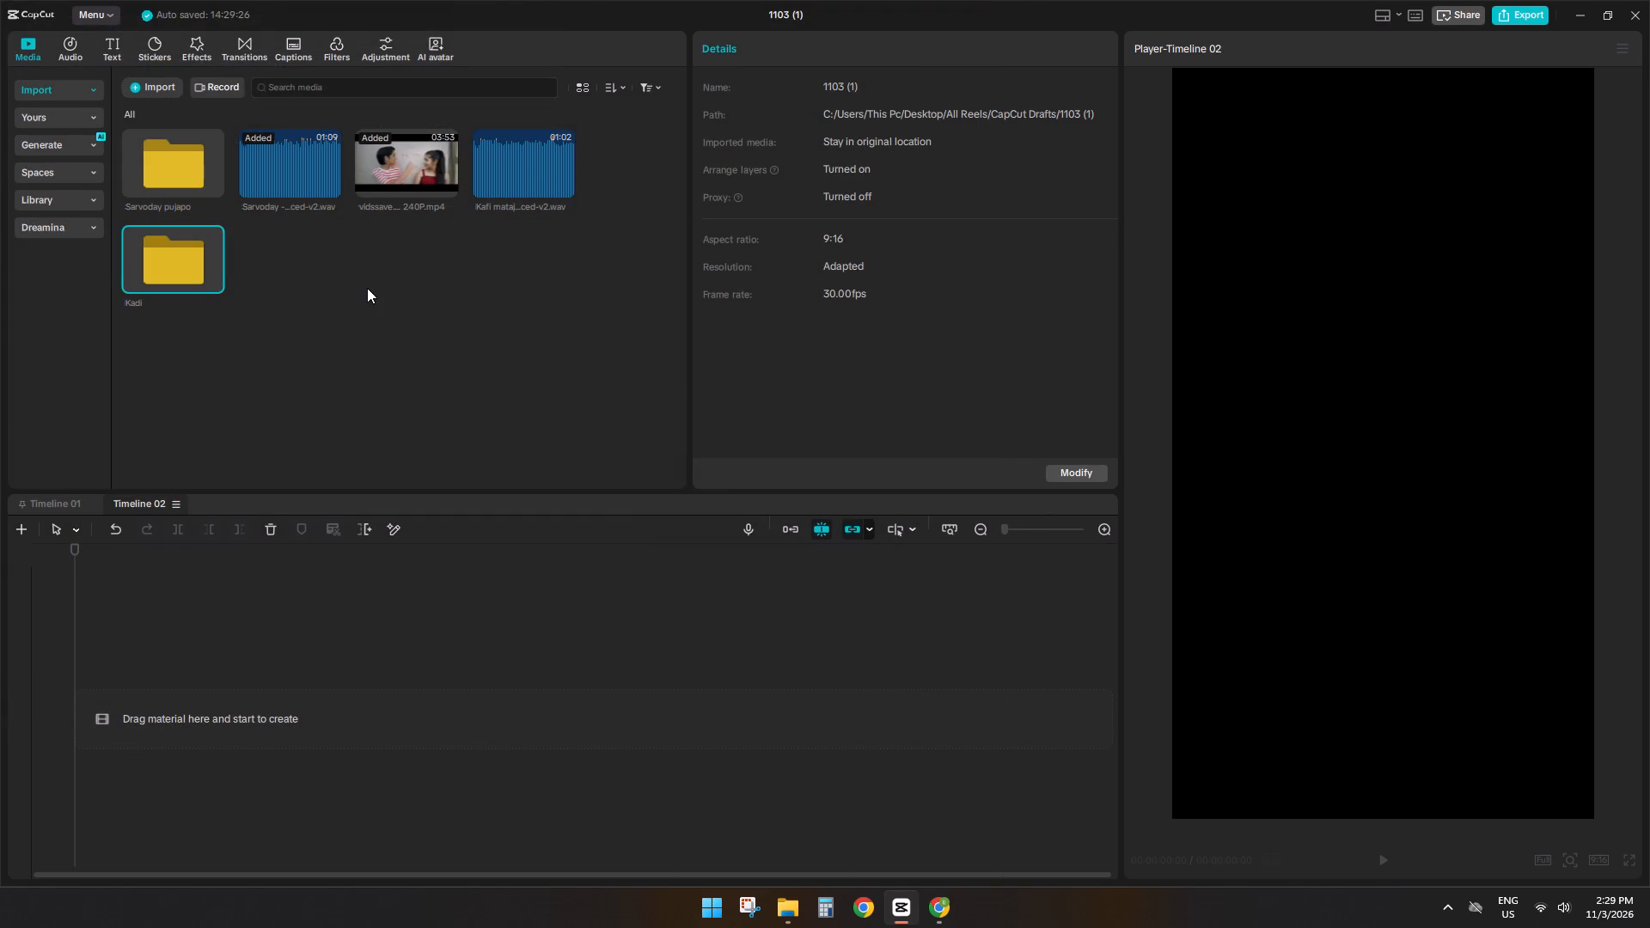
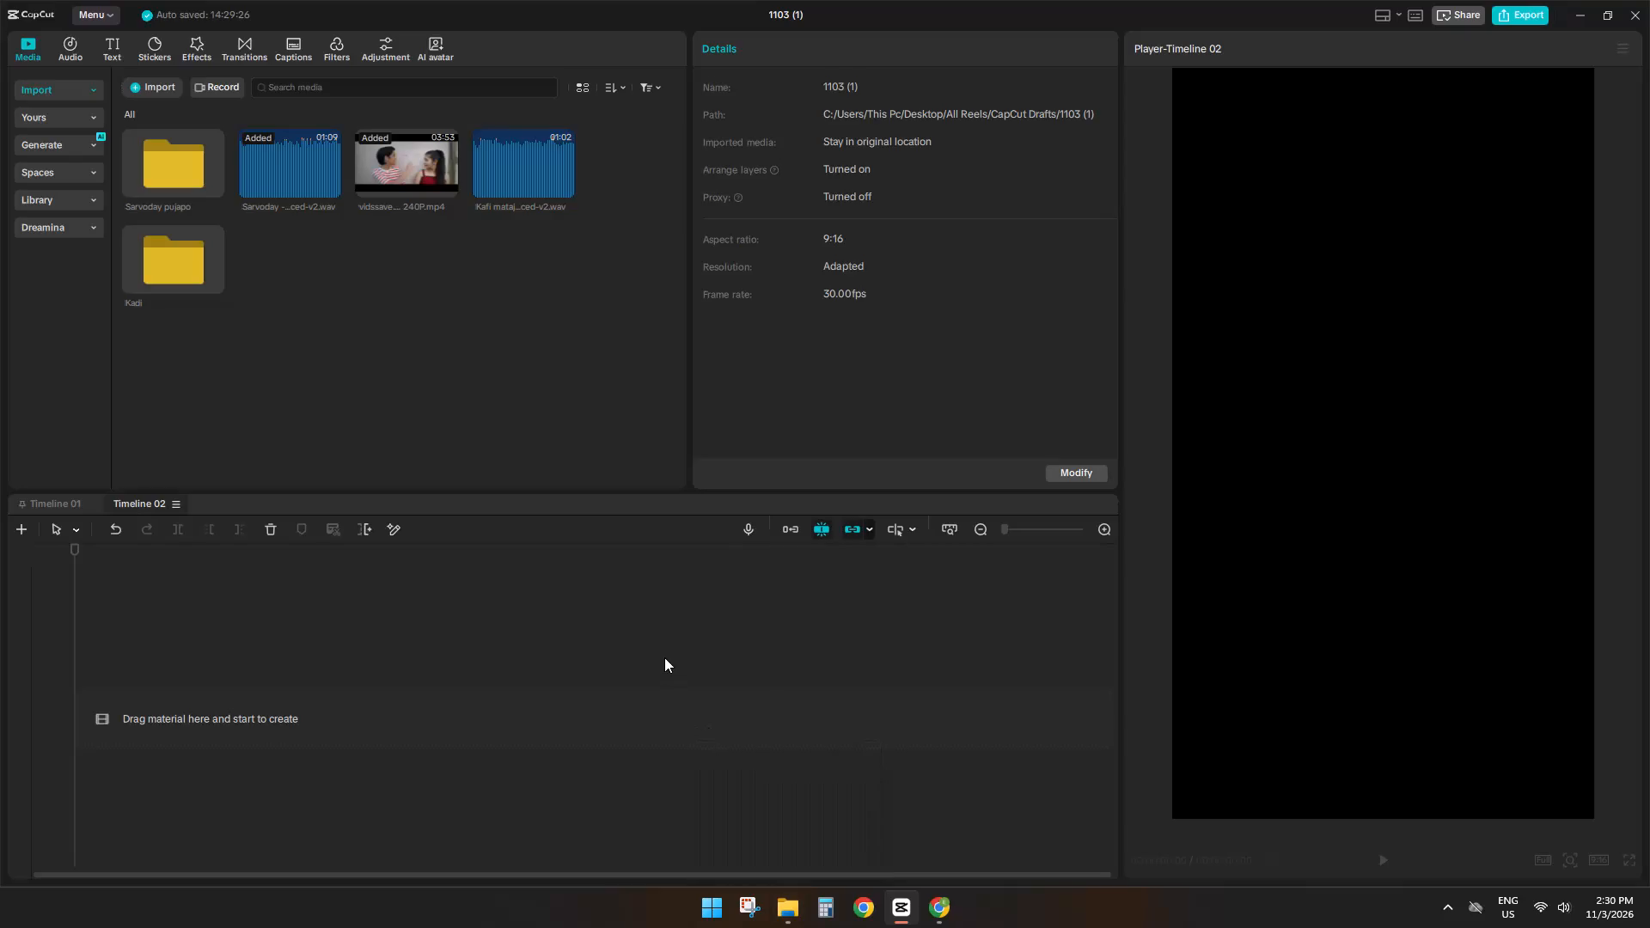
Open the imported Kadi folder and preview its opening clips, including IMG_9301 to IMG_9304, IMG_9308 and IMG_9307.
triple_click(148, 254)
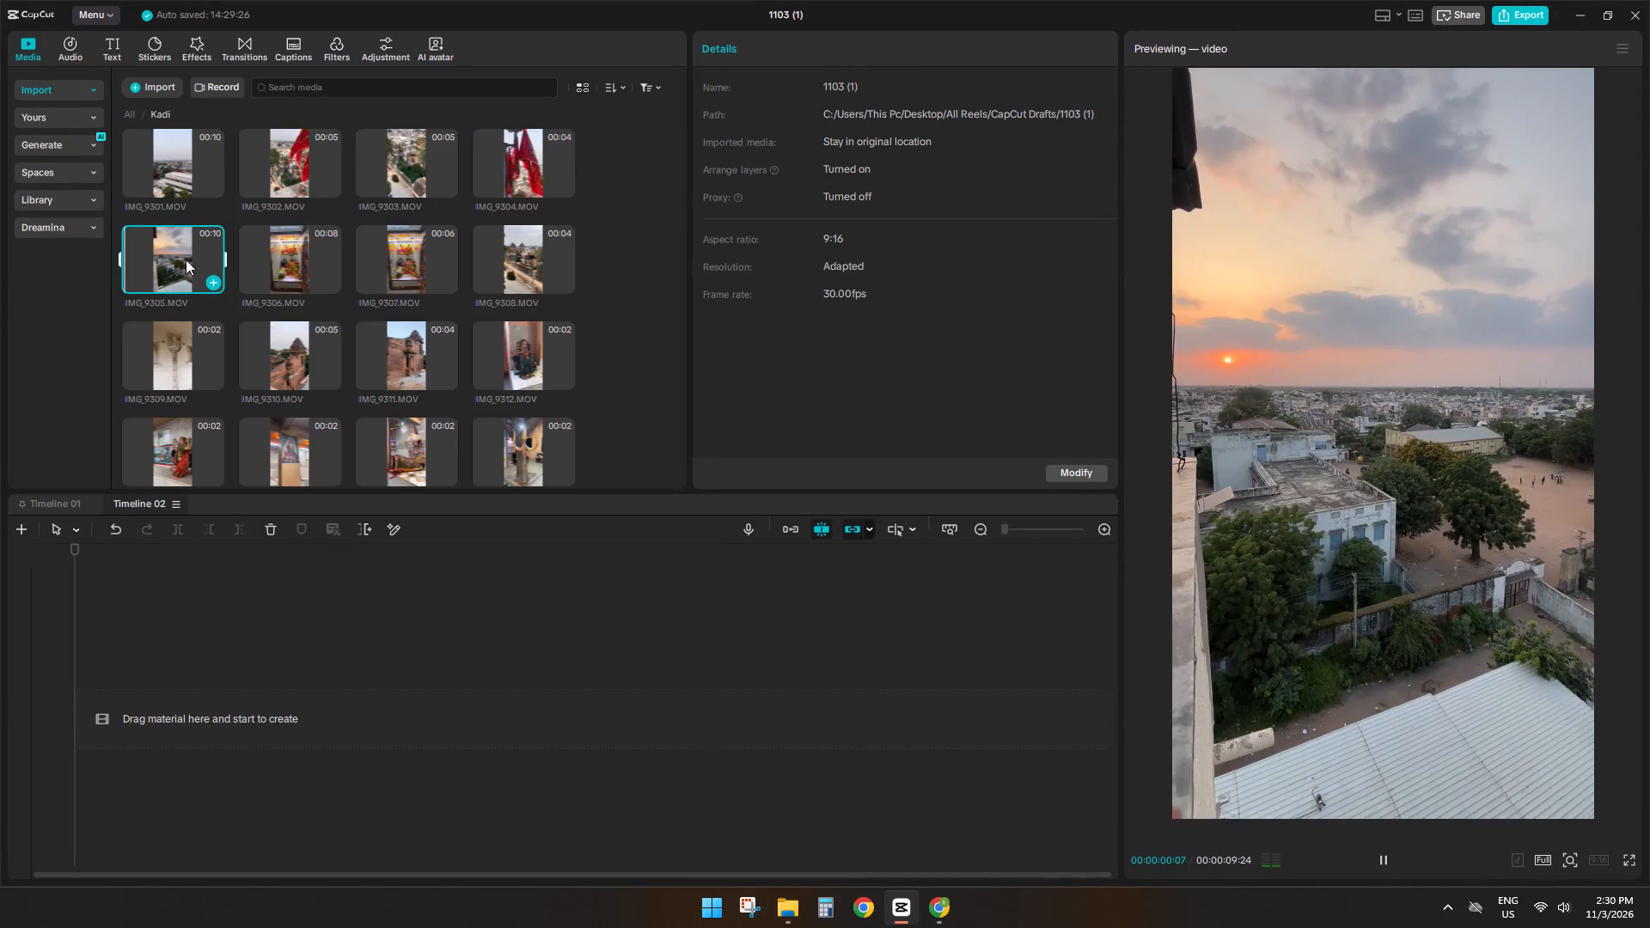
click(171, 153)
key(space)
click(276, 168)
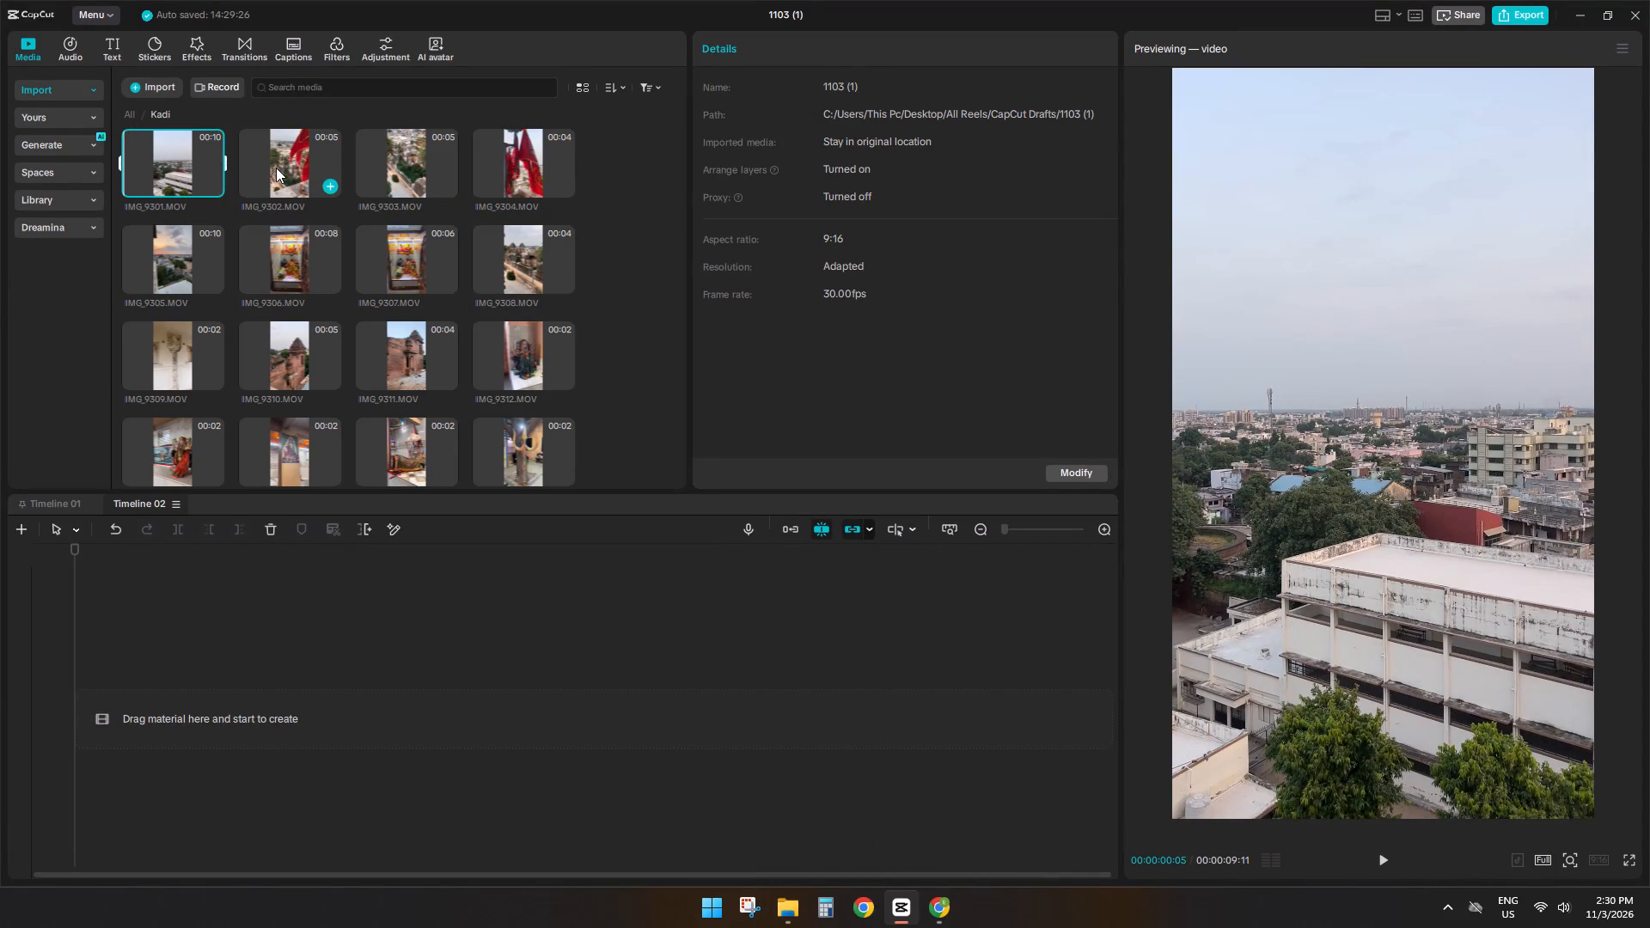
key(space)
click(397, 172)
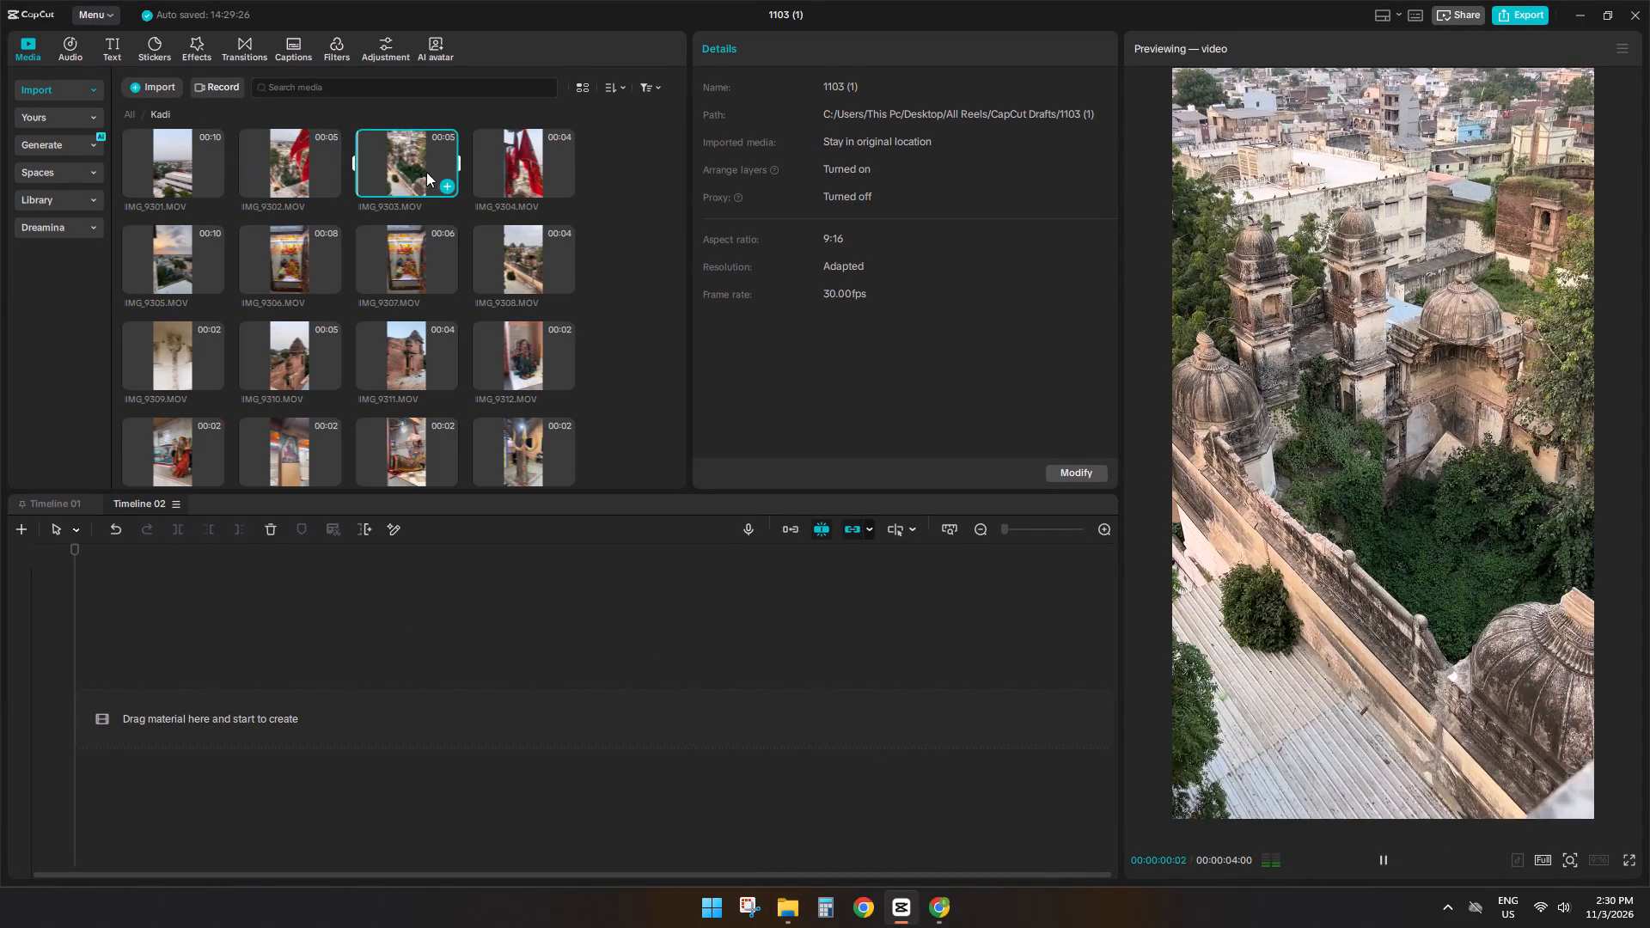
click(514, 170)
click(525, 266)
key(space)
click(392, 269)
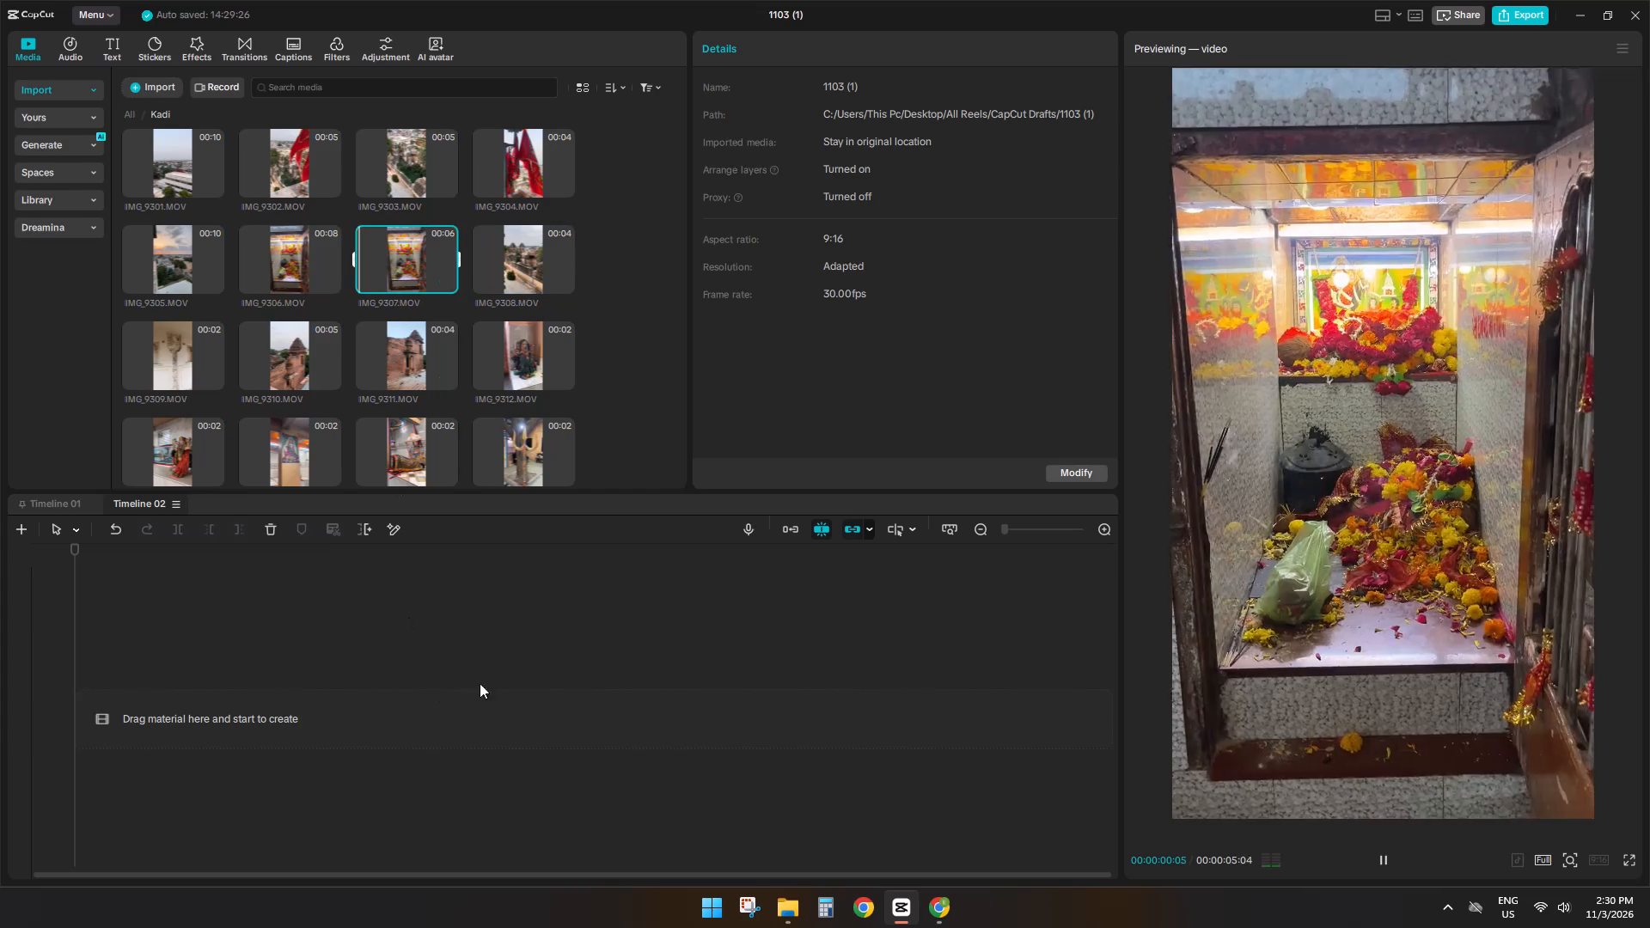
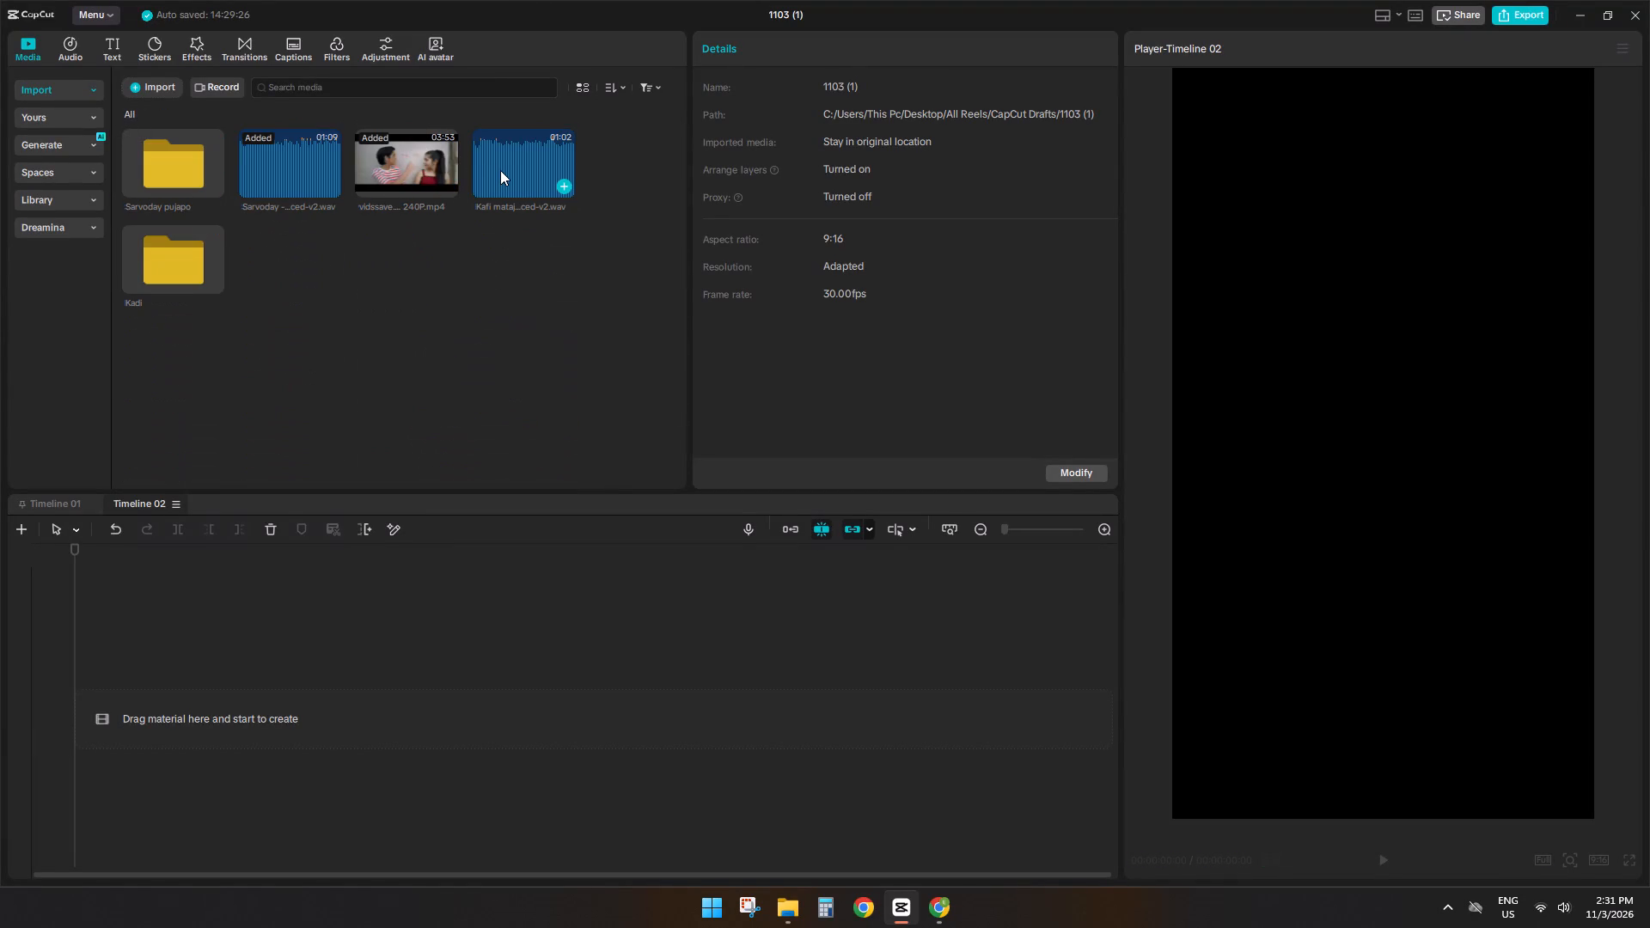
Place the Kafi mataji voice-over at the start of the empty Timeline 02.
key(space)
click(501, 170)
drag(554, 168, 190, 704)
drag(163, 707, 156, 707)
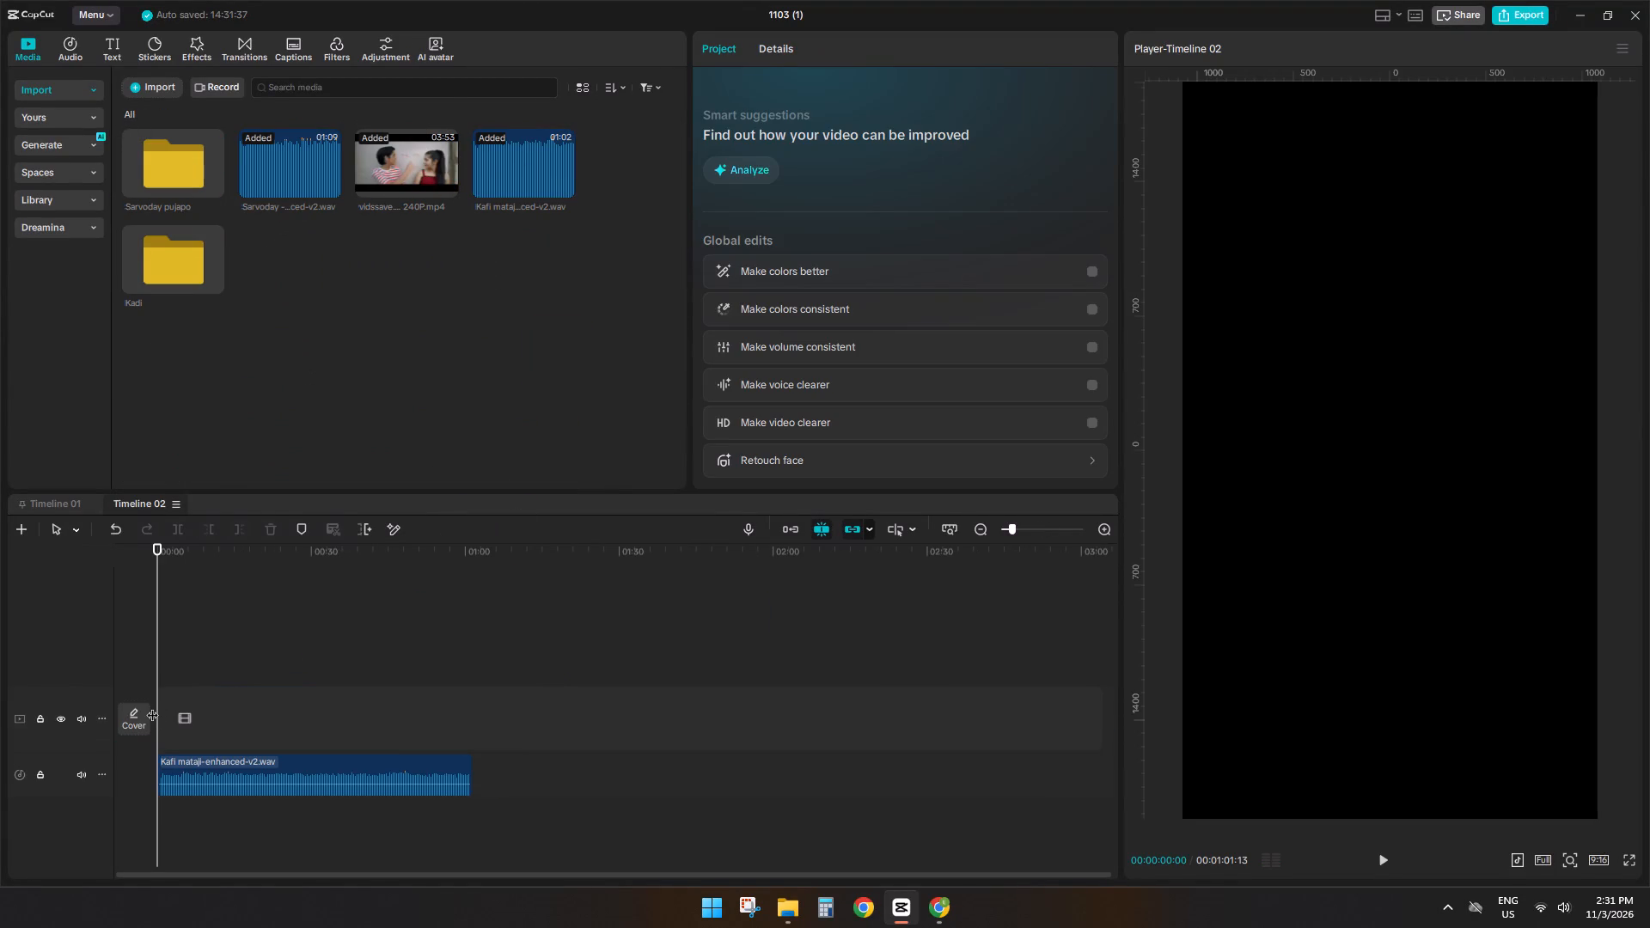
Trim the first 7 frames off the Kafi mataji voice-over and keep the clip starting at 00:00.
double_click(181, 631)
drag(191, 628, 119, 645)
click(119, 645)
double_click(160, 647)
drag(166, 644, 58, 668)
double_click(162, 666)
click(220, 645)
drag(220, 645, 0, 641)
key(space)
ctrl+scroll(254, 758, up, 8)
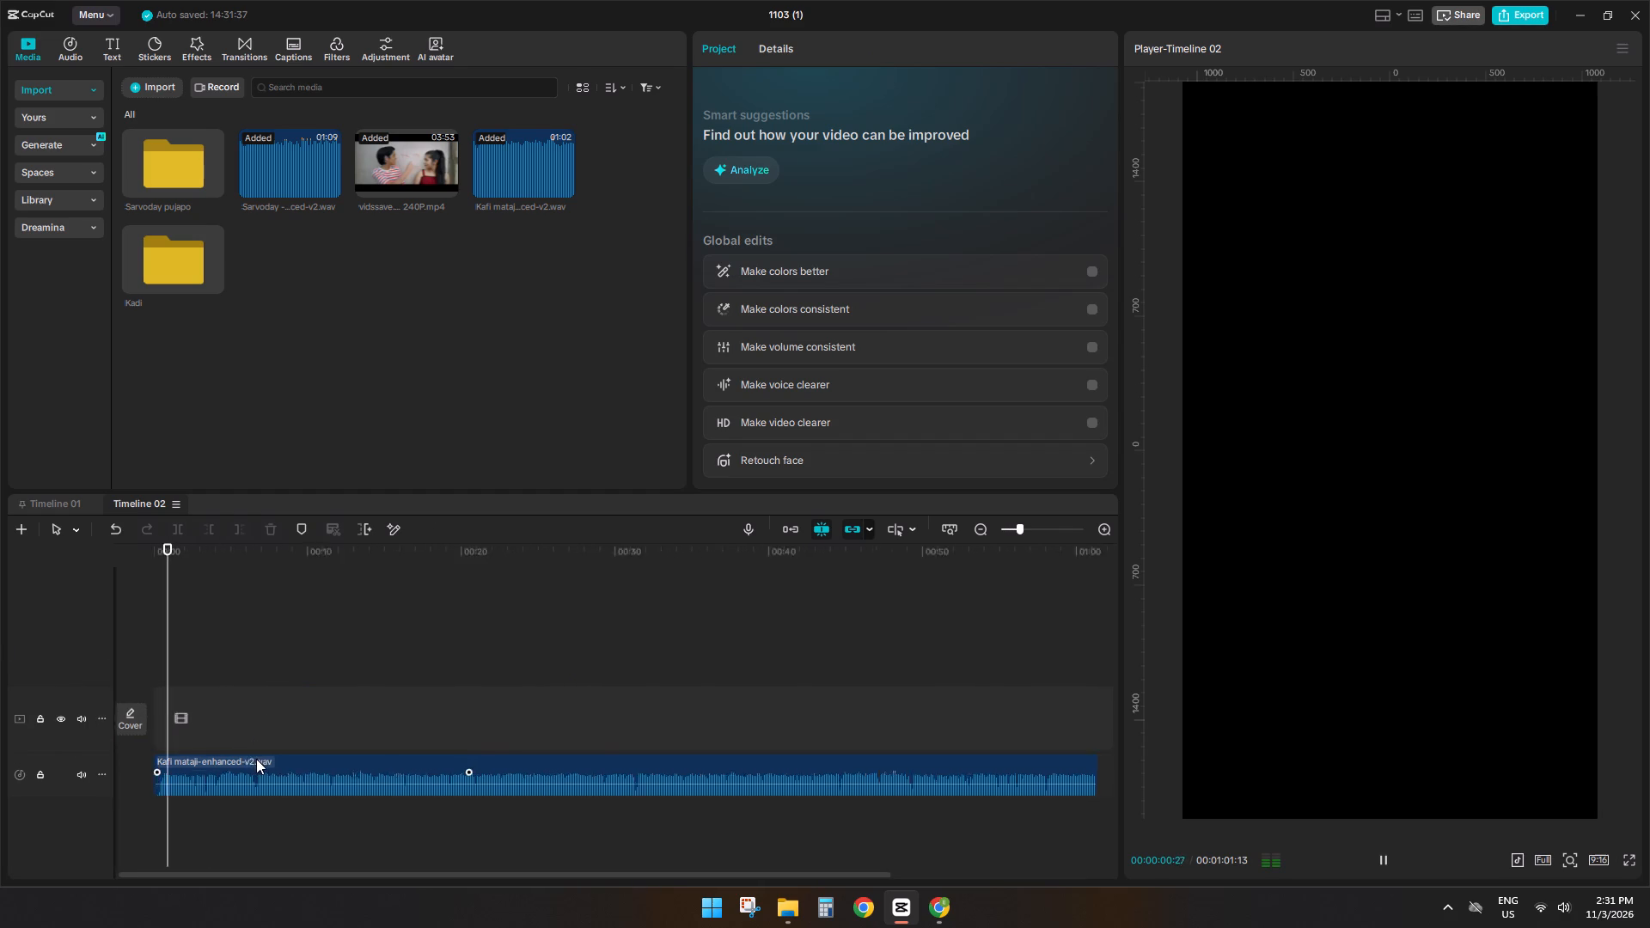
ctrl+scroll(256, 759, up, 12)
triple_click(161, 667)
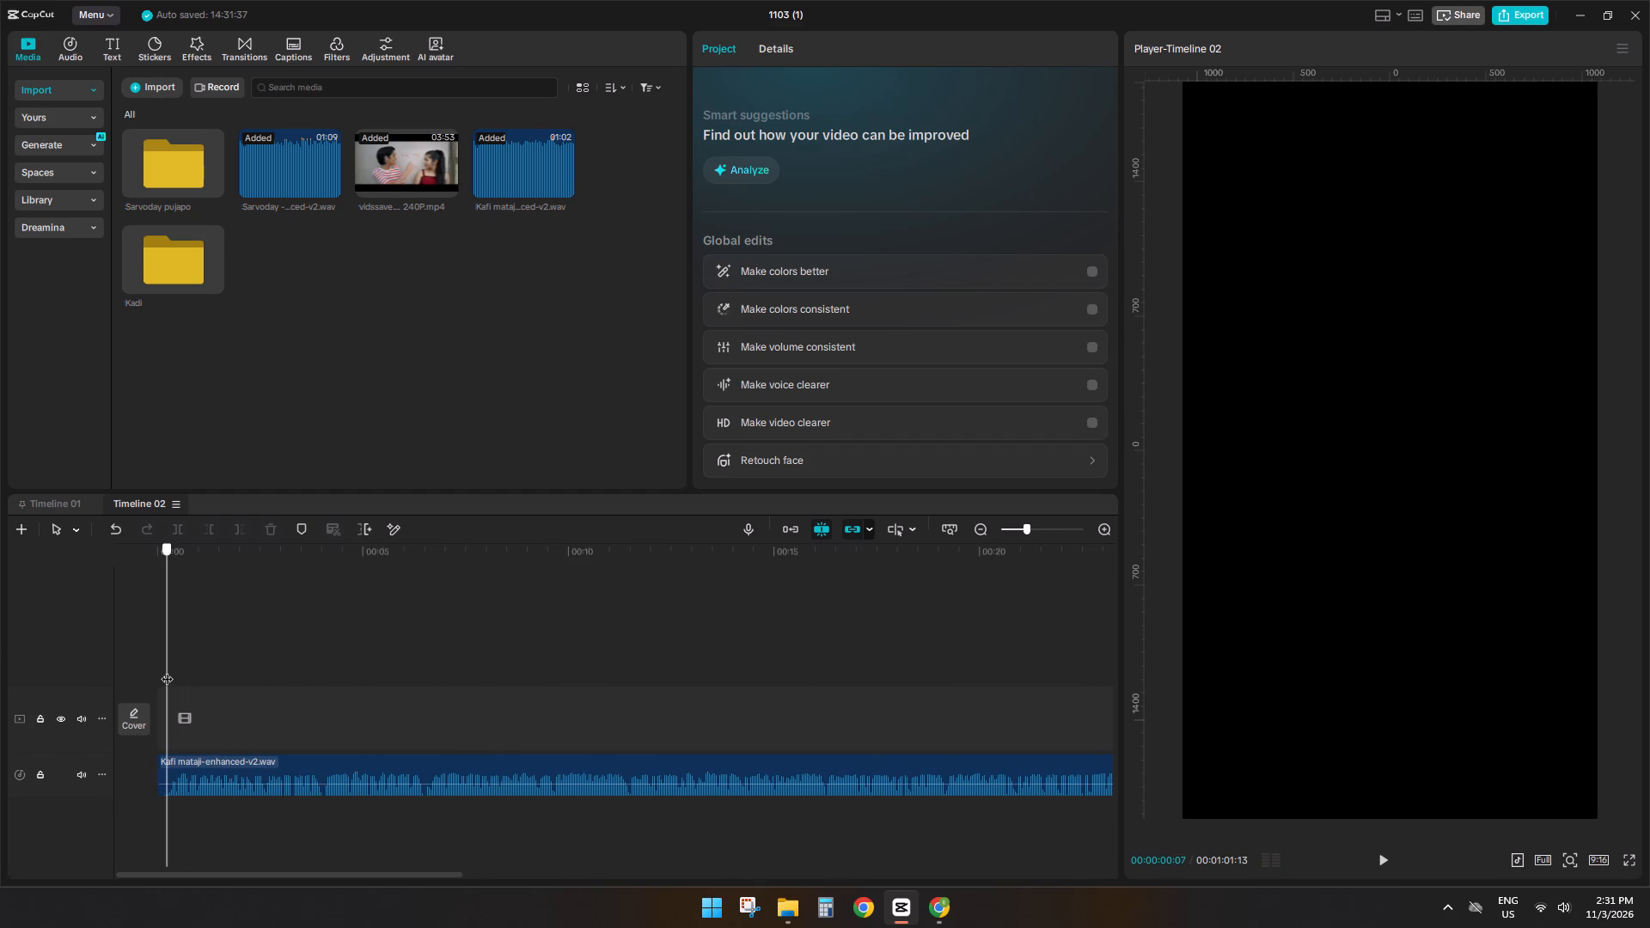
click(183, 781)
key(q)
drag(216, 769, 163, 772)
Listen to the opening seconds of the trimmed voice-over and return the playhead to the start.
click(302, 638)
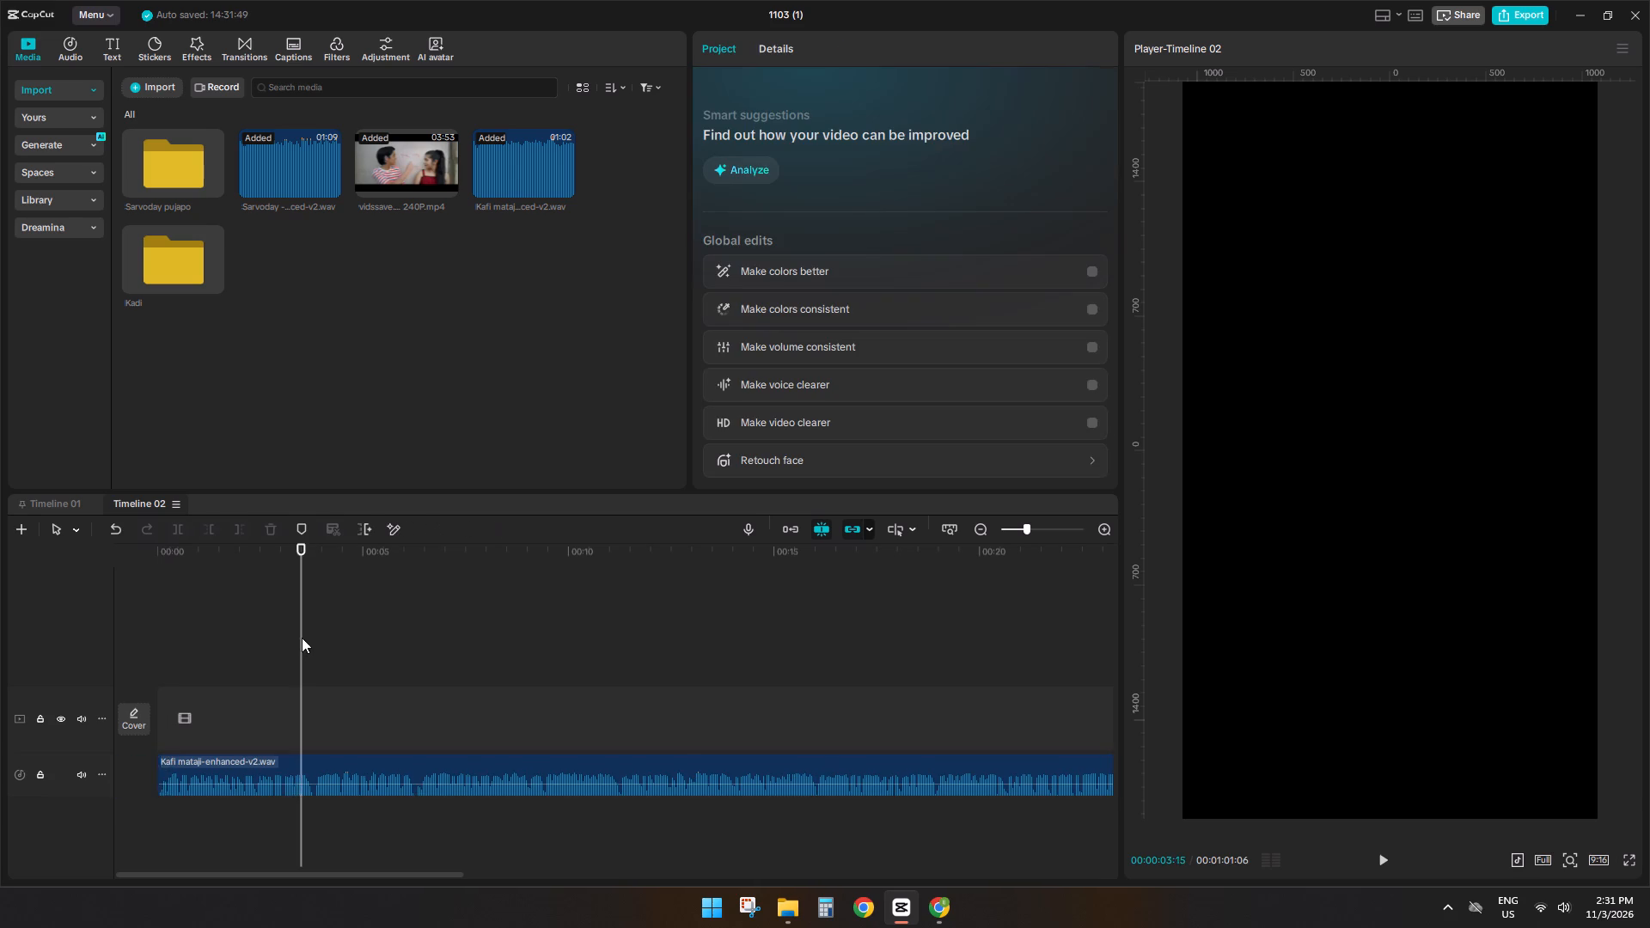
drag(302, 638, 14, 620)
key(space)
ctrl+scroll(343, 692, down, 4)
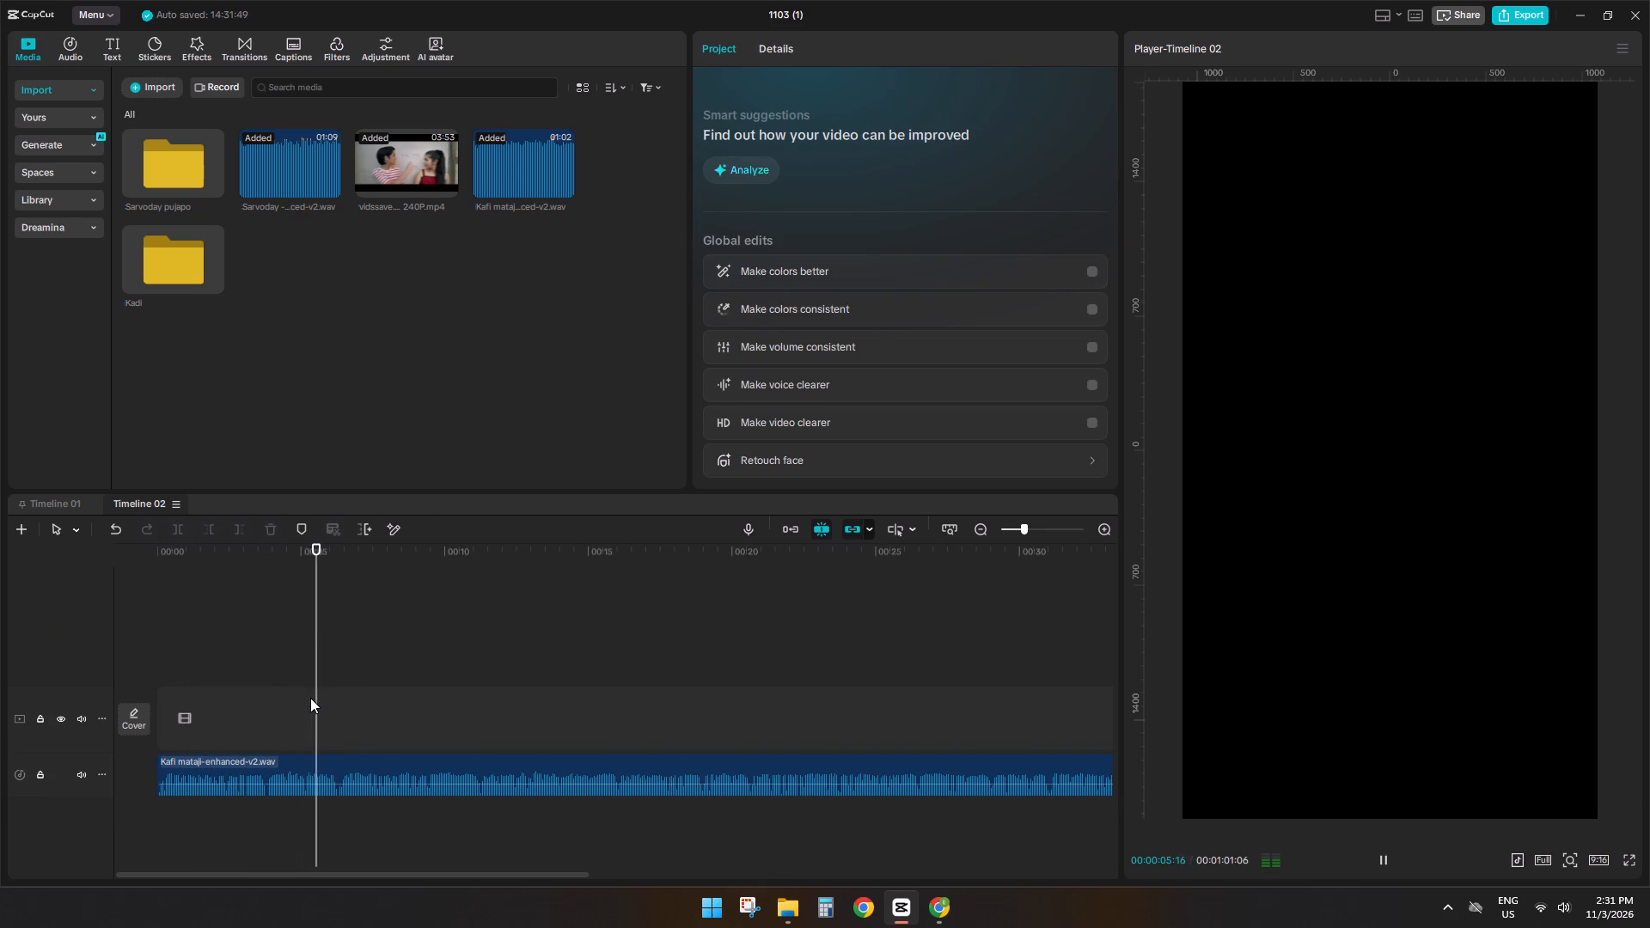
key(space)
click(342, 700)
drag(342, 700, 102, 717)
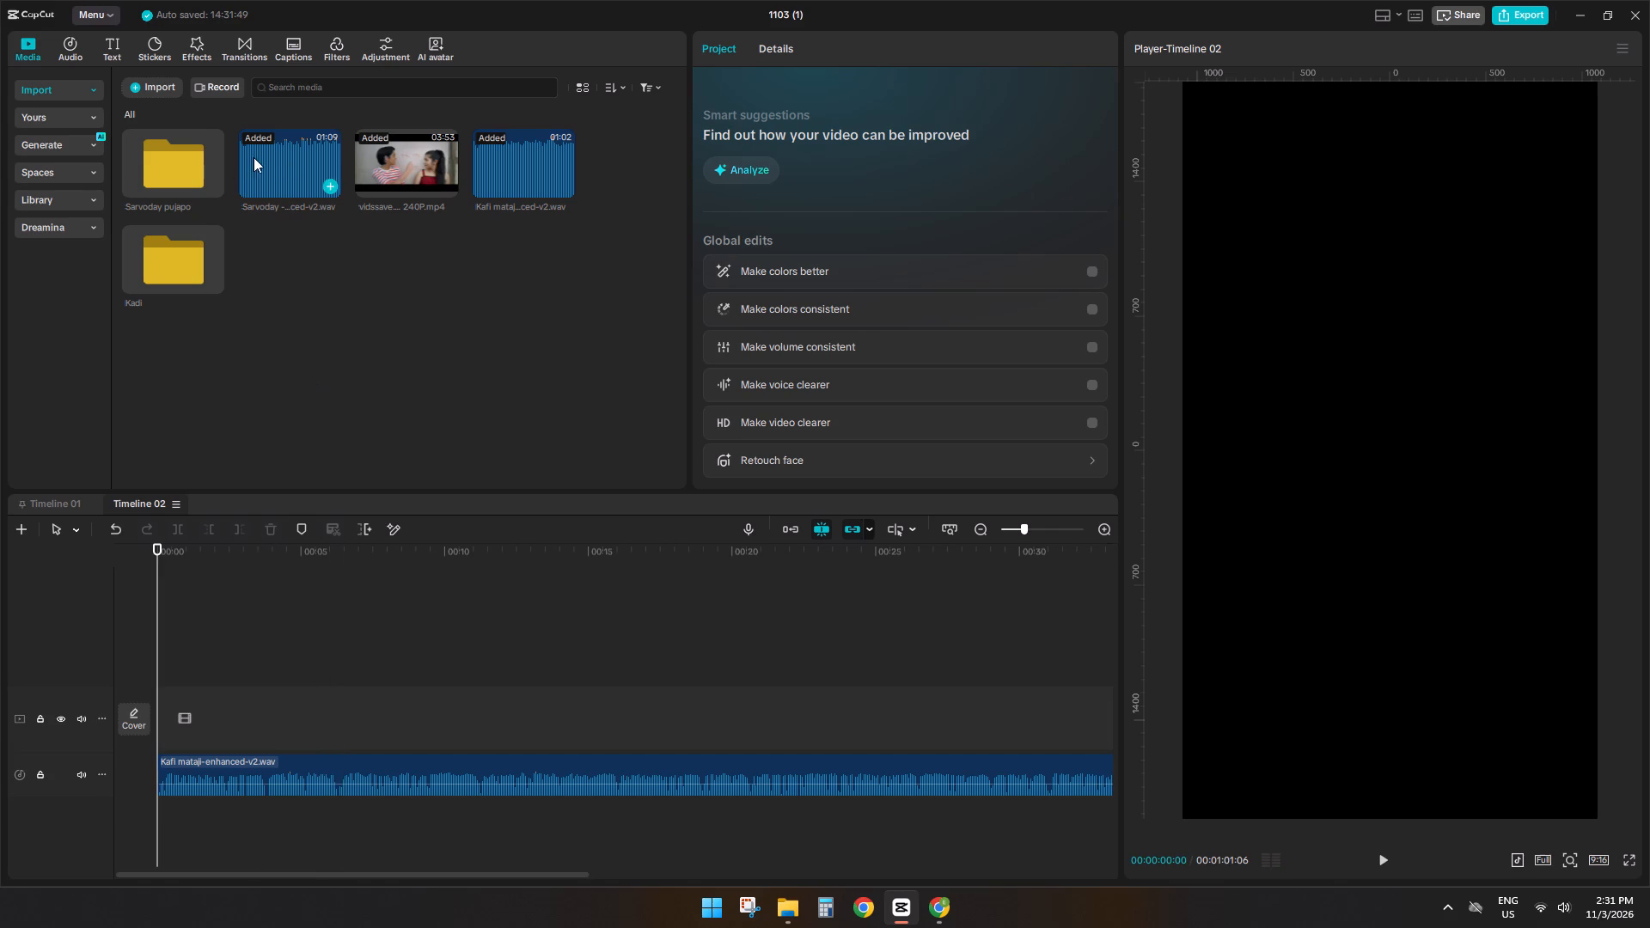
Open the Kadi folder and preview clips IMG_9301 to IMG_9304 and IMG_9308 for opening shots.
double_click(173, 277)
click(184, 180)
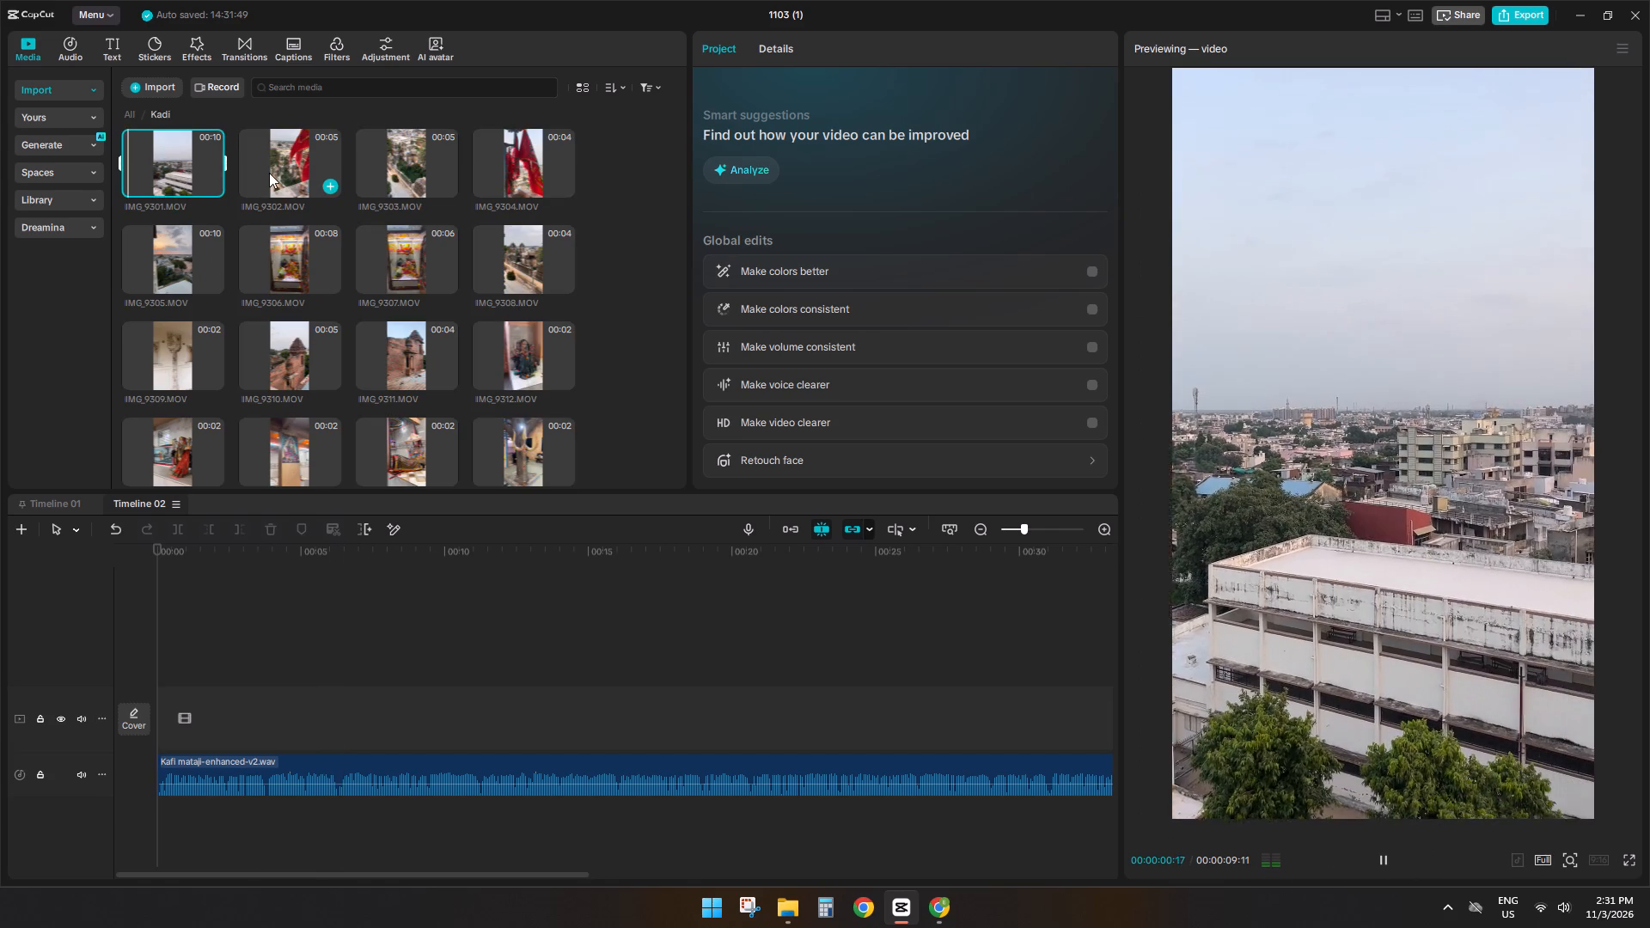
key(space)
click(269, 173)
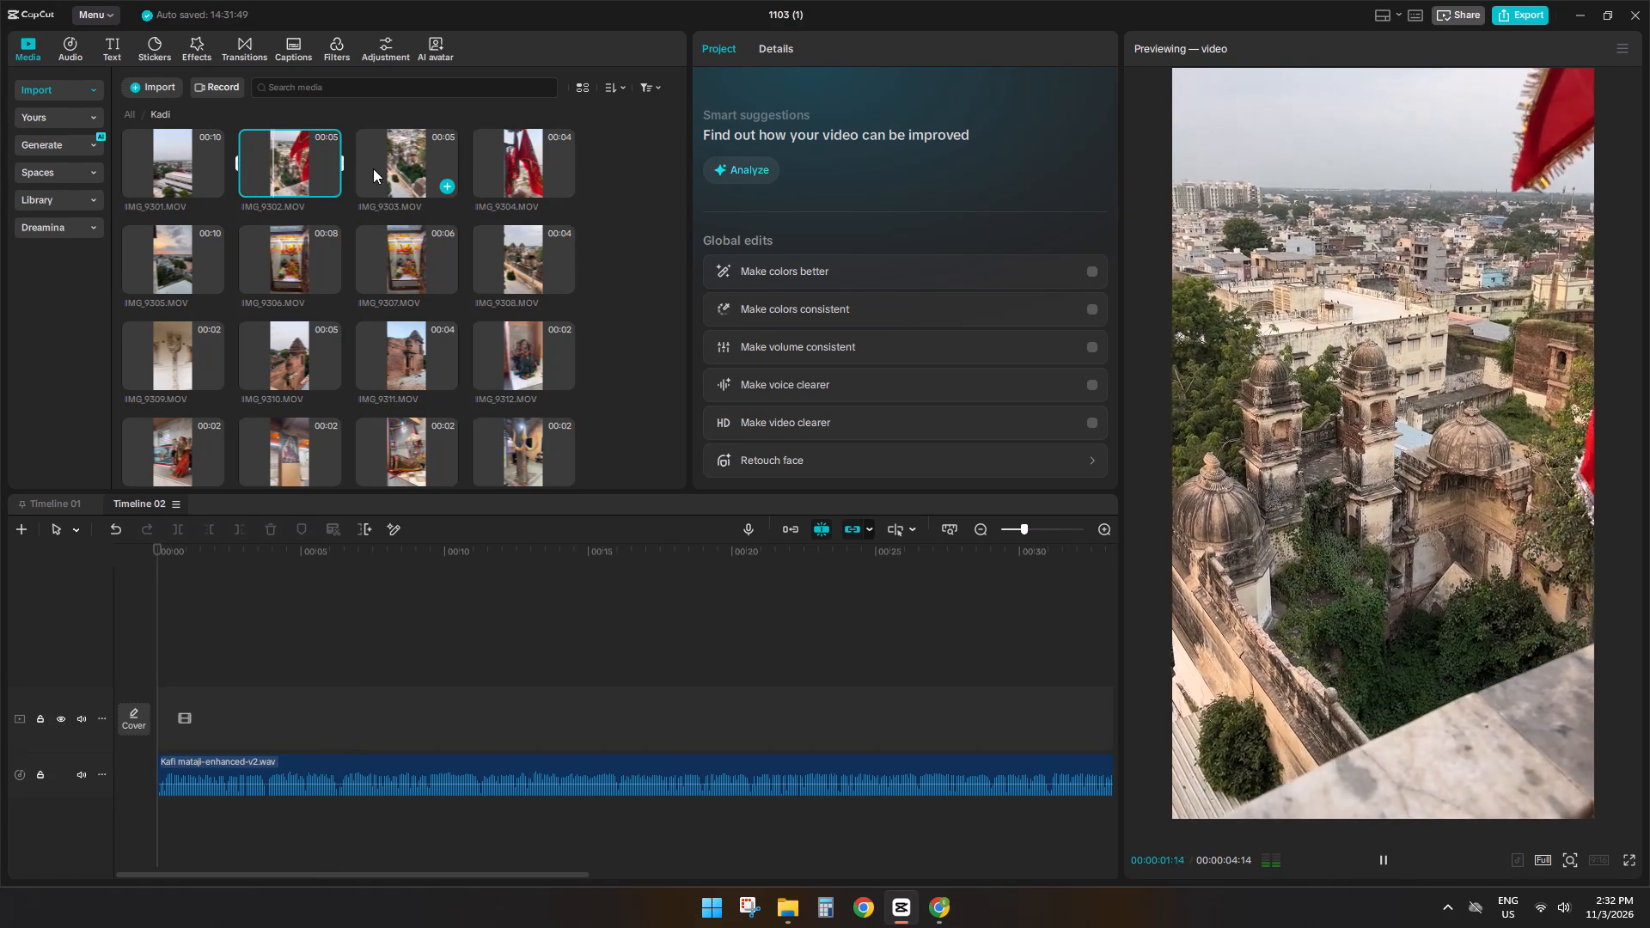
key(space)
click(390, 168)
key(space)
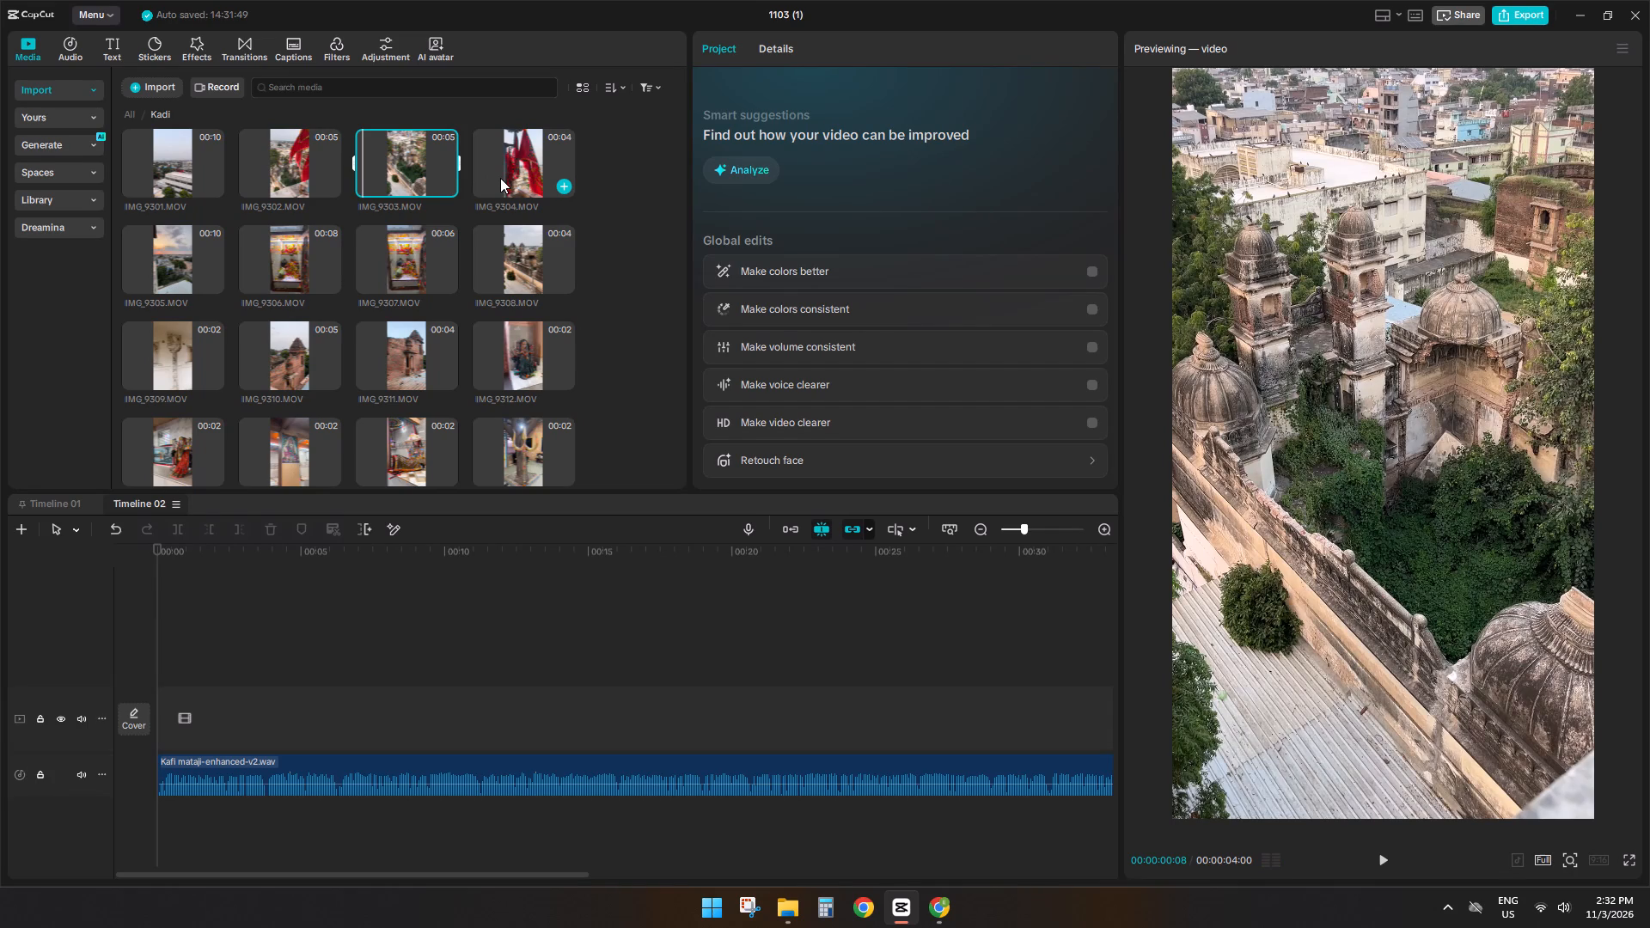
key(space)
scroll(429, 247, down, 1)
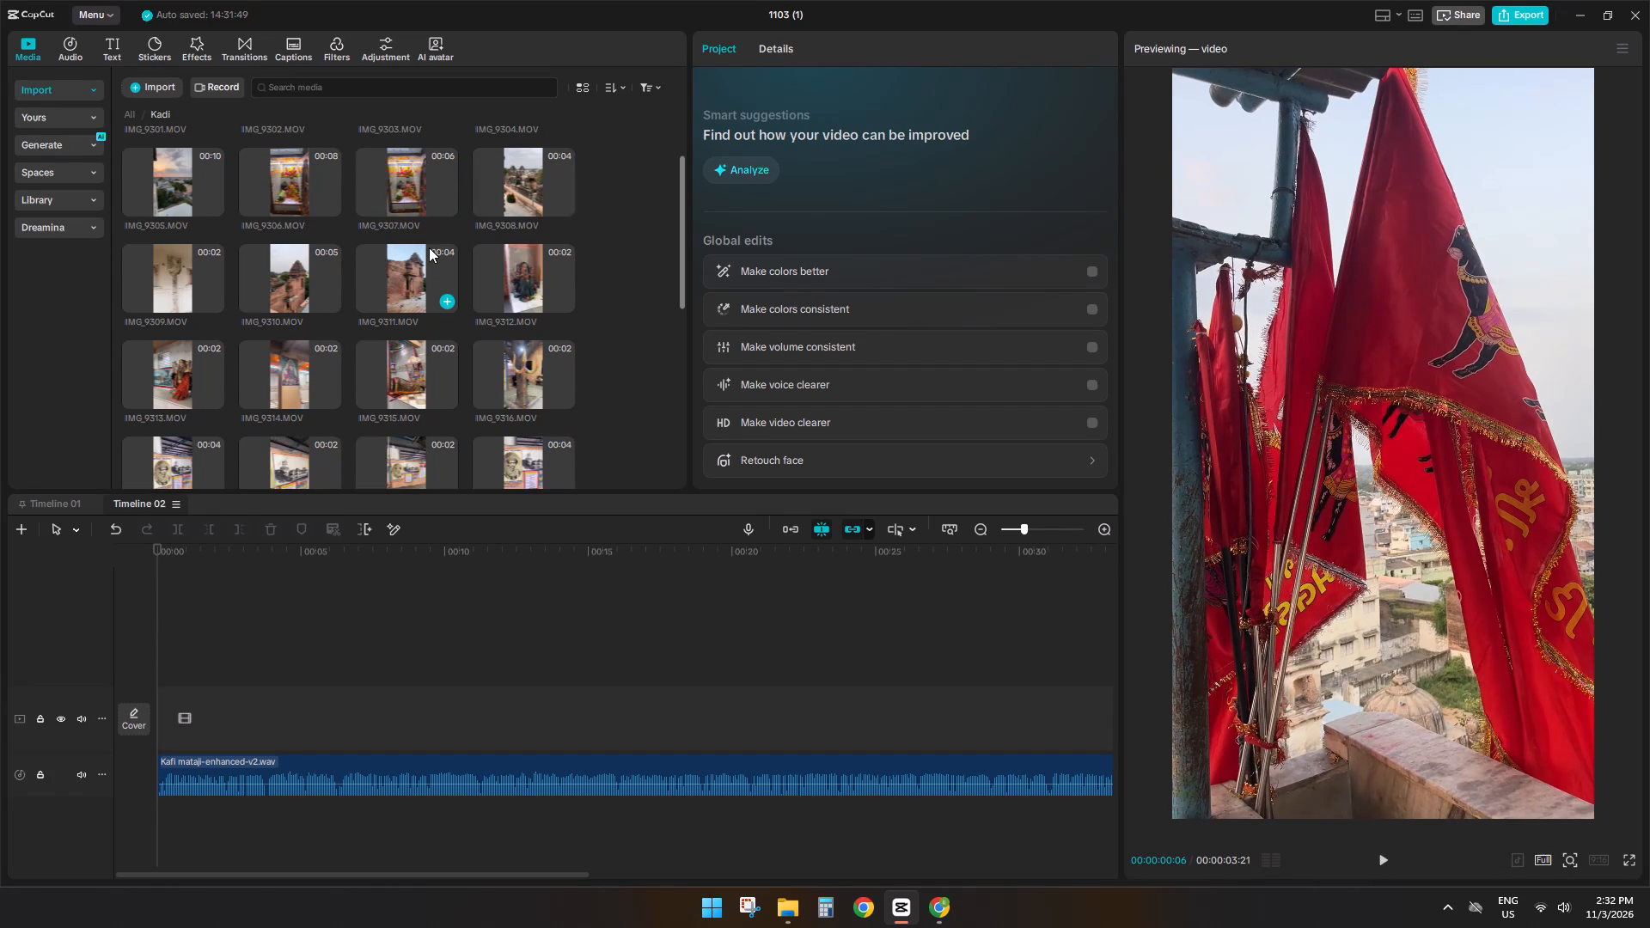
click(515, 185)
key(space)
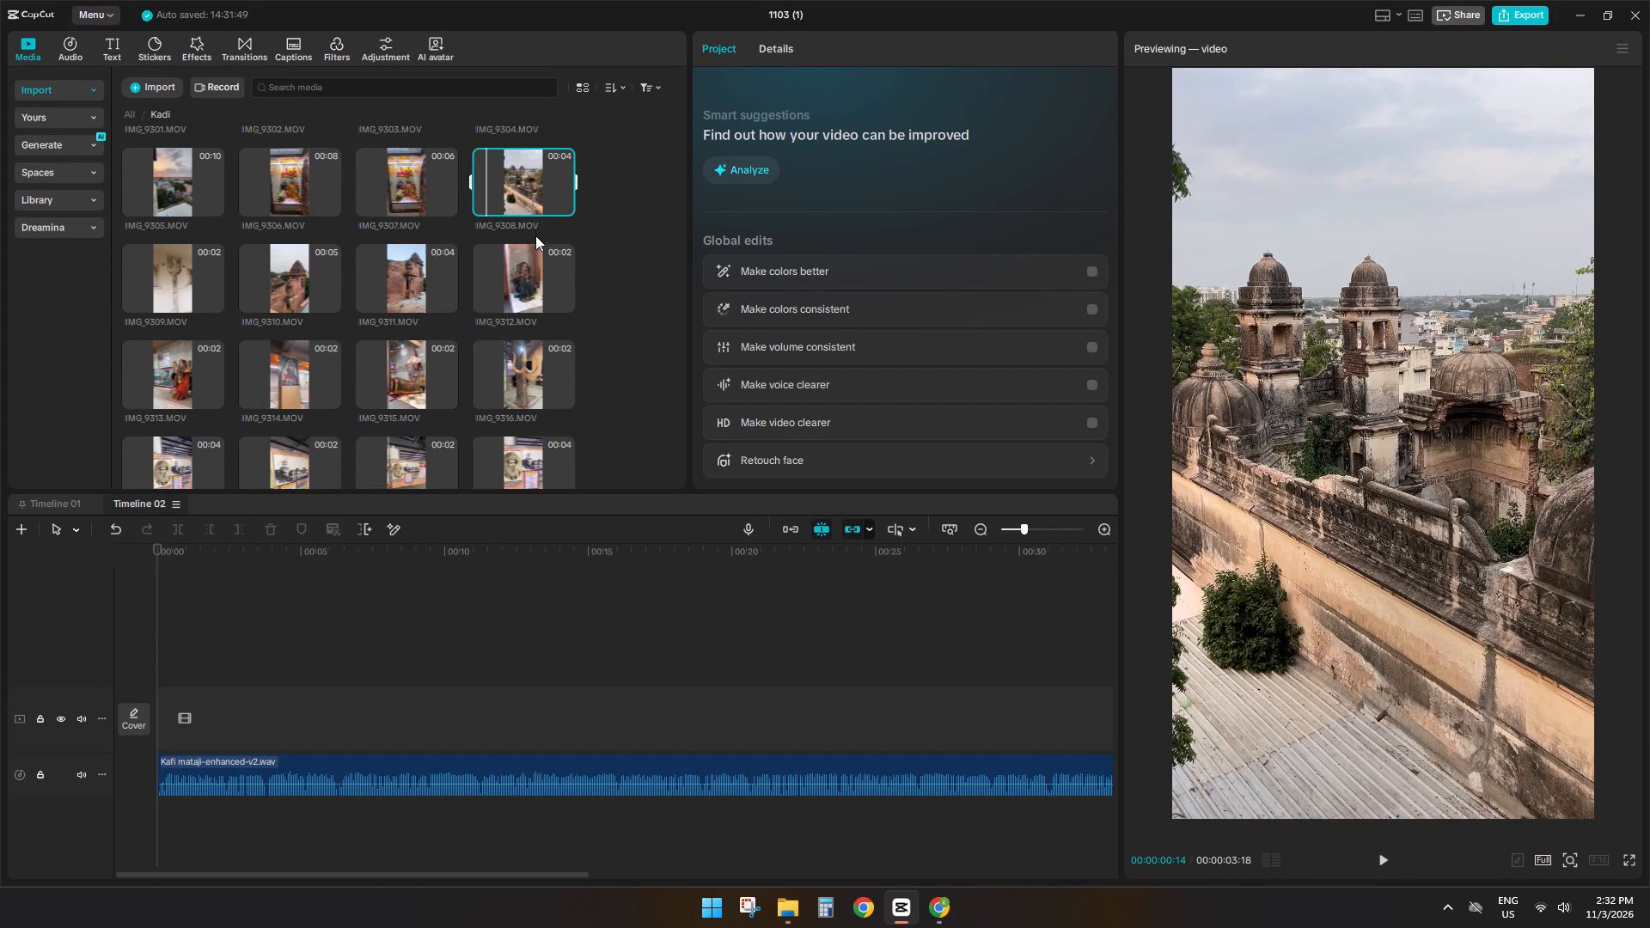
Preview the temple ruin and sunset clips among IMG_9305, IMG_9307 and IMG_9309 to IMG_9312.
click(529, 272)
click(419, 275)
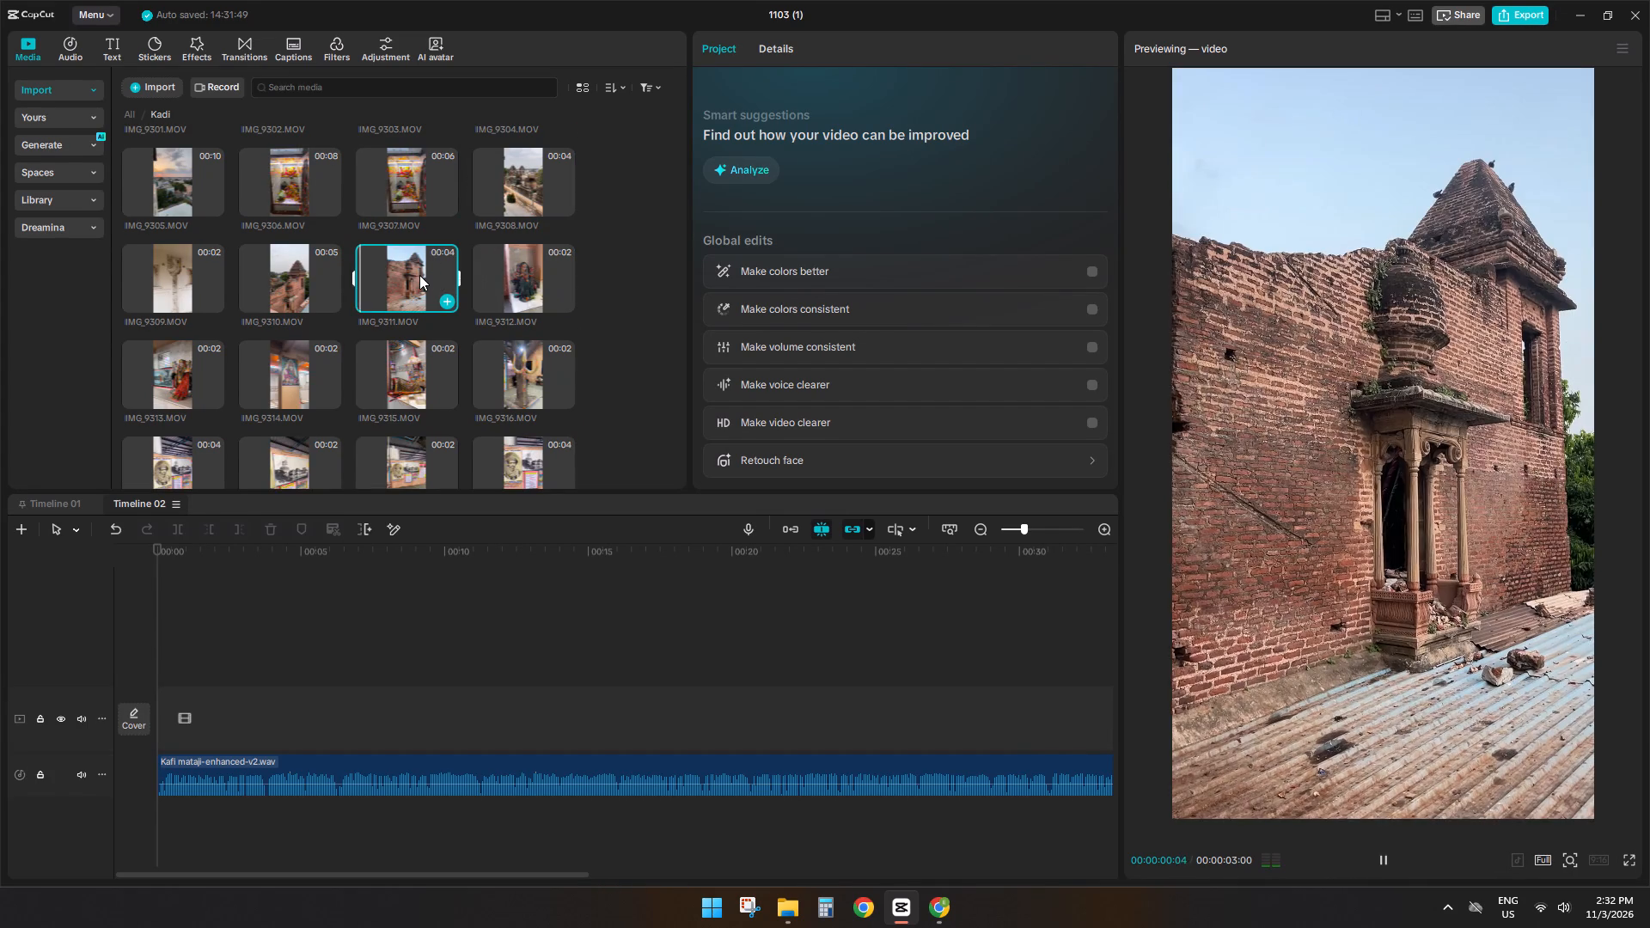
key(space)
click(404, 184)
click(335, 278)
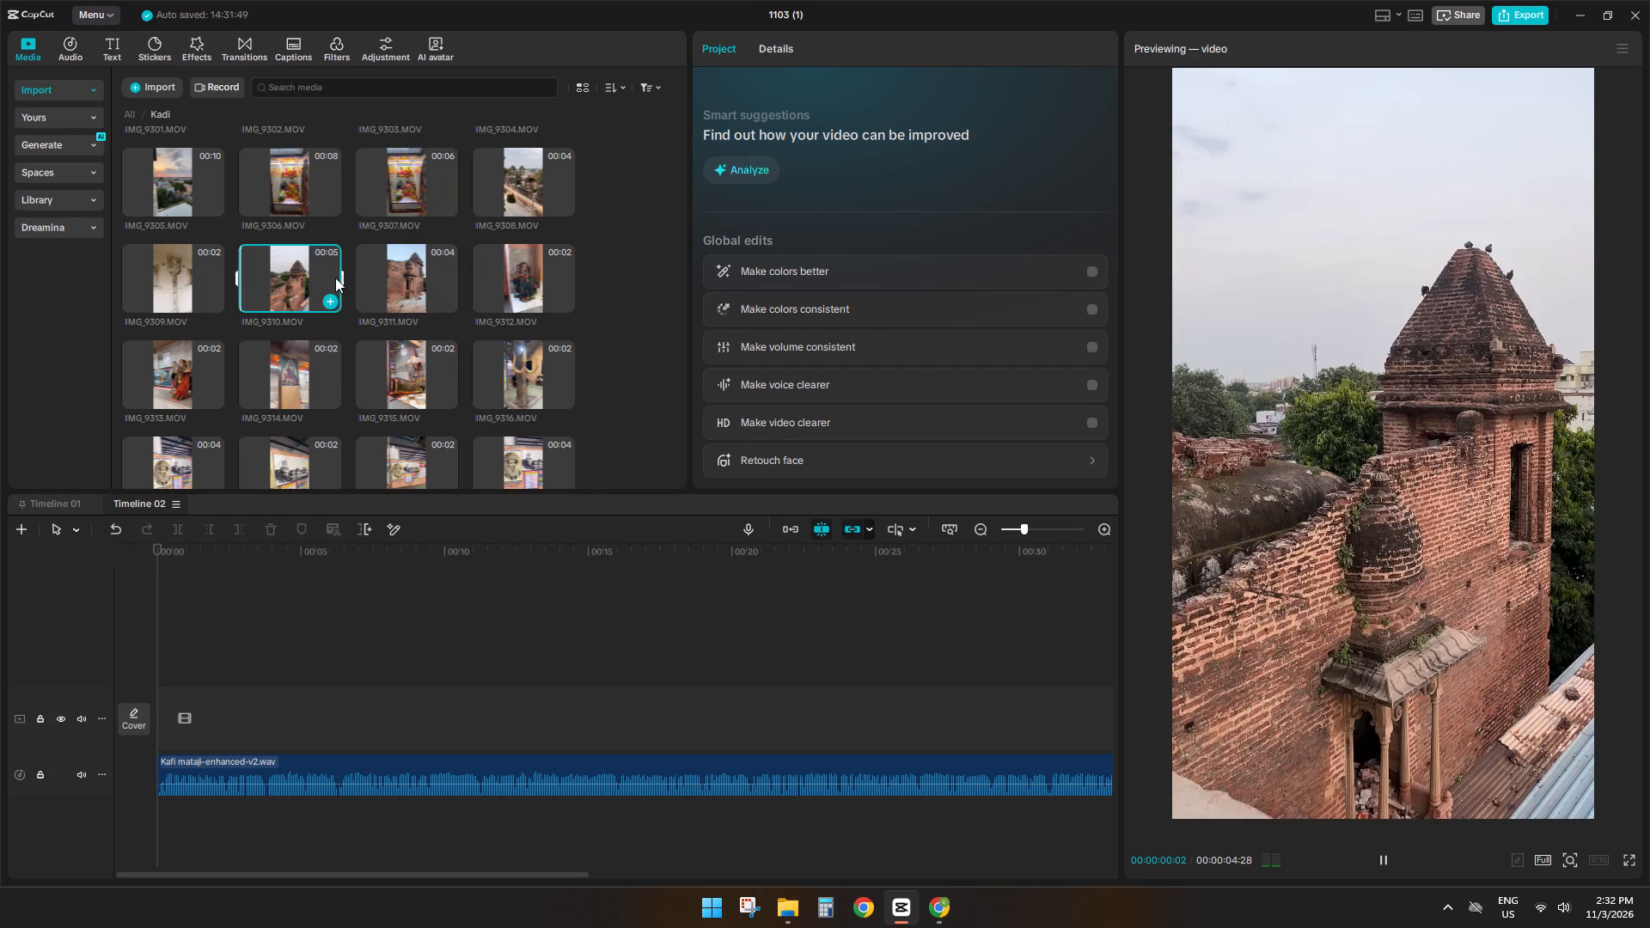
key(space)
click(180, 277)
click(161, 184)
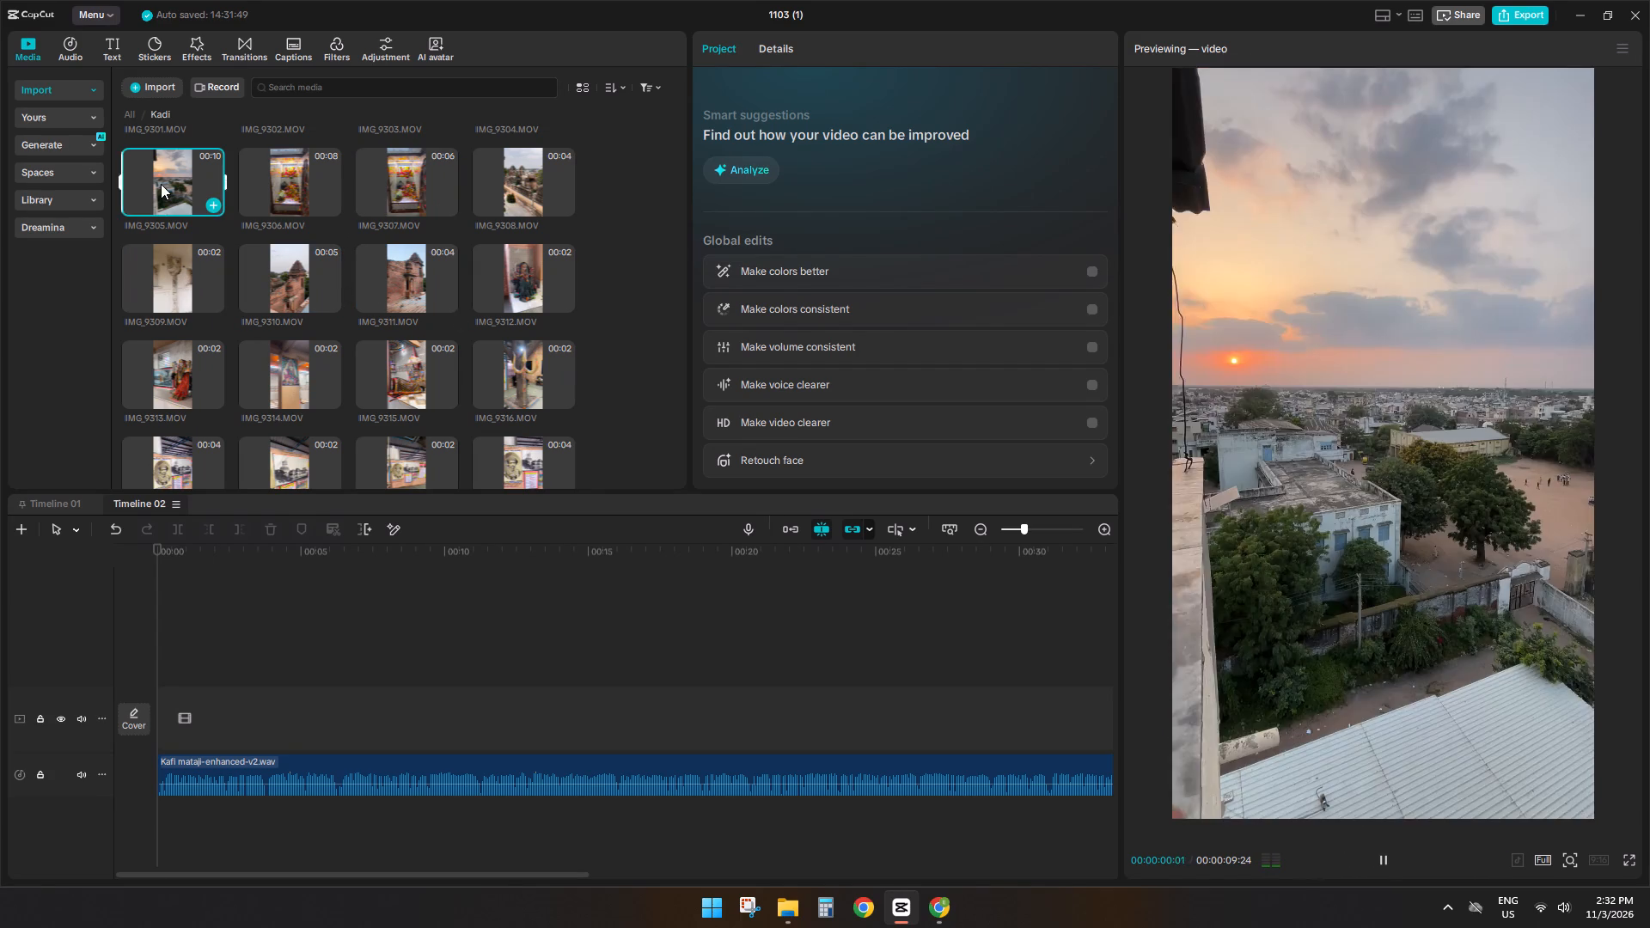
key(space)
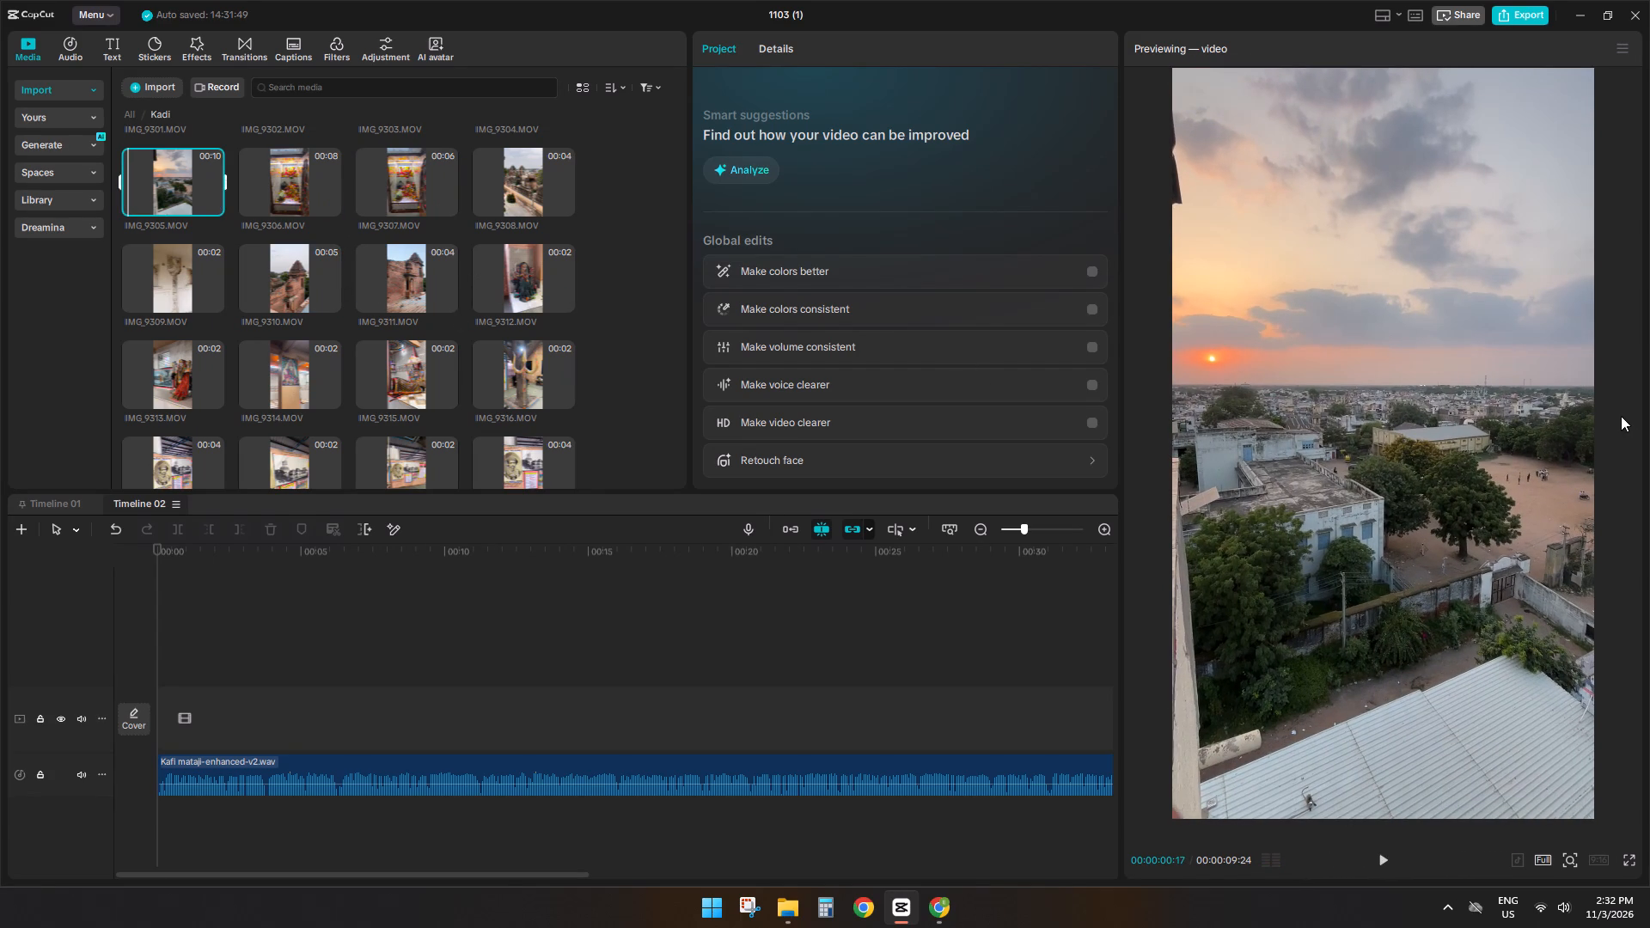
click(467, 271)
click(385, 274)
Preview the Kadi clips IMG_9315 to IMG_9321, undoing any accidental insertion into the timeline.
scroll(439, 303, down, 2)
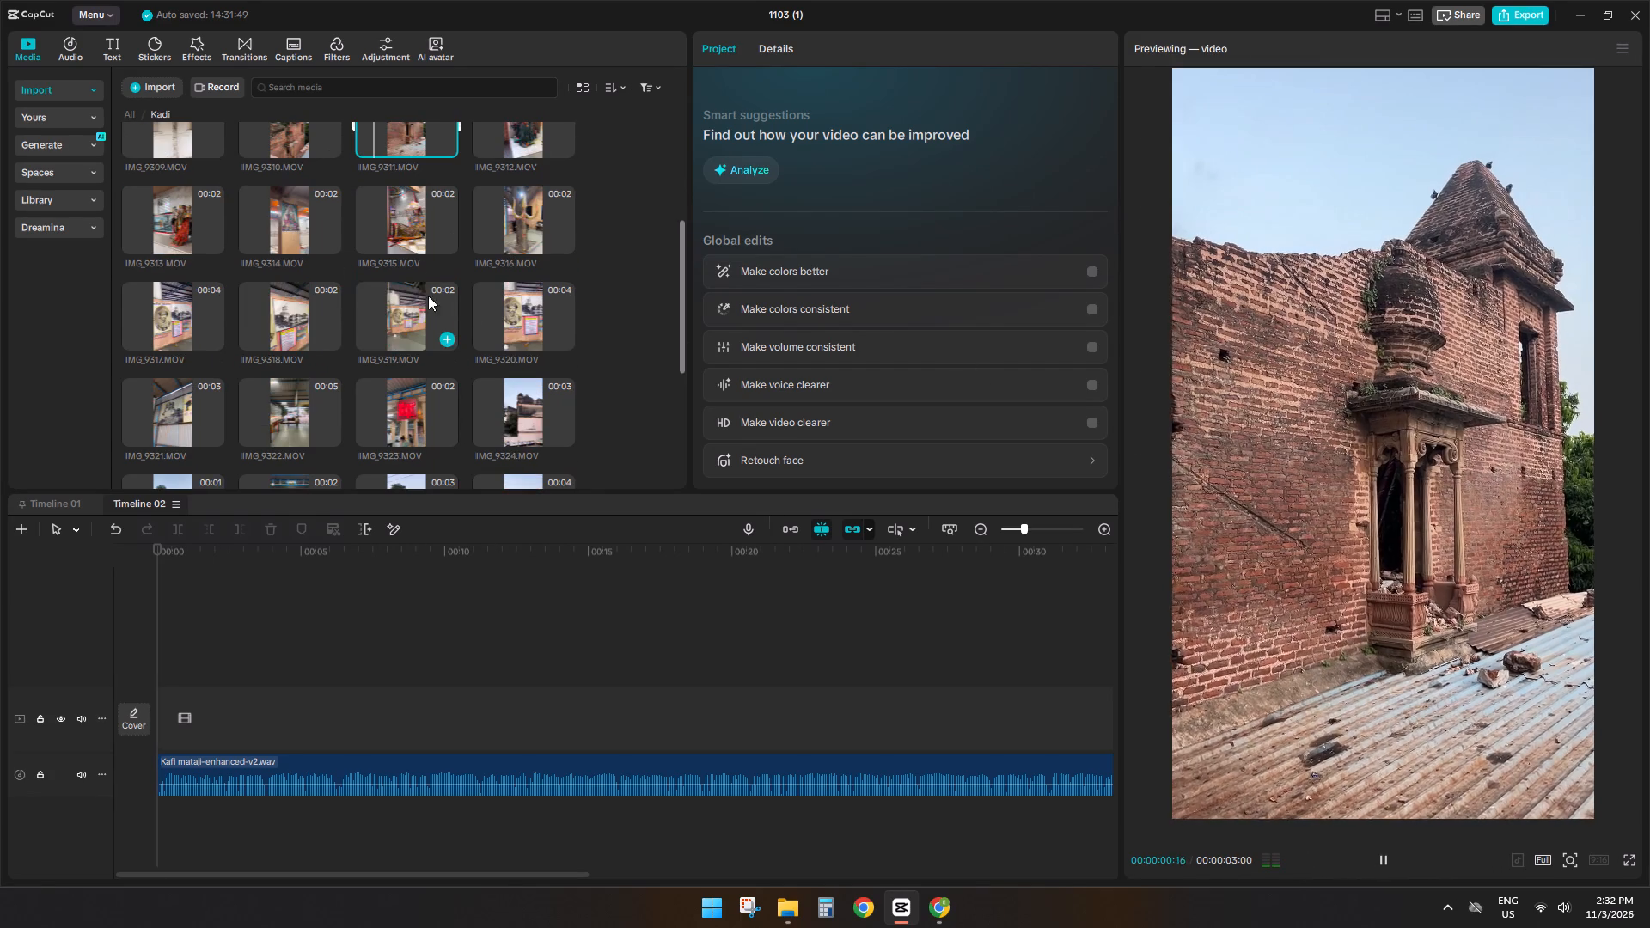
click(402, 210)
click(532, 227)
click(529, 314)
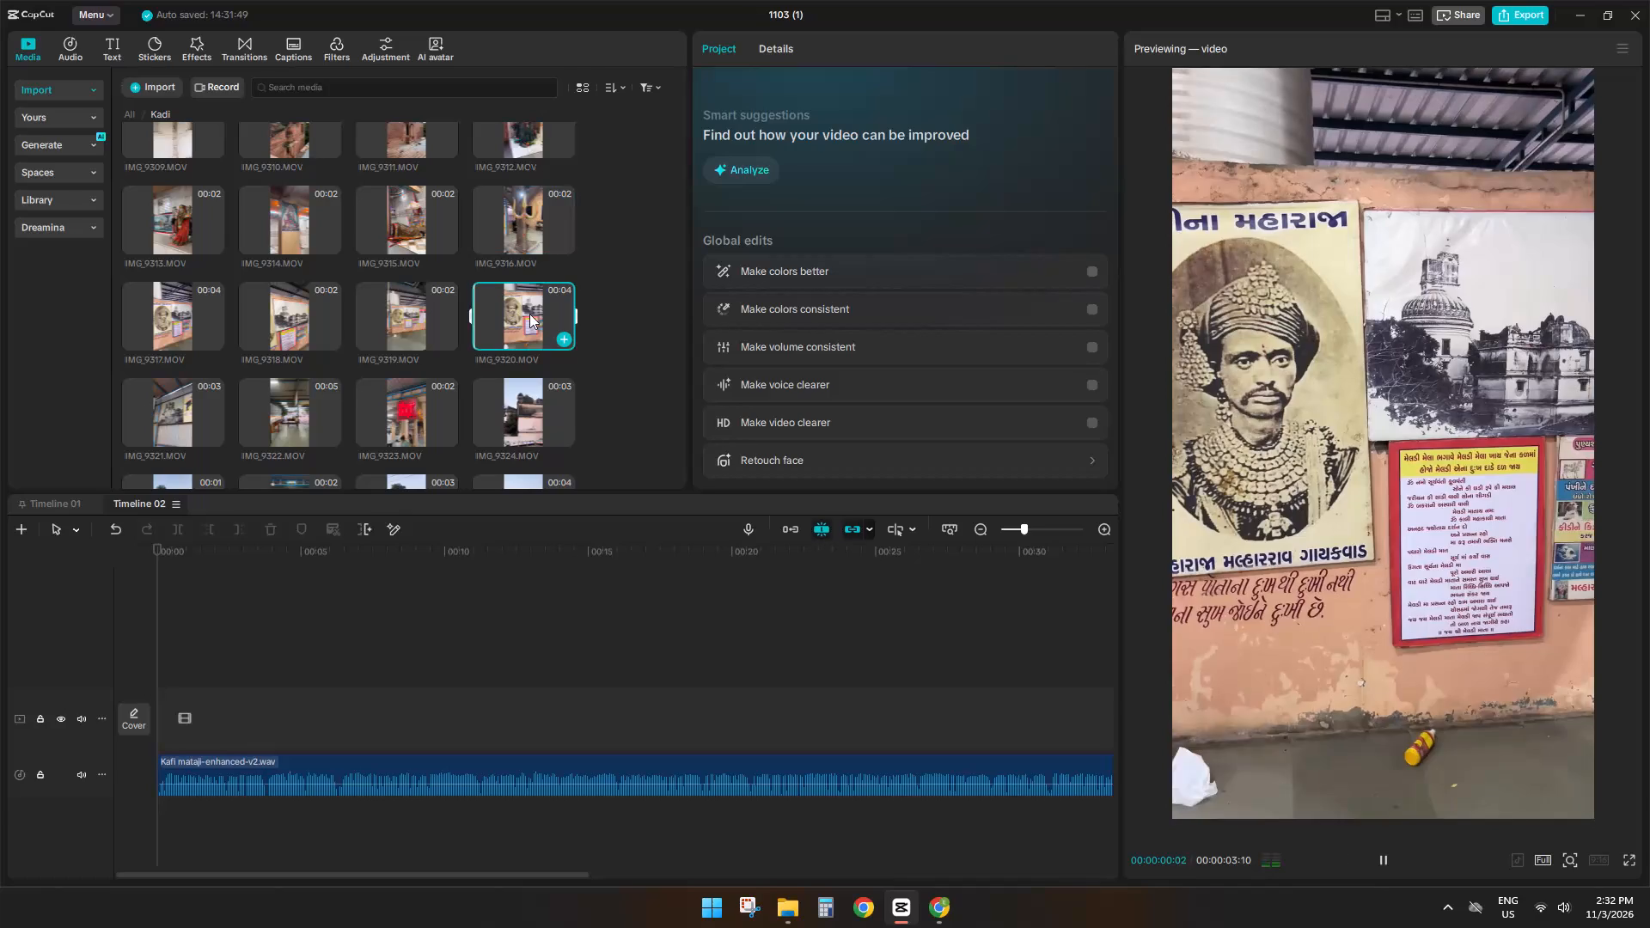
click(415, 324)
click(307, 322)
click(154, 318)
scroll(154, 315, down, 2)
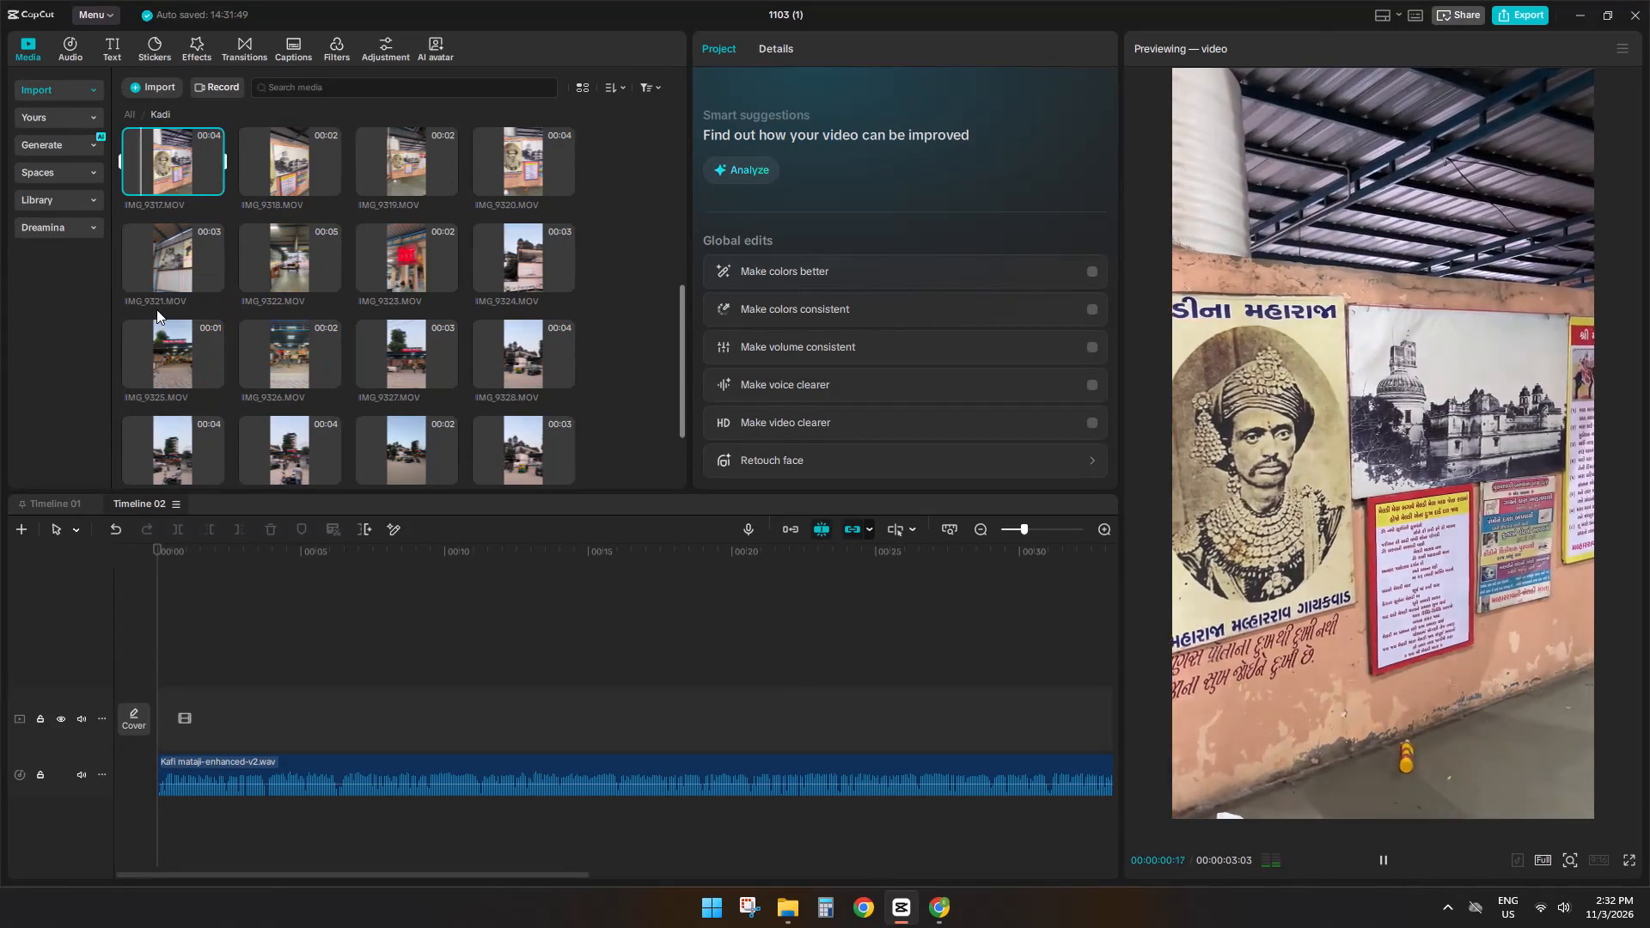
click(156, 309)
click(171, 287)
click(328, 288)
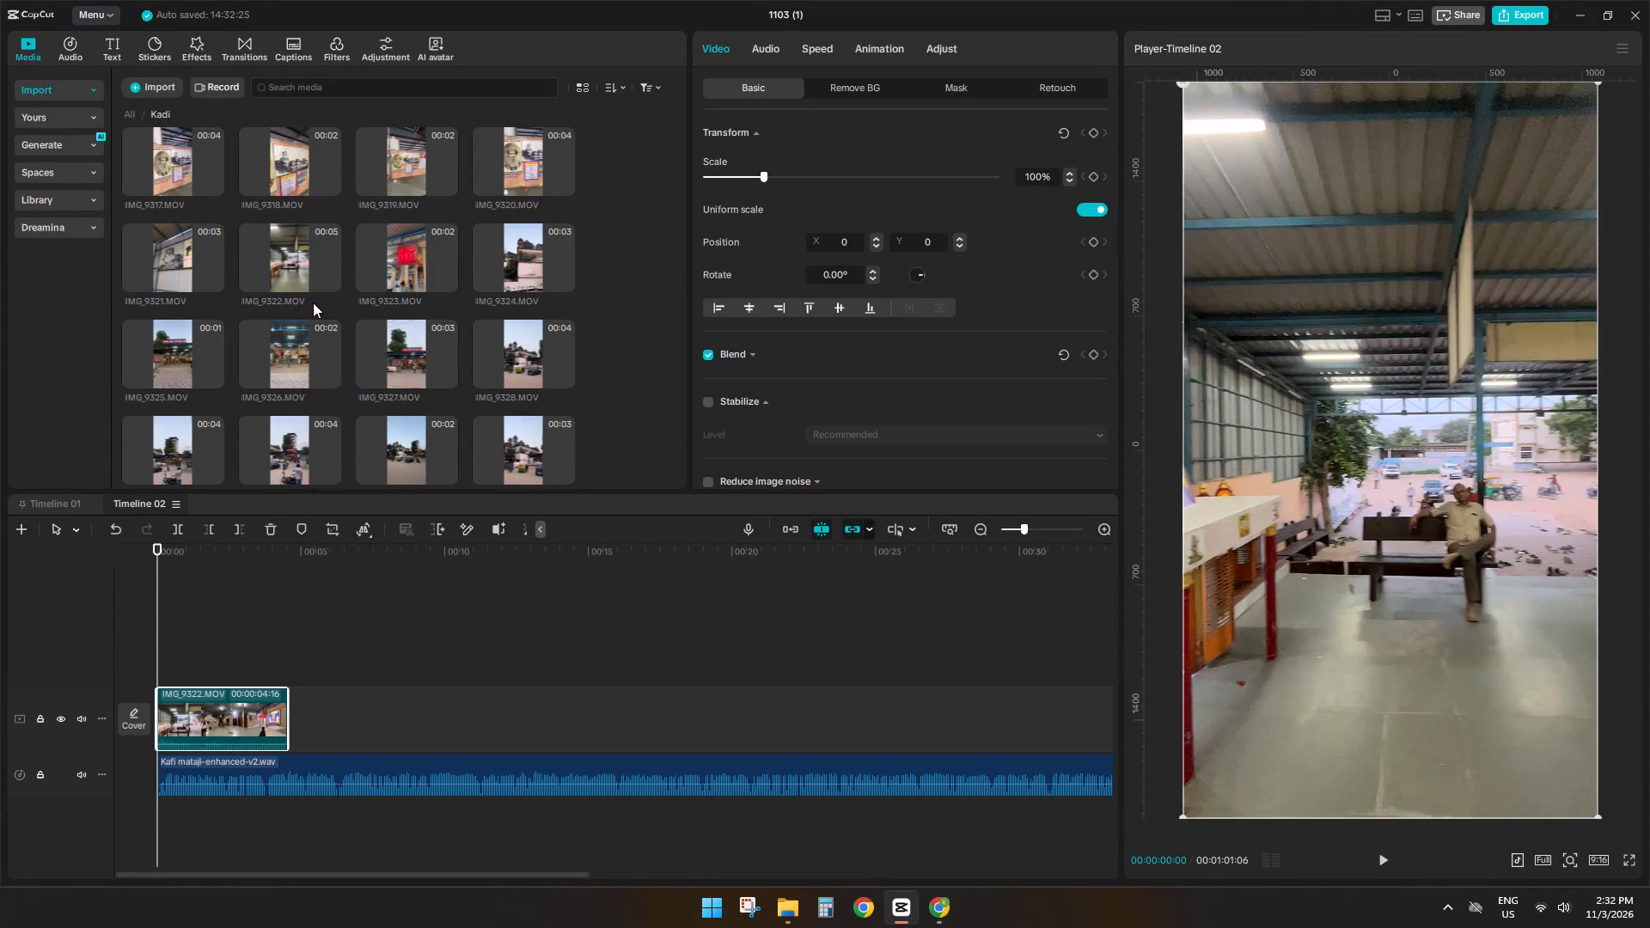
key(ctrl+z)
Preview the Kadi clips IMG_9322 to IMG_9328, covering the temple hall, the old building and the entrance.
click(289, 249)
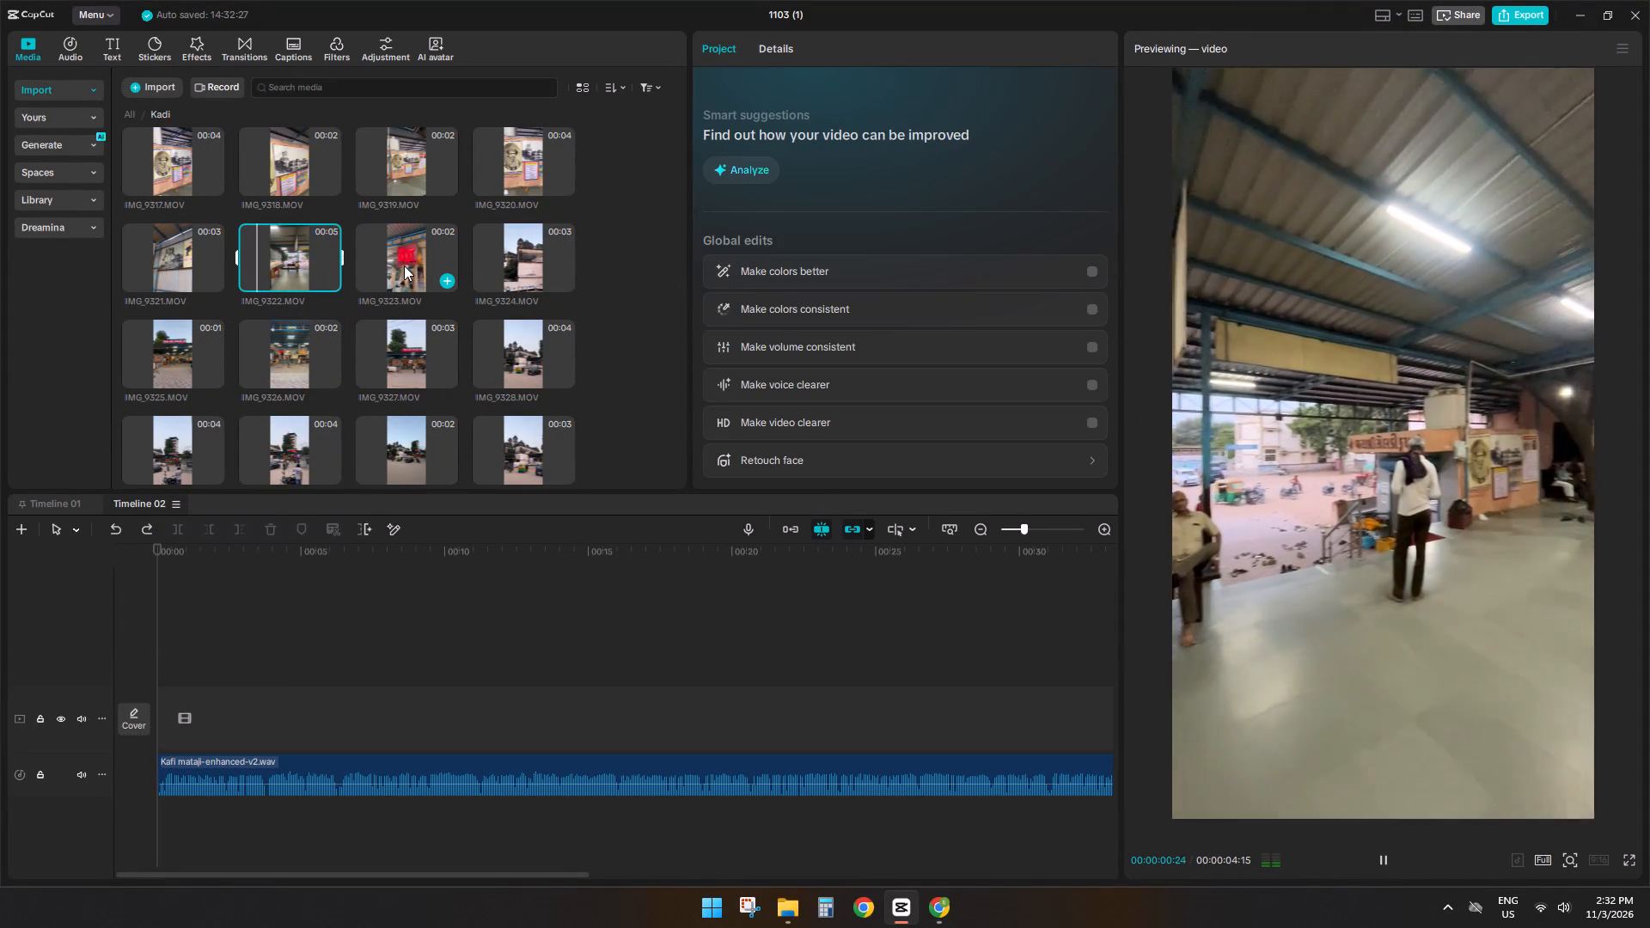
click(404, 266)
click(538, 264)
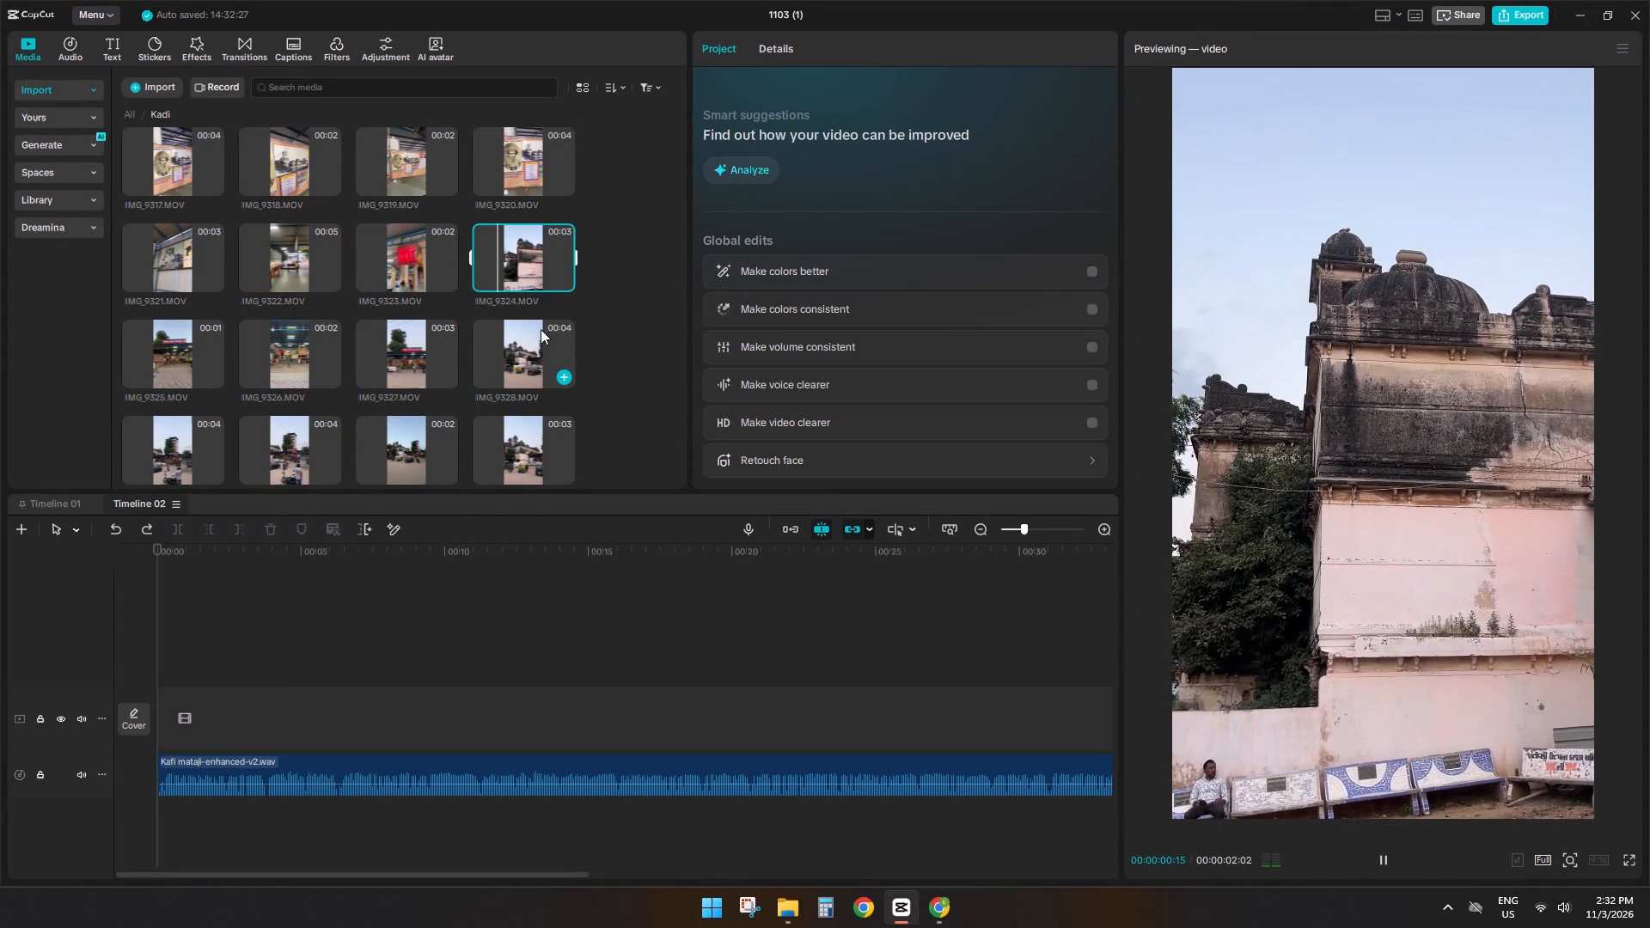
click(534, 357)
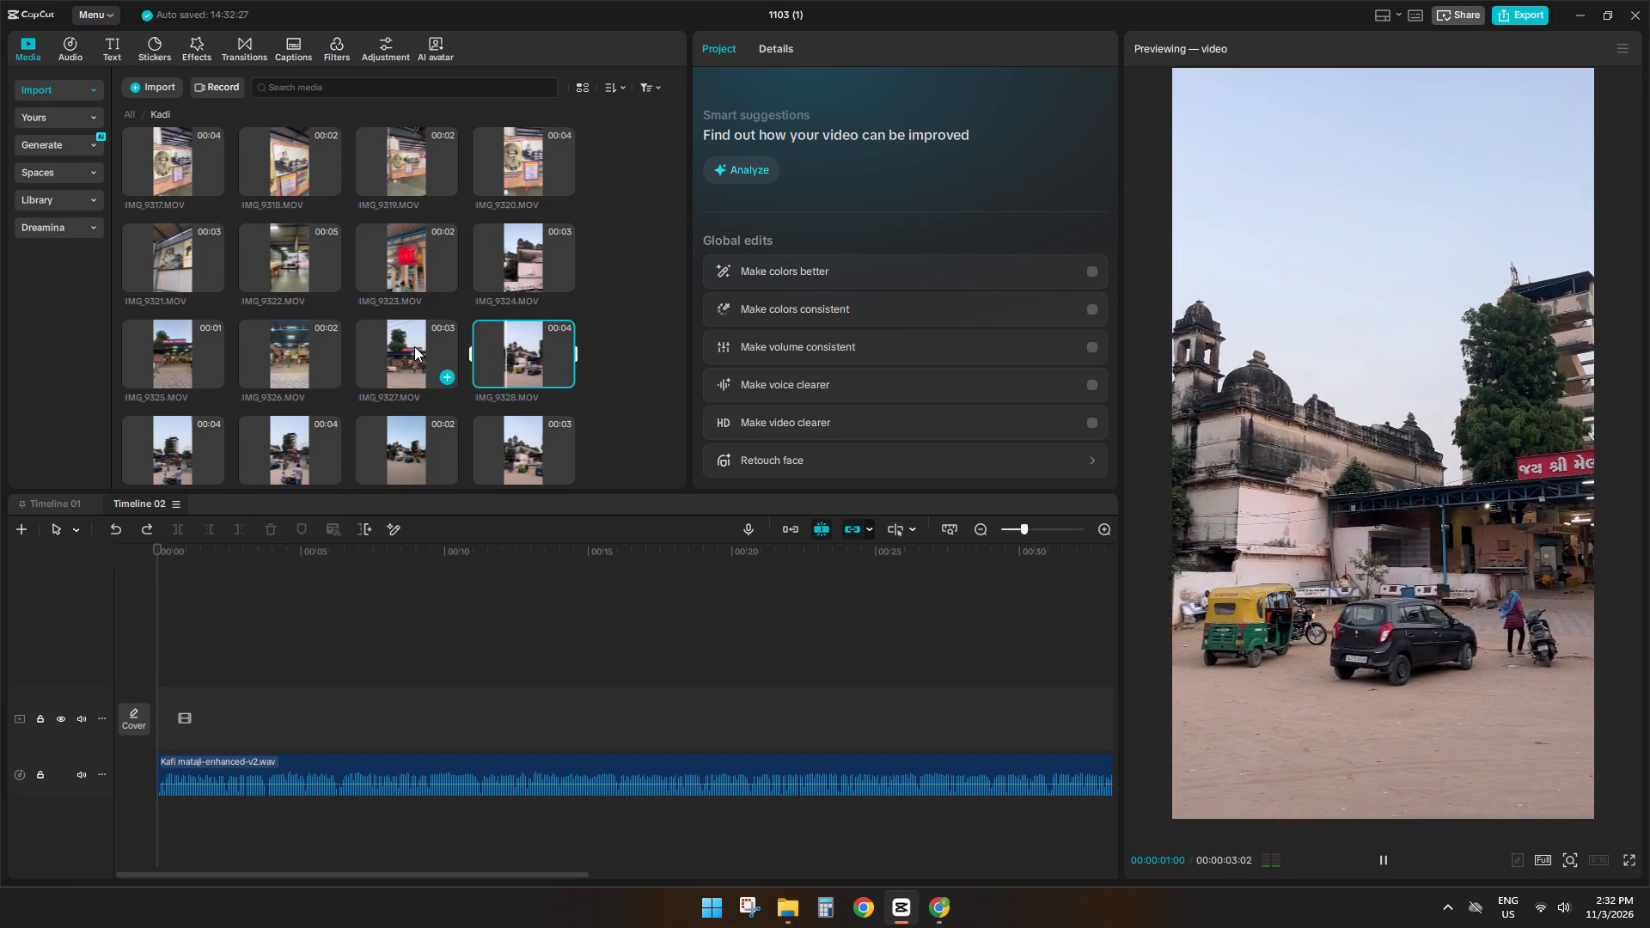
click(414, 346)
click(510, 335)
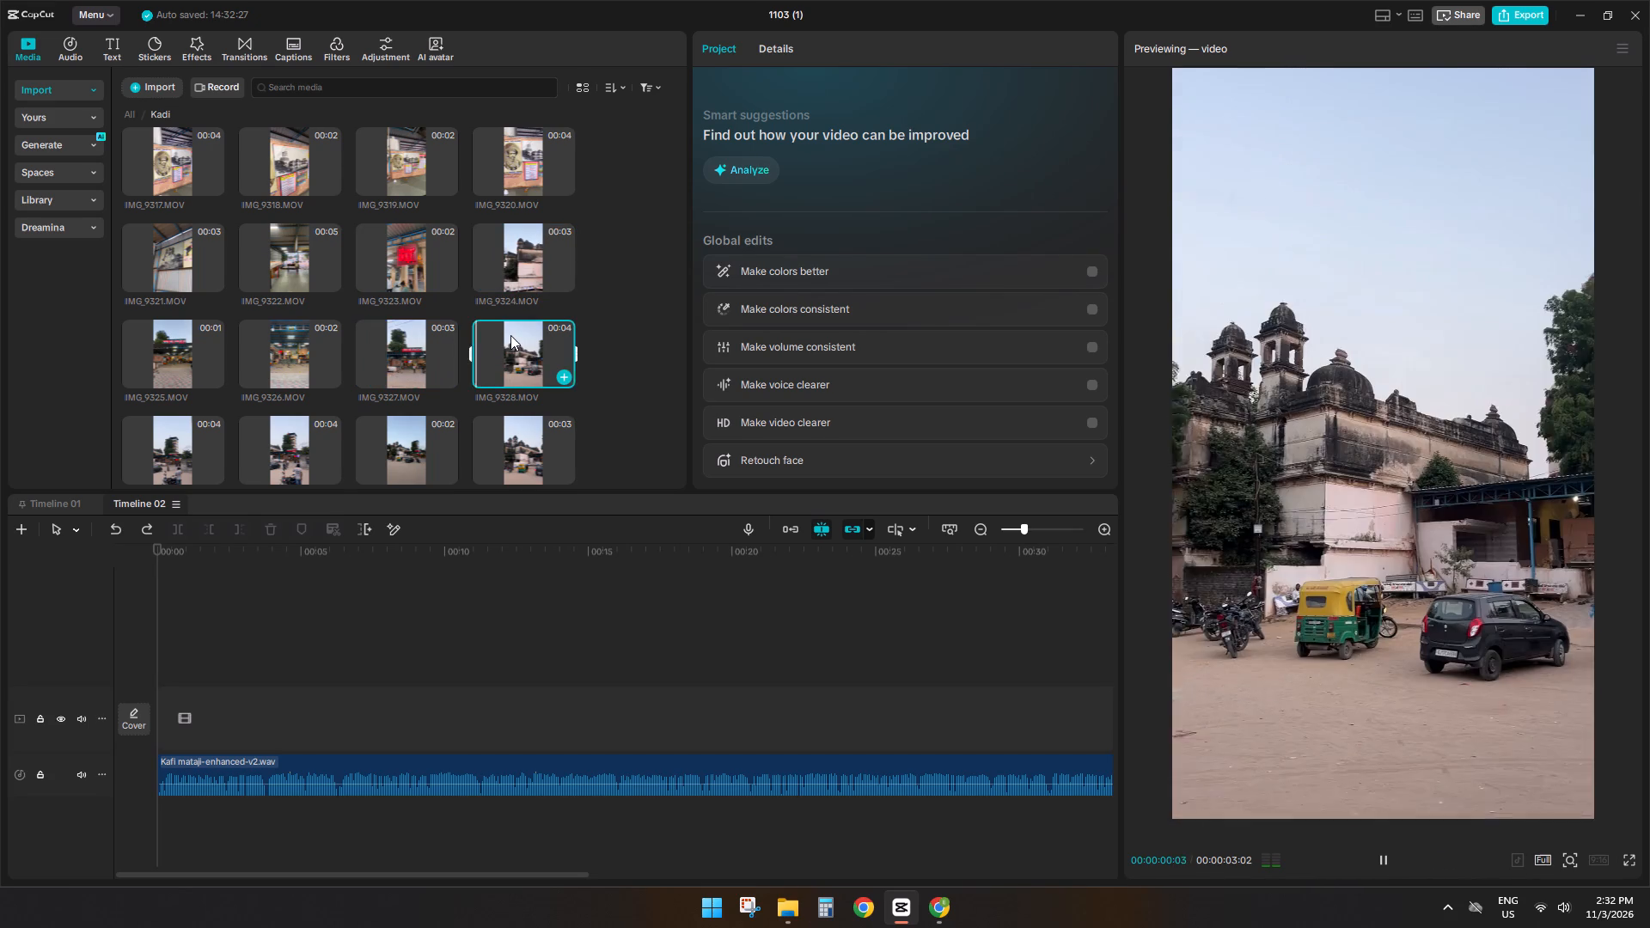
click(260, 336)
click(168, 340)
scroll(168, 340, down, 1)
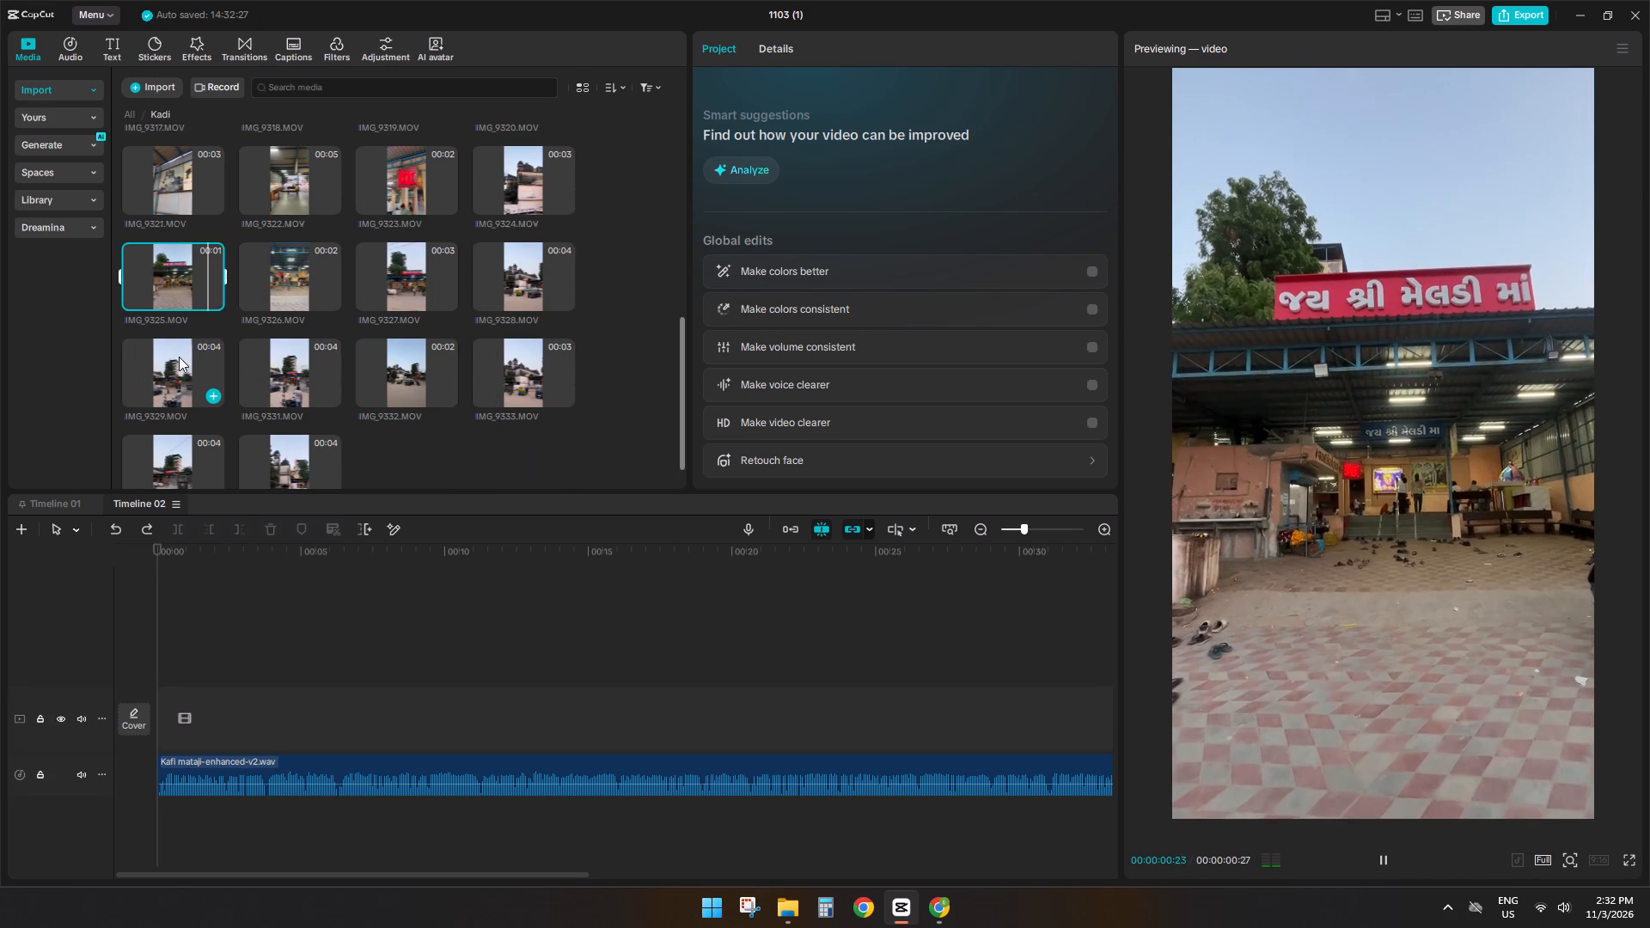
Preview the last clips in the Kadi folder, IMG_9329 and IMG_9331 to IMG_9335.
click(179, 357)
click(304, 357)
click(400, 357)
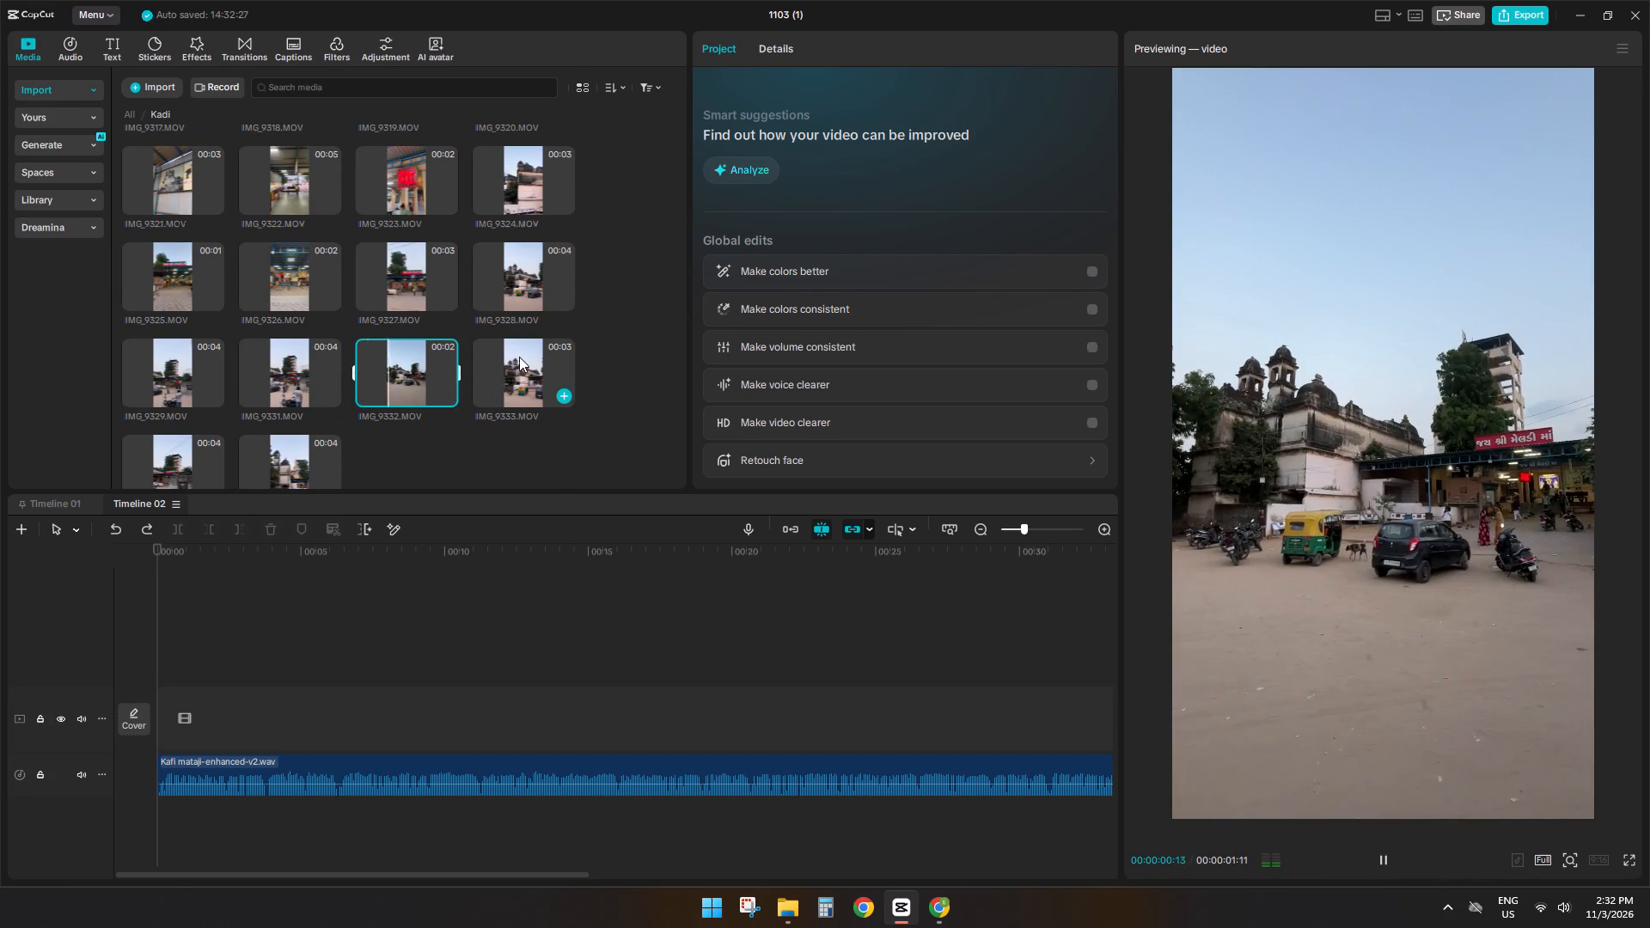
click(519, 357)
click(276, 463)
click(196, 462)
scroll(197, 459, down, 1)
click(385, 357)
click(494, 352)
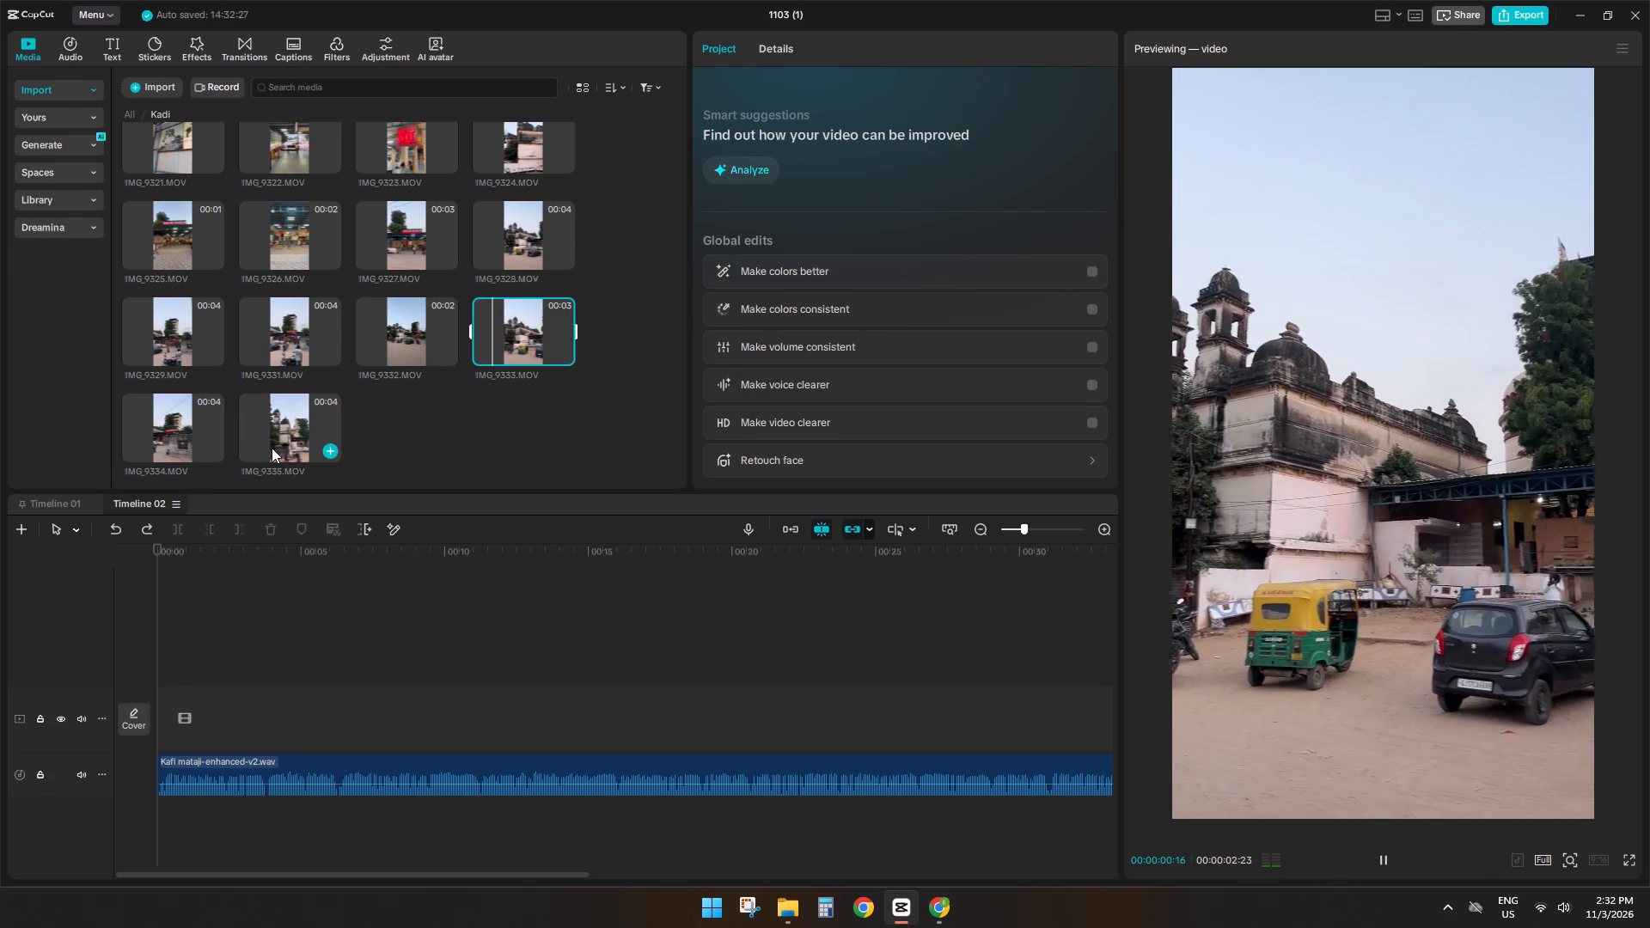
click(272, 448)
click(178, 446)
Compare the temple exterior shots IMG_9327 to IMG_9329 and IMG_9331 to IMG_9333, playing IMG_9329 almost to its end.
click(166, 366)
click(297, 351)
click(400, 351)
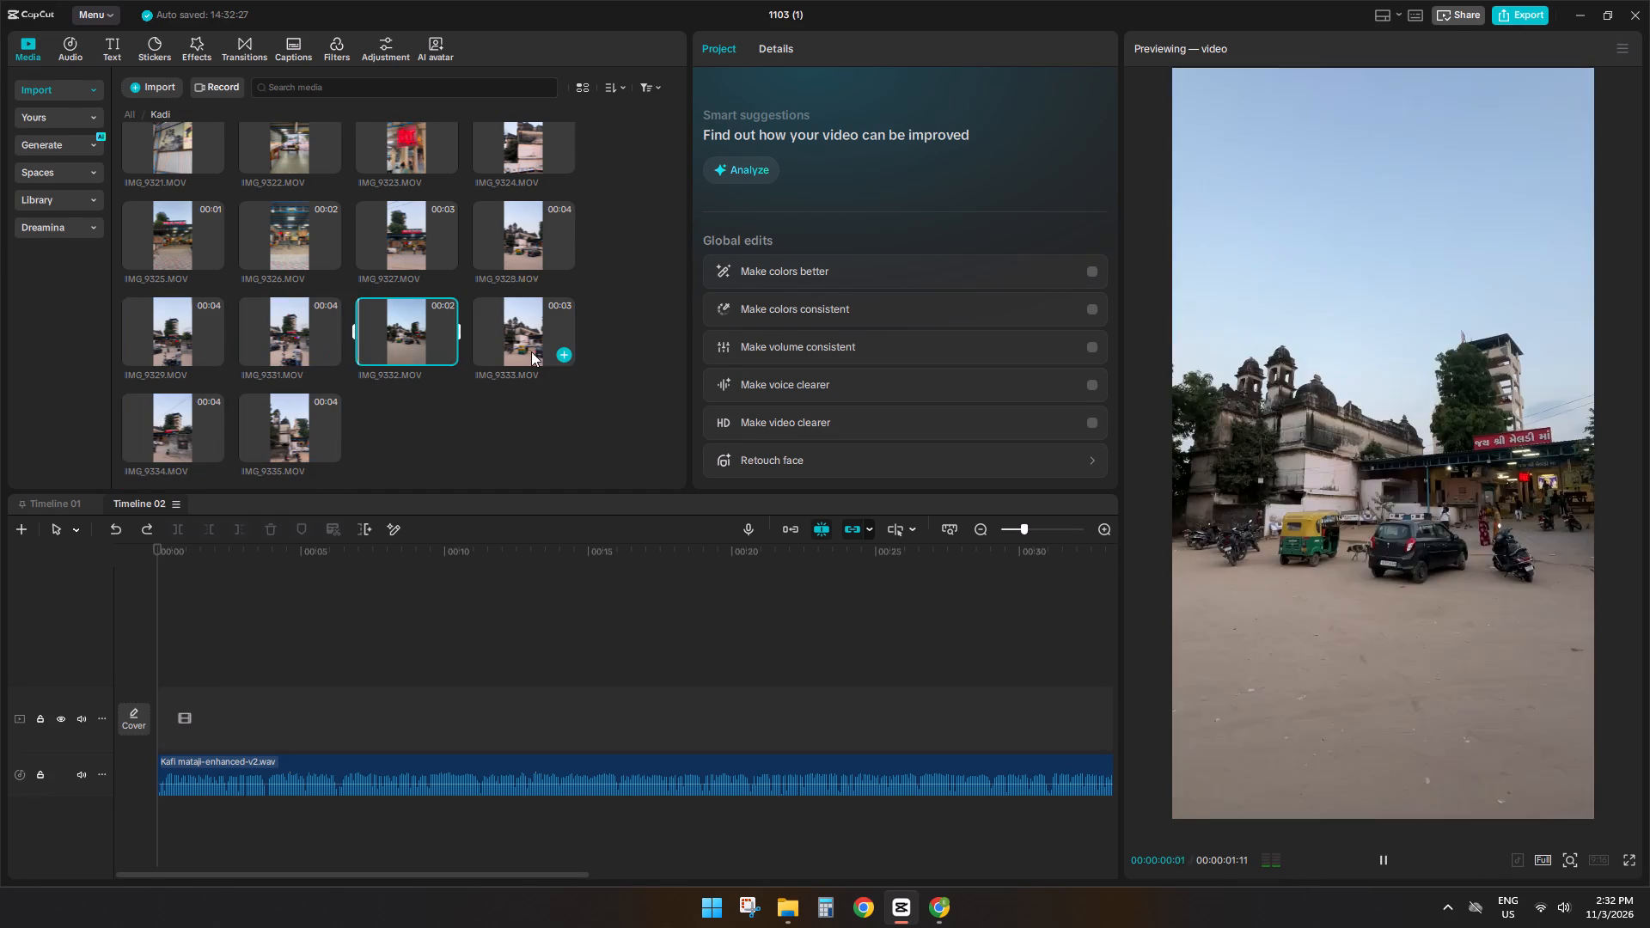
click(531, 351)
click(522, 234)
click(419, 233)
click(272, 332)
click(165, 345)
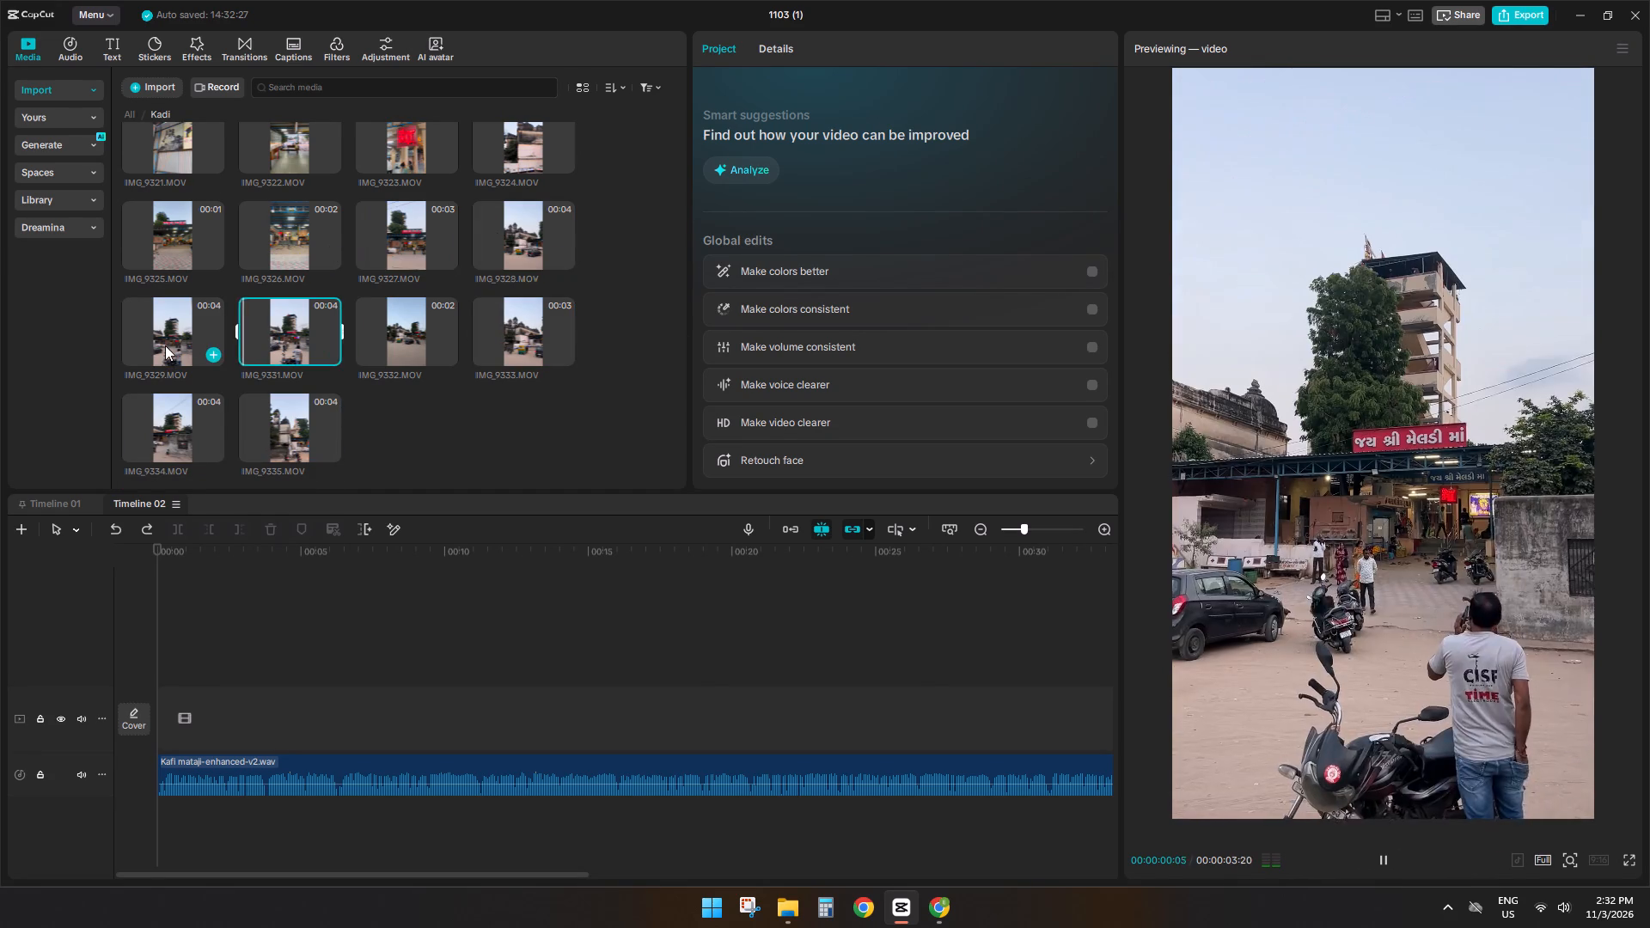
scroll(165, 345, down, 2)
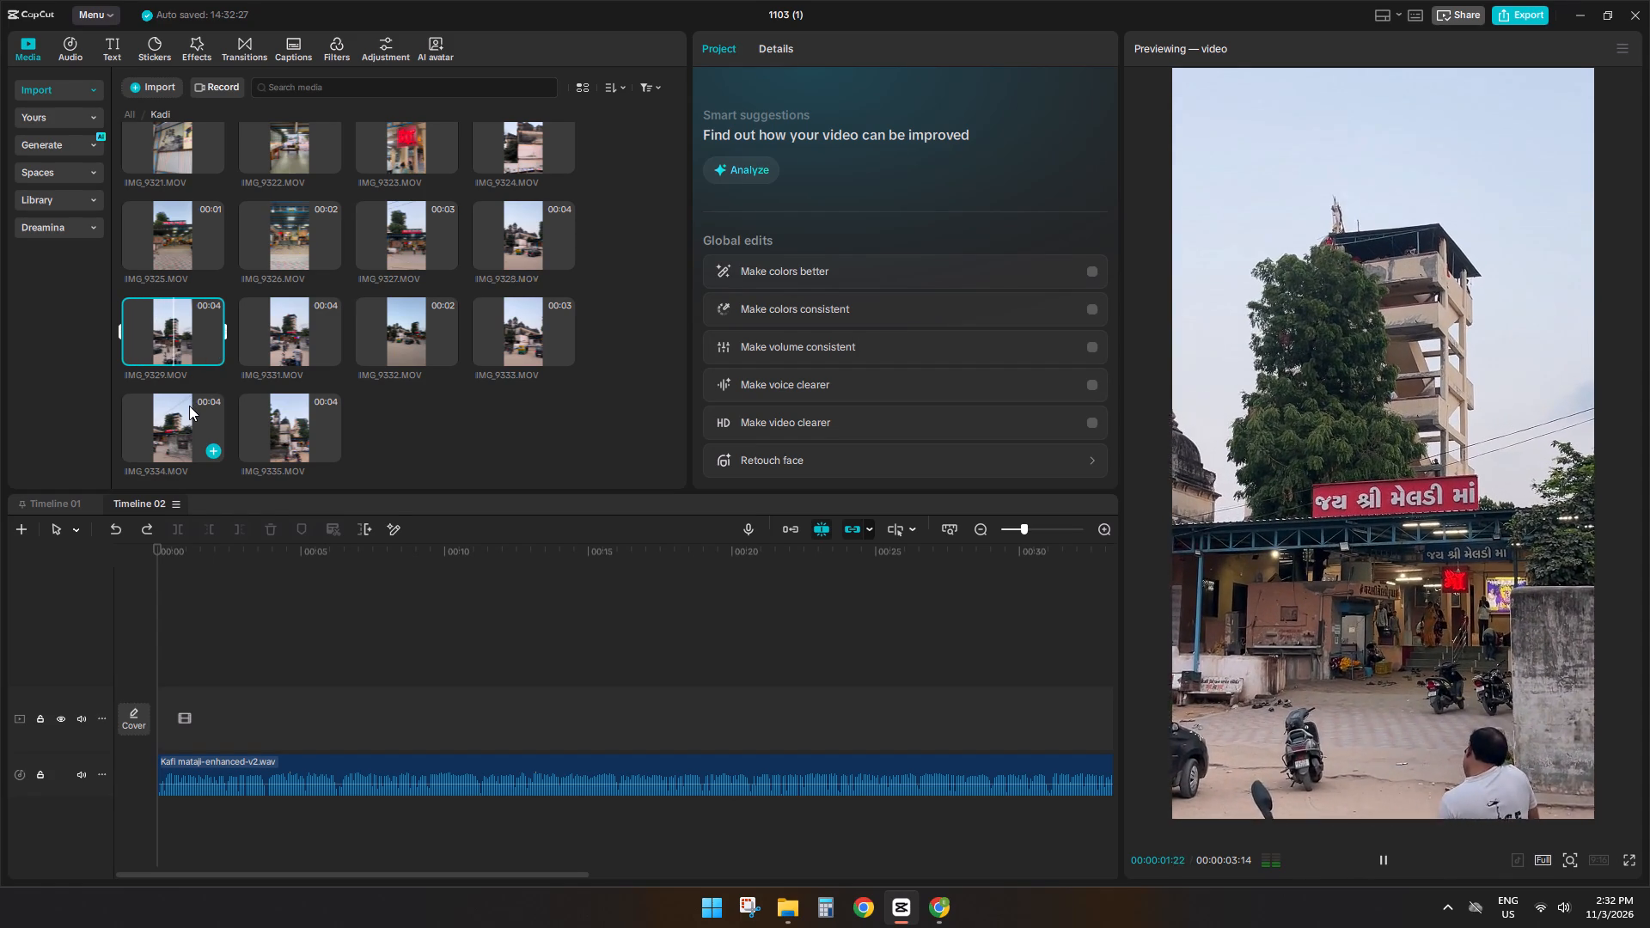
key(space)
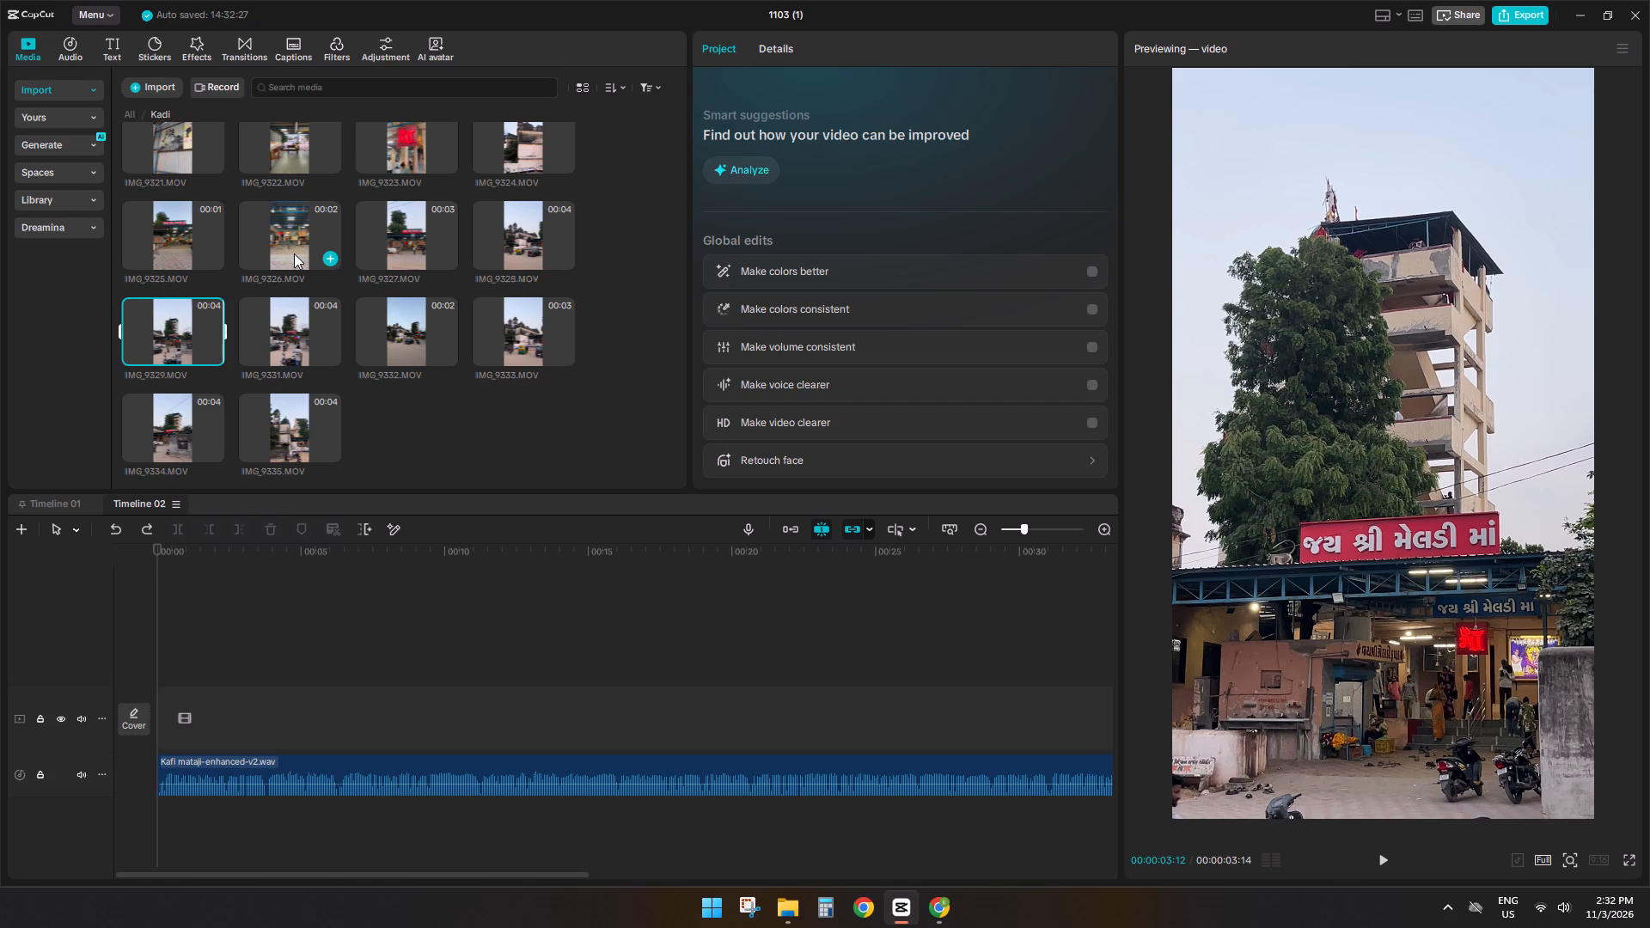
Play IMG_9331, IMG_9326, IMG_9327, IMG_9328 and IMG_9333 again to compare the temple exterior shots.
click(281, 318)
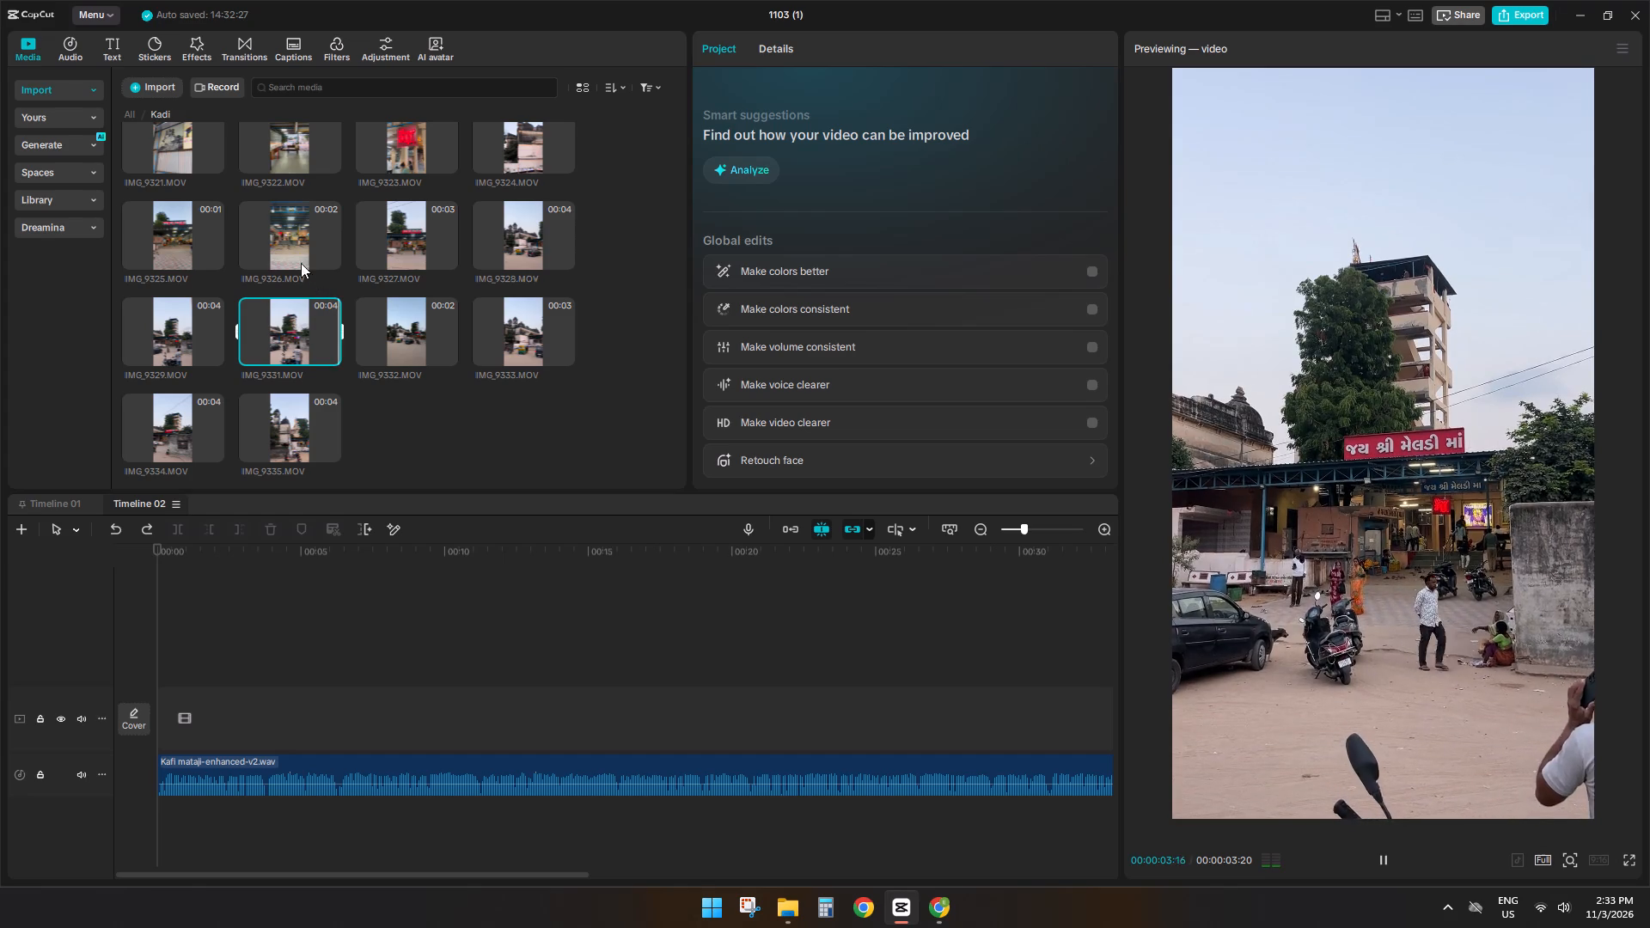
click(292, 254)
click(425, 237)
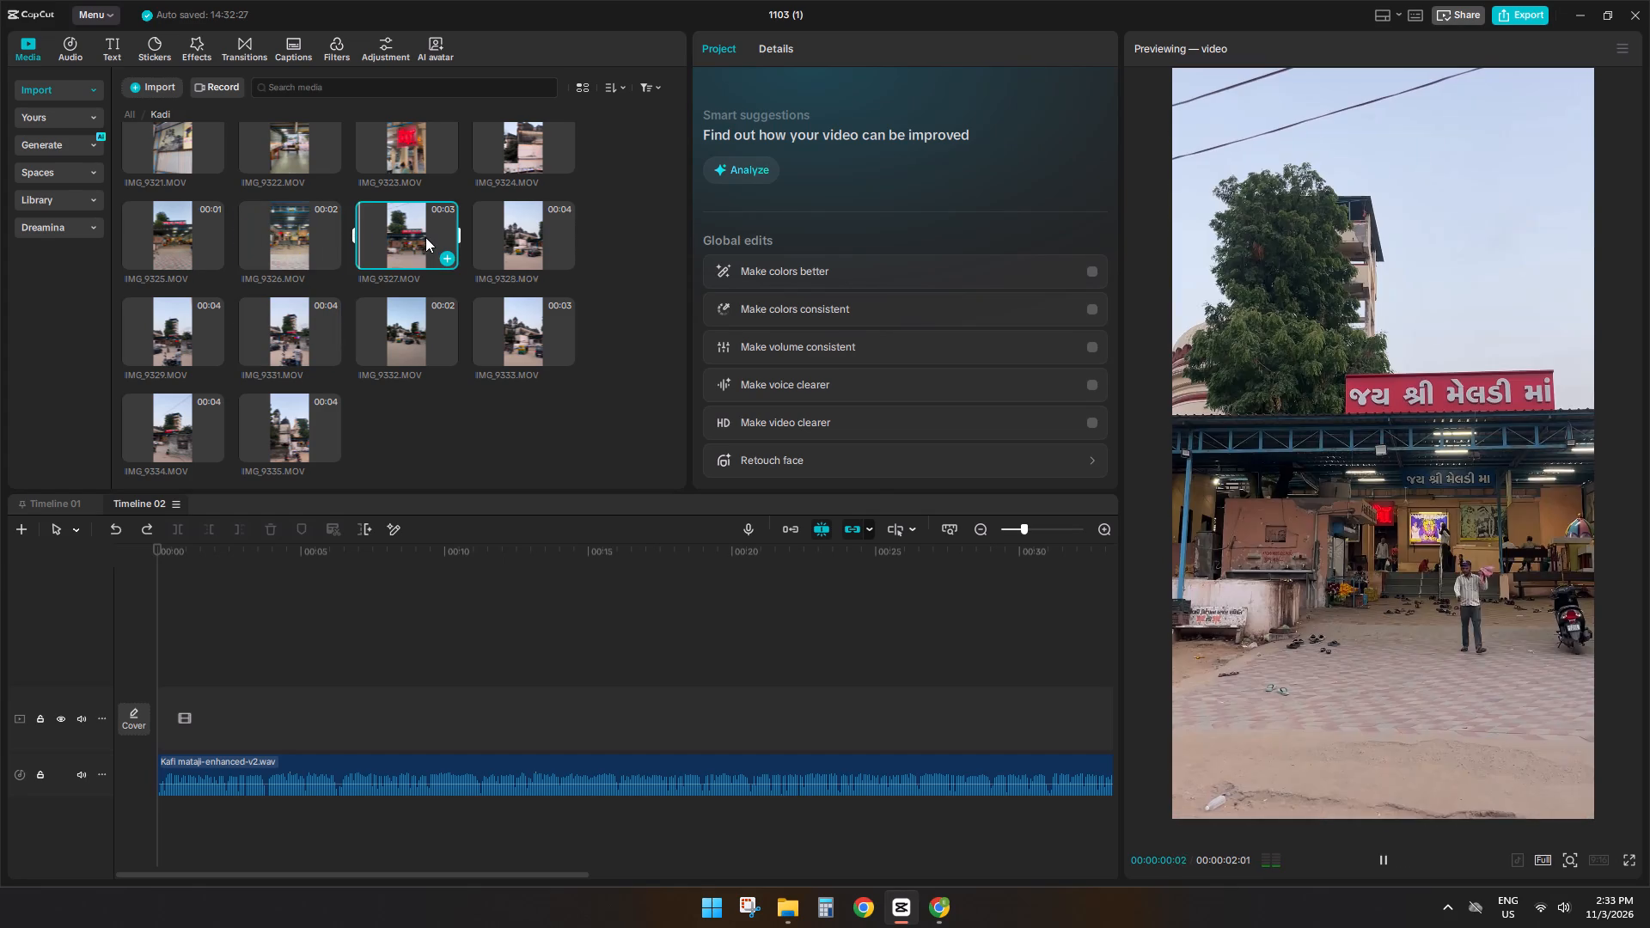
click(510, 236)
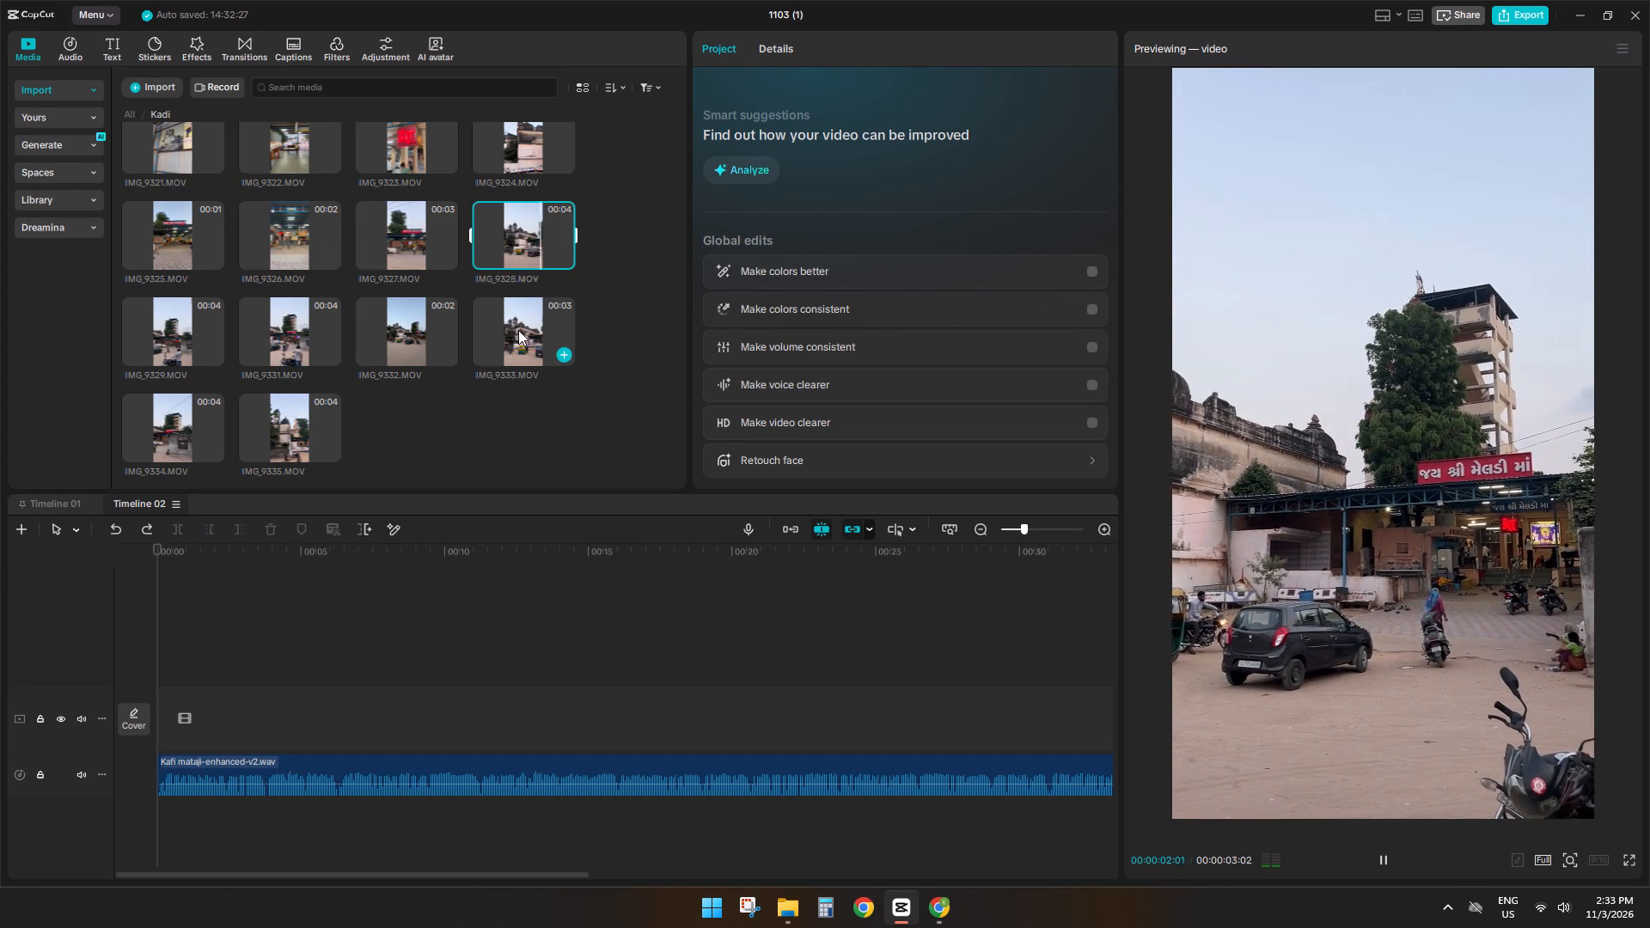
click(518, 330)
scroll(518, 330, up, 2)
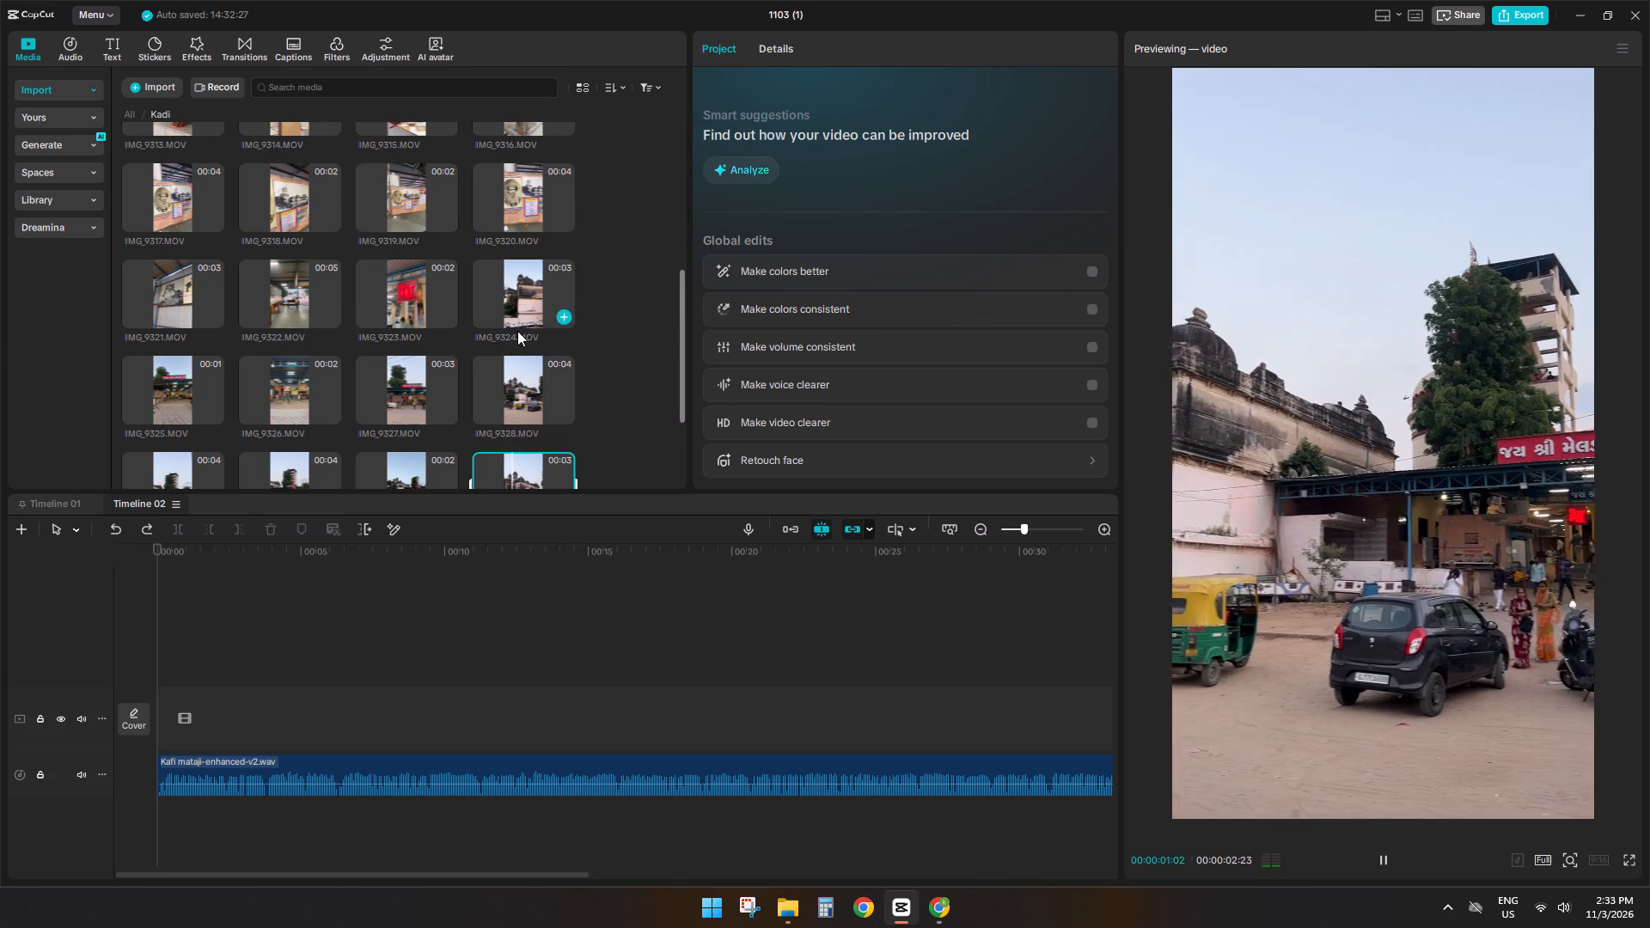
Preview the Kadi clips IMG_9328, IMG_9324, IMG_9320, IMG_9323 and IMG_9319.
click(508, 420)
click(517, 303)
scroll(517, 347, up, 1)
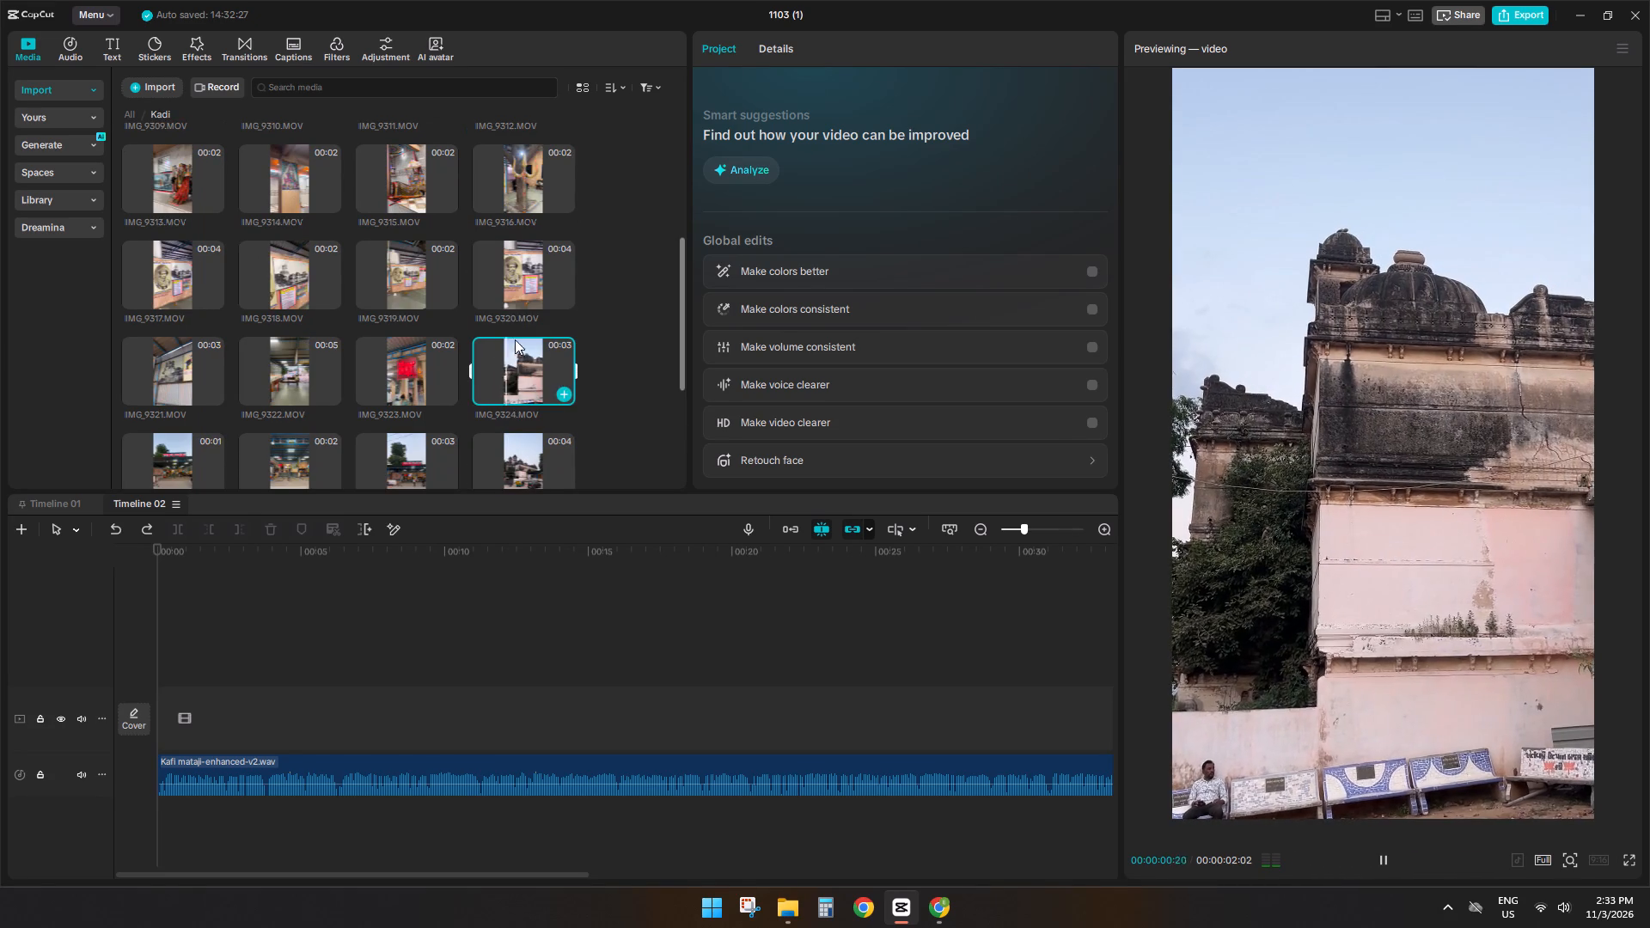
click(518, 291)
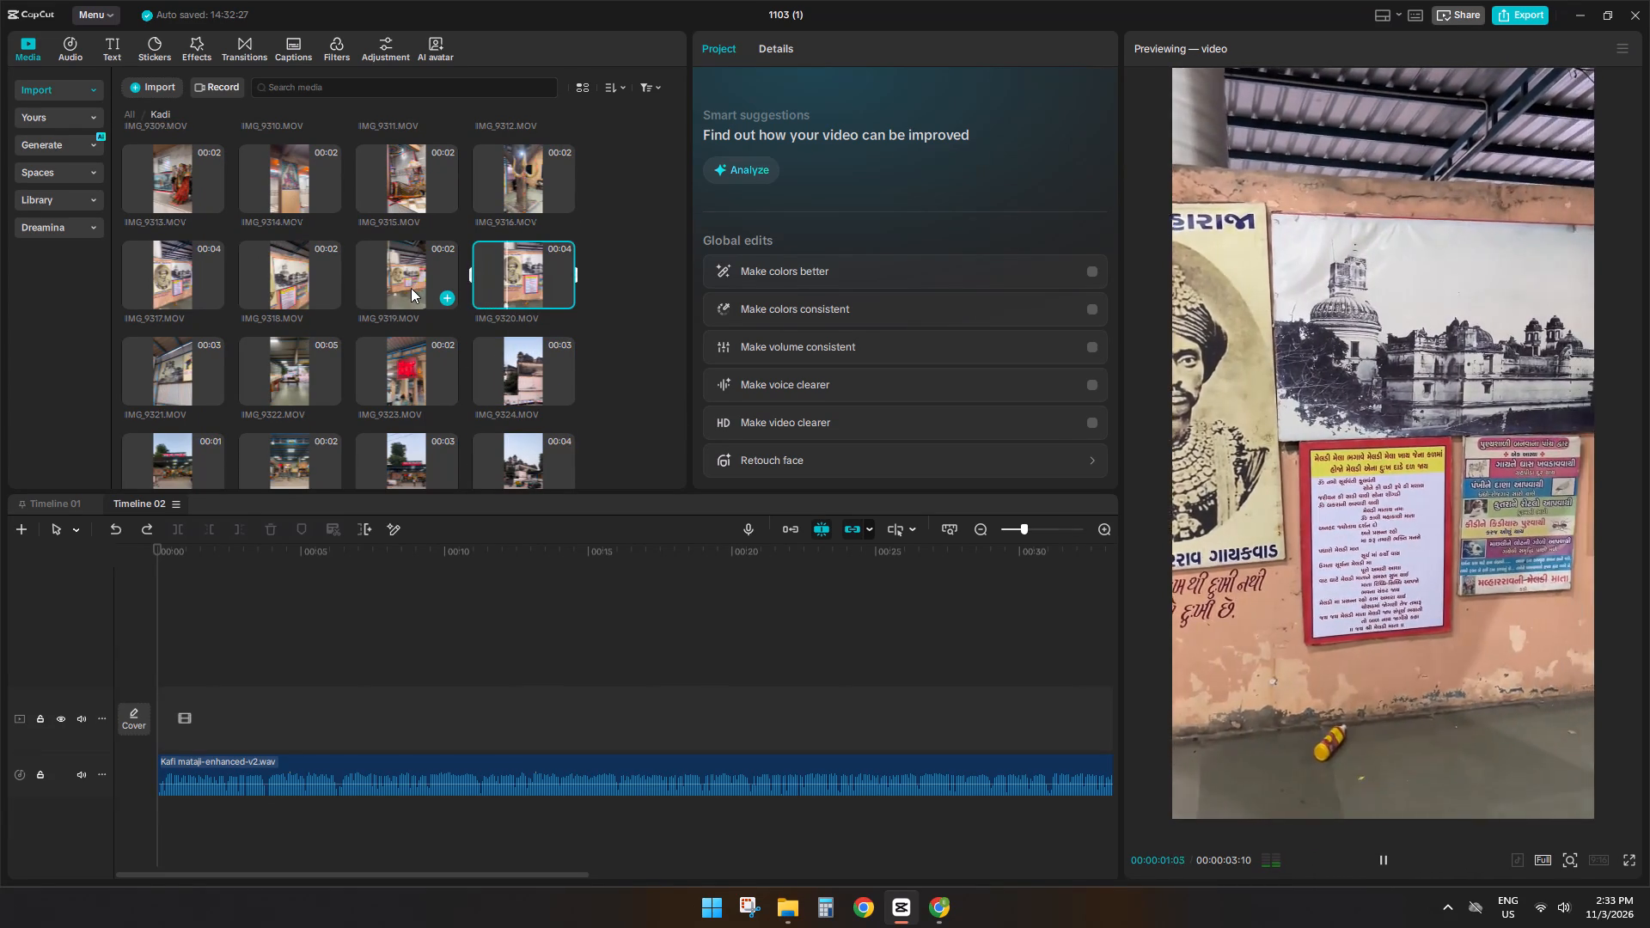
click(388, 390)
click(369, 283)
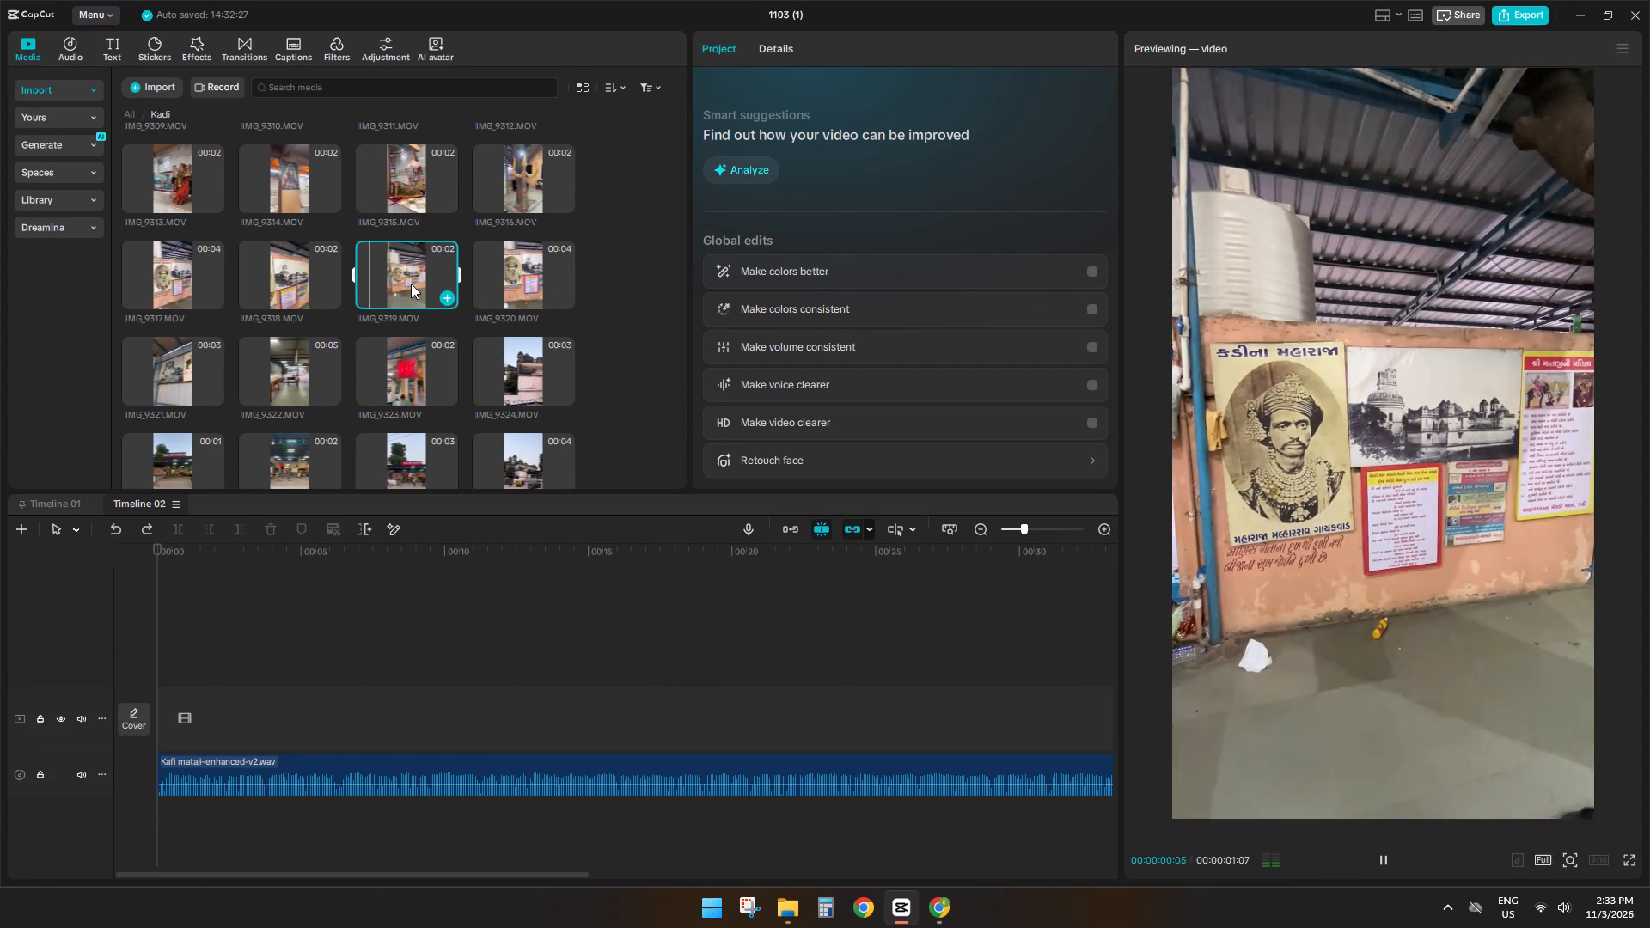
key(space)
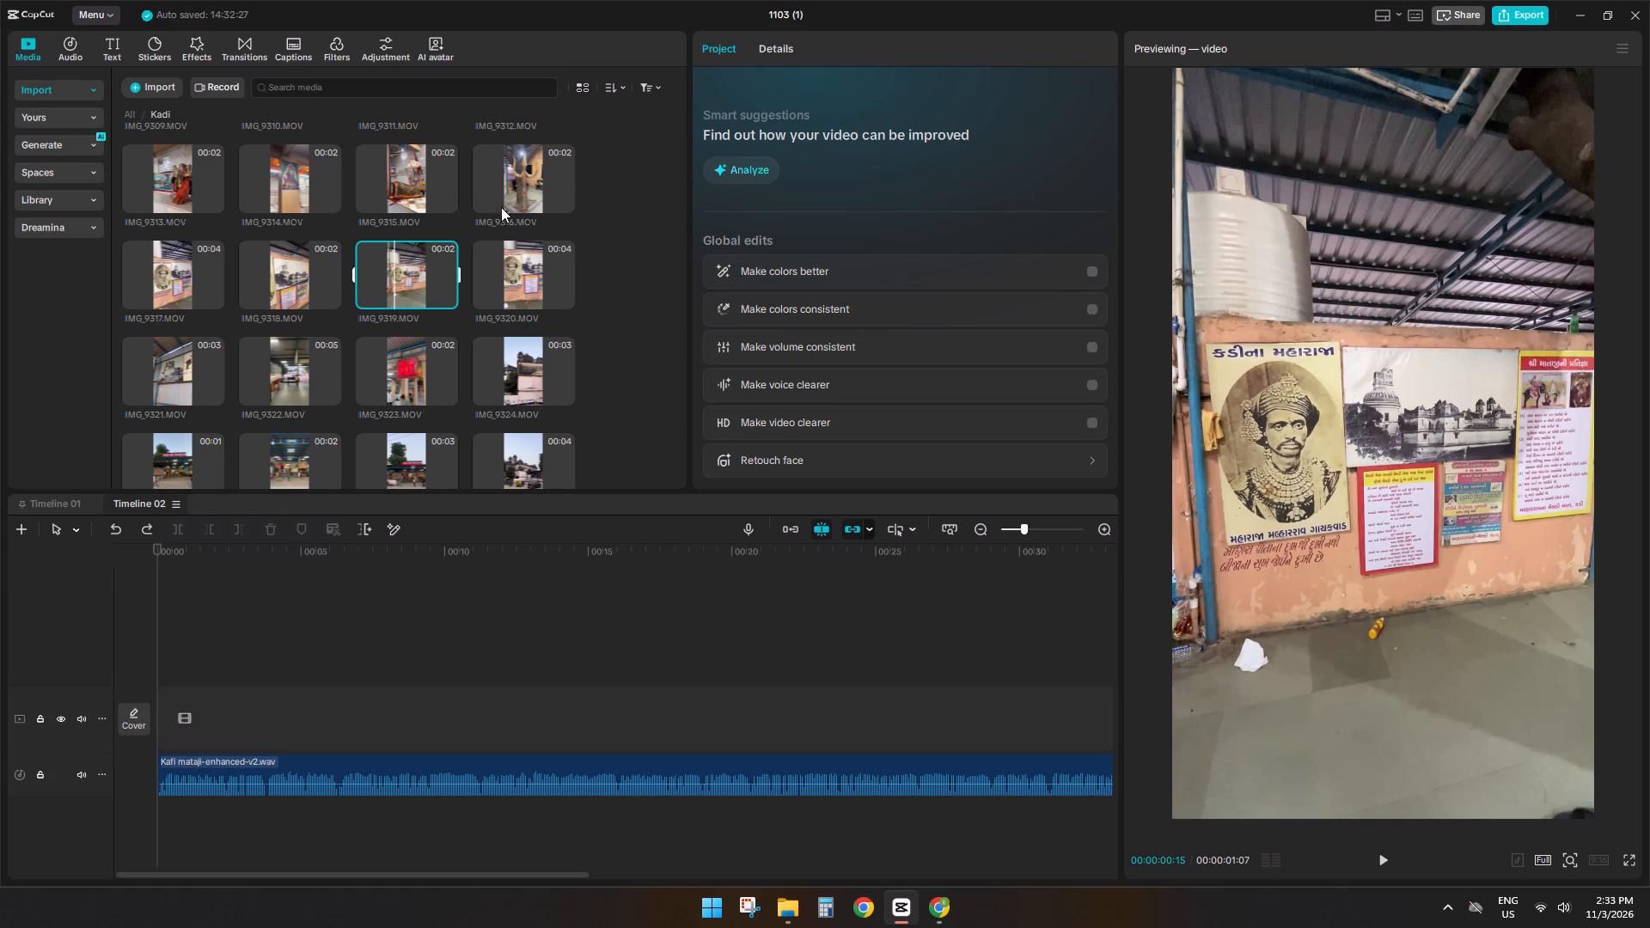
Preview the shrine clips IMG_9316, IMG_9315, IMG_9314 and IMG_9313, covering the trident and the deity statue.
click(504, 168)
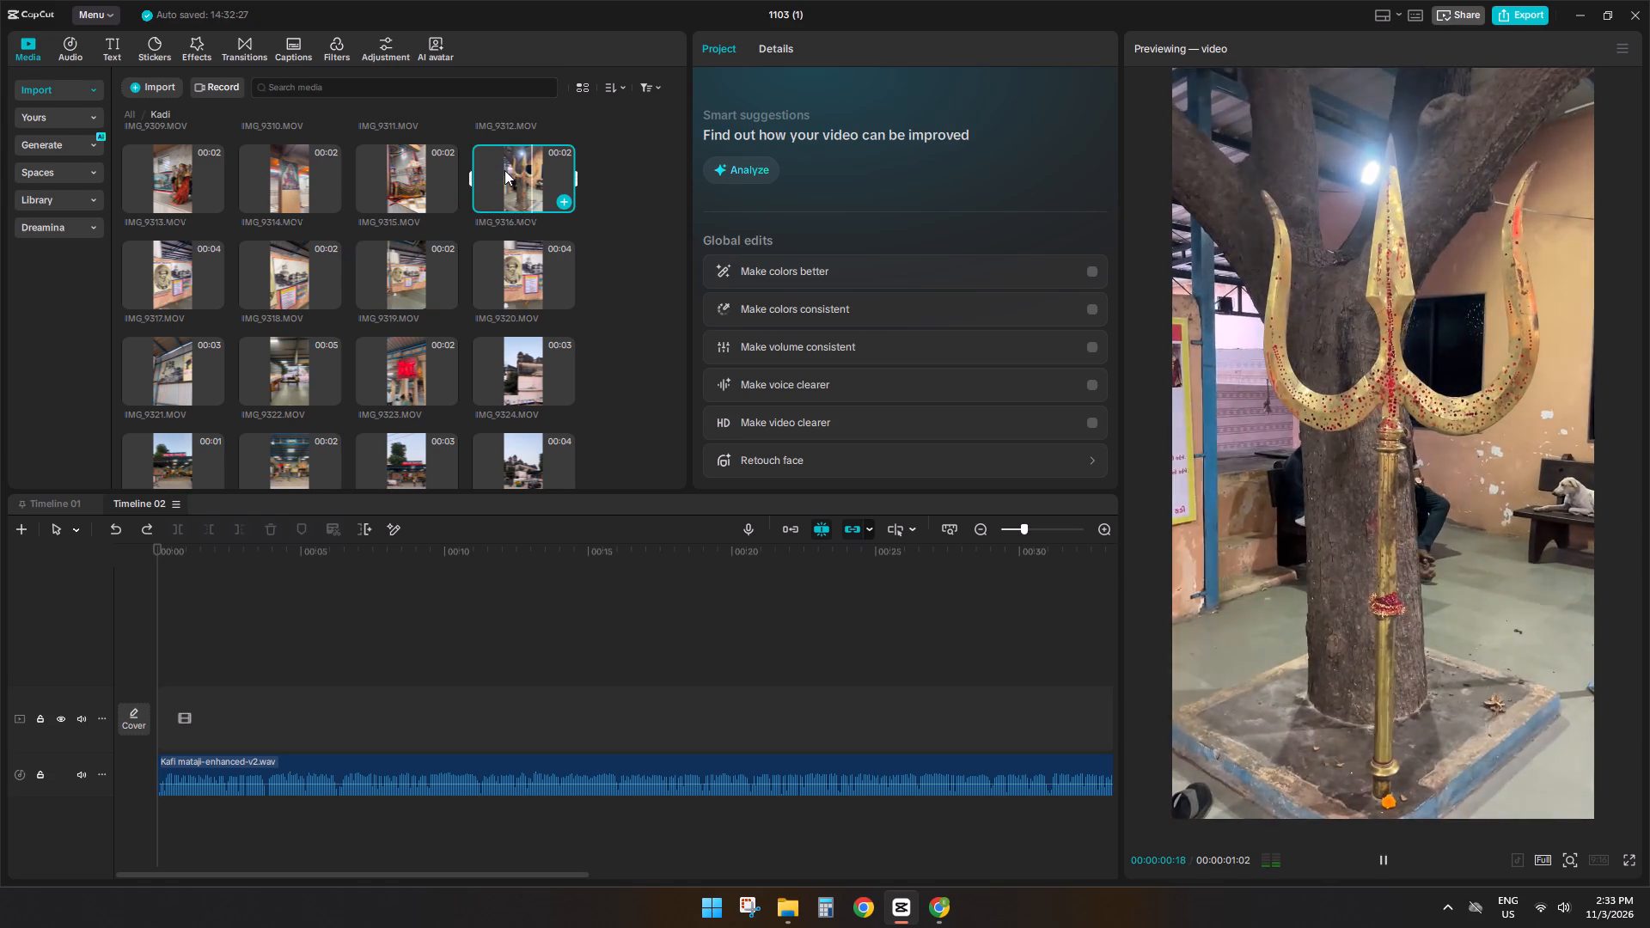
key(space)
click(430, 176)
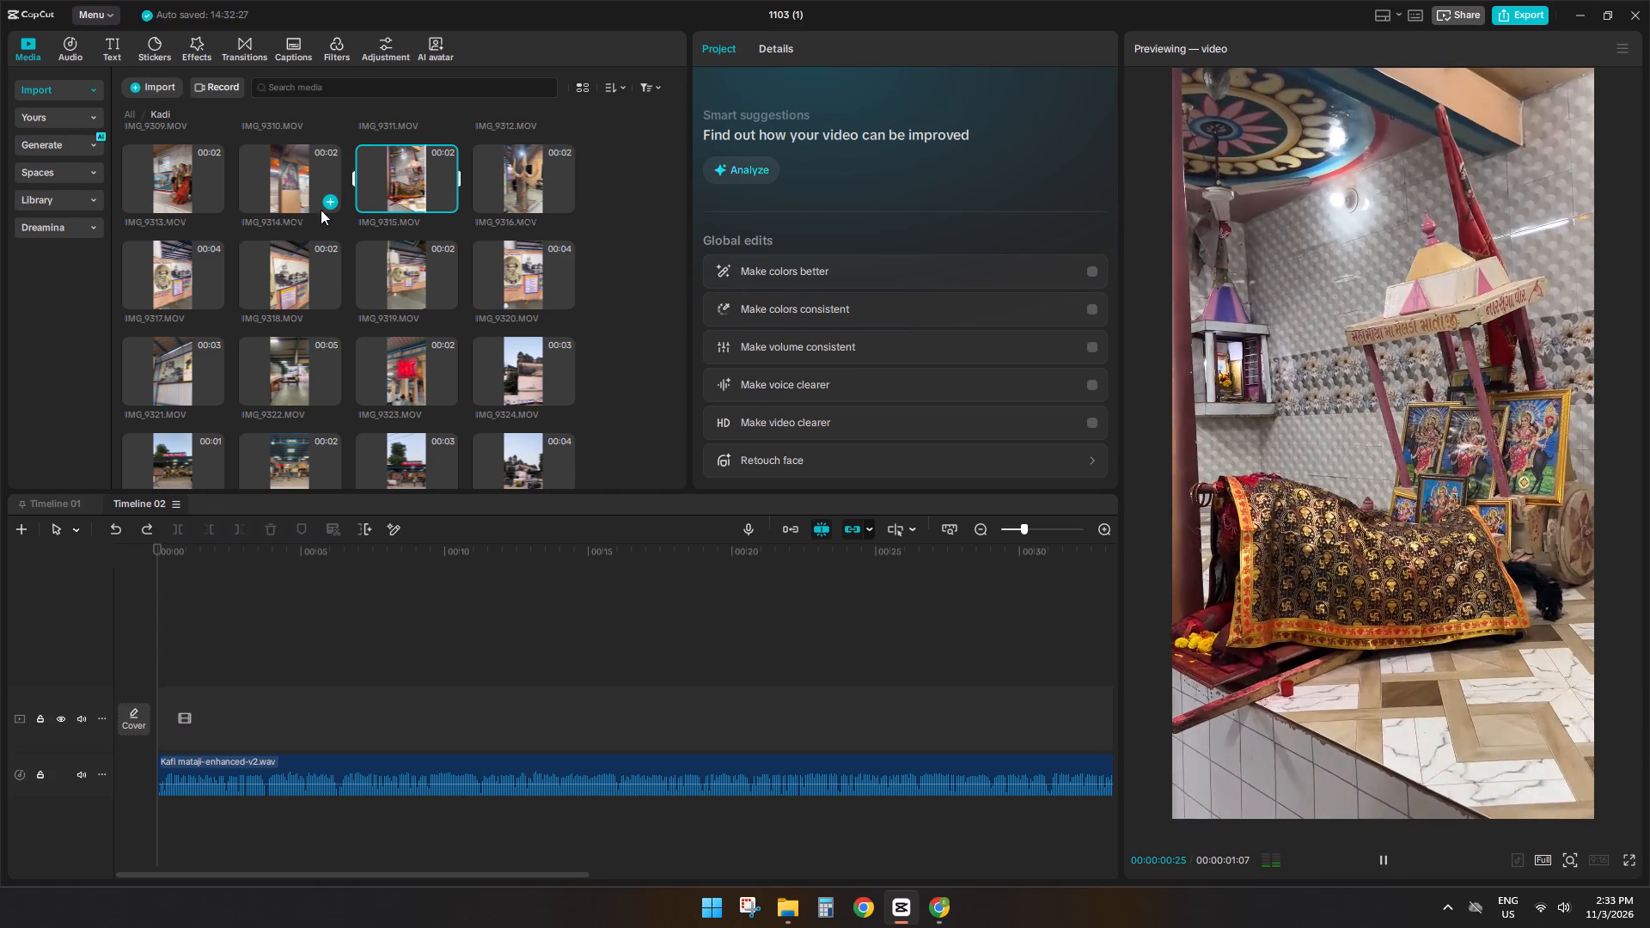
key(space)
click(304, 200)
click(200, 188)
key(space)
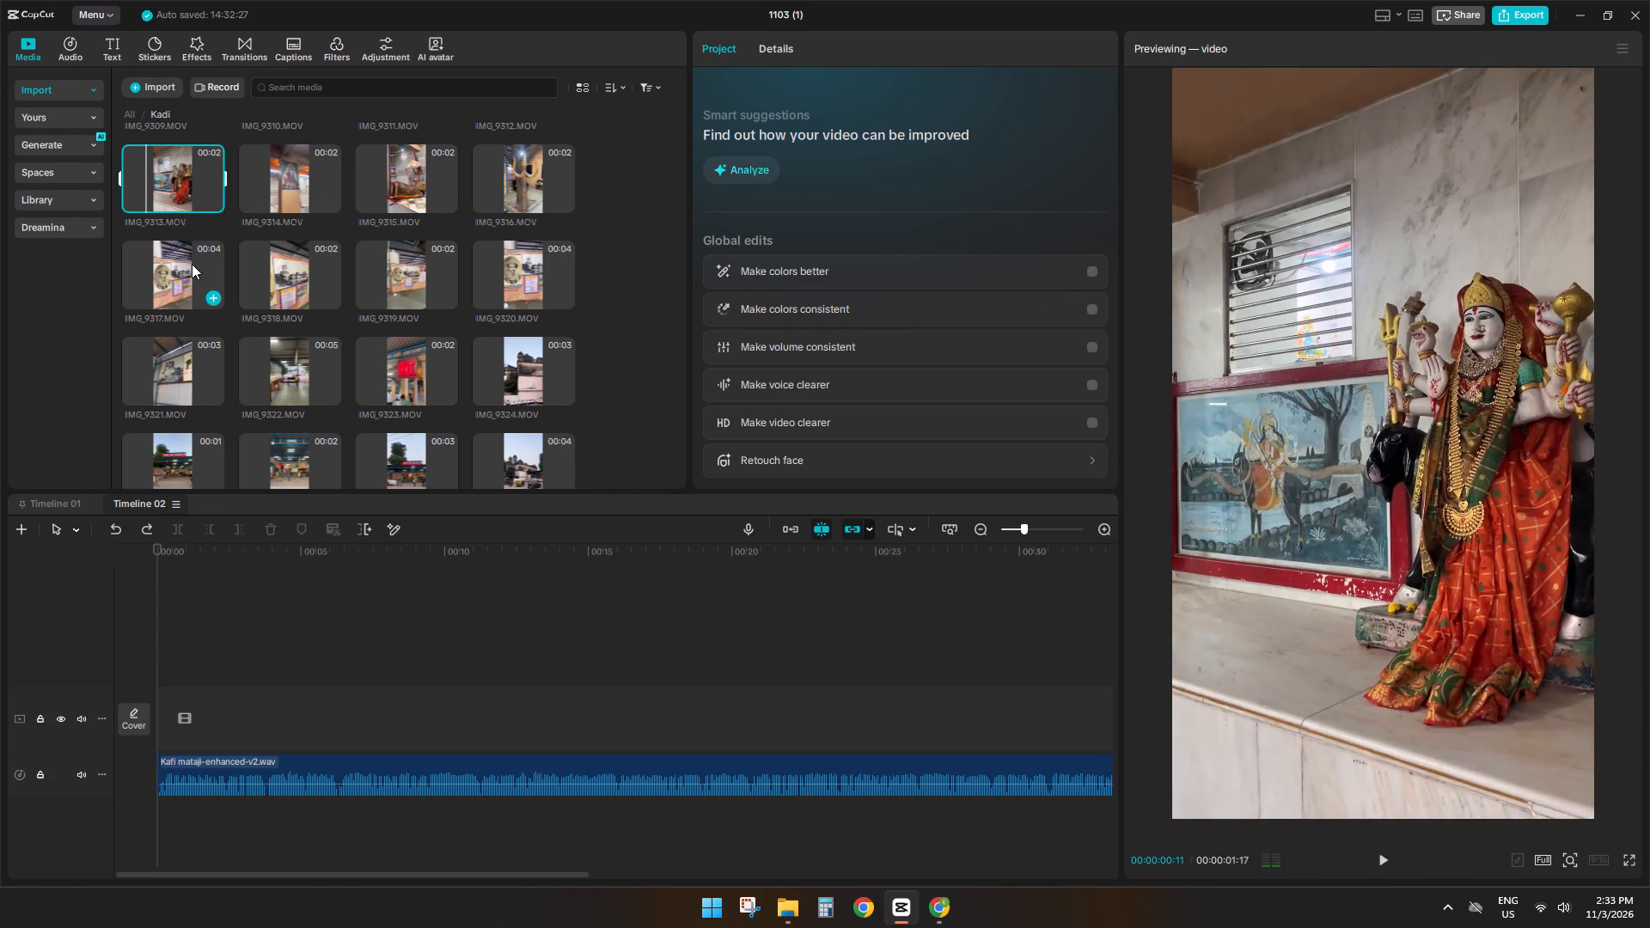
Compare the portrait and old-photograph wall shots IMG_9317 to IMG_9320.
click(192, 266)
click(299, 267)
key(space)
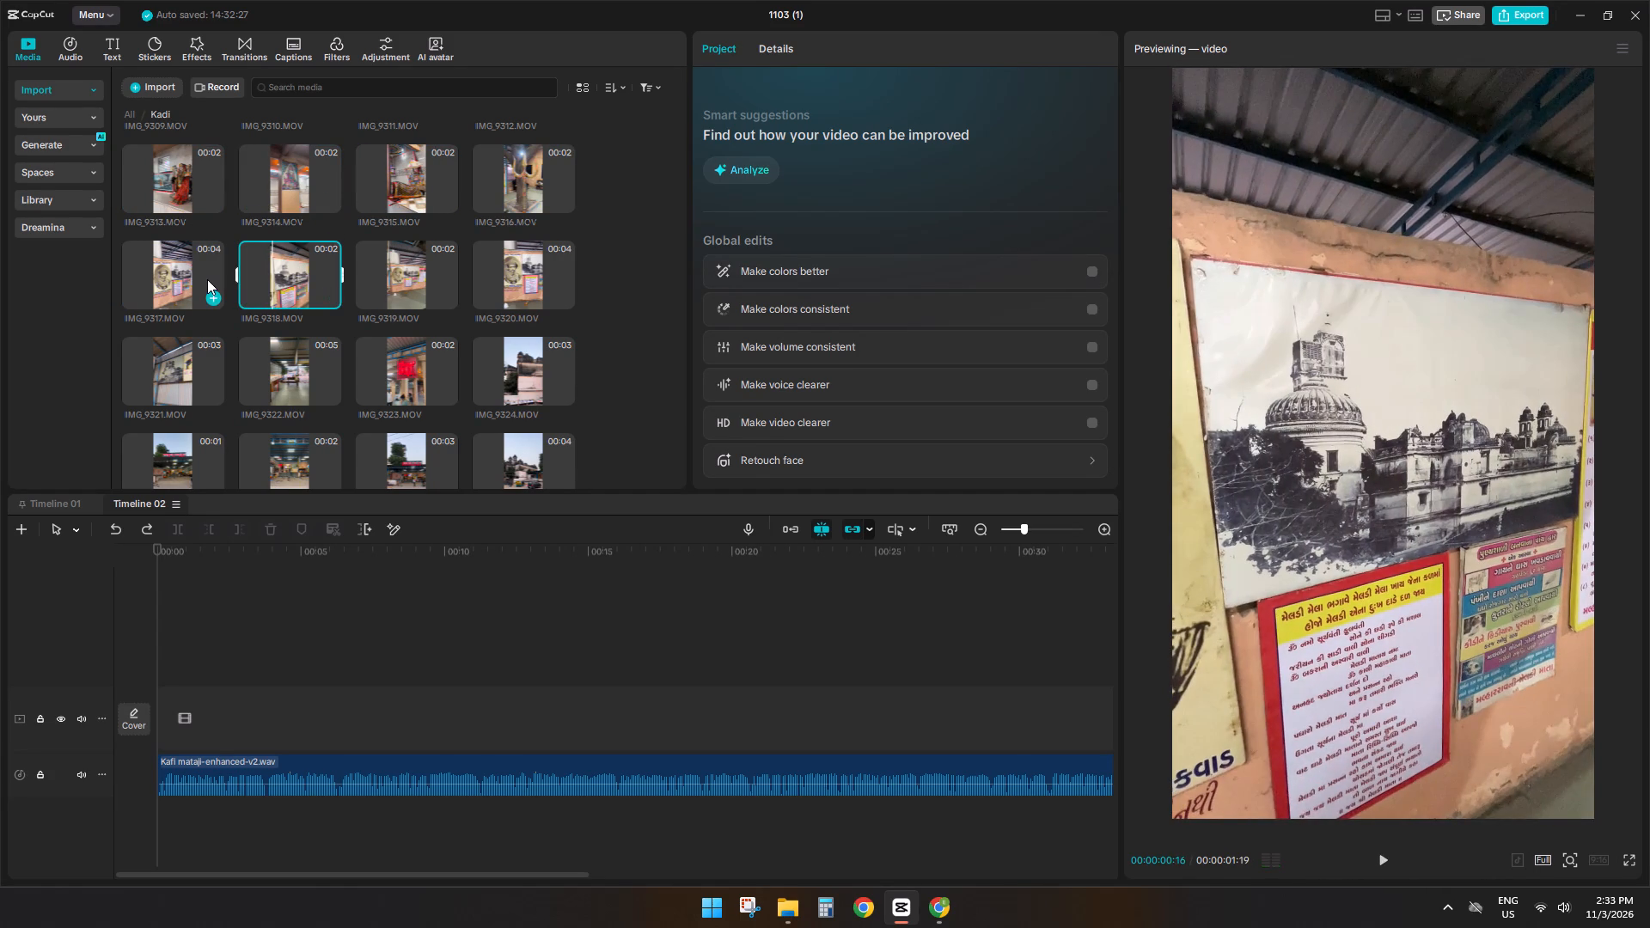
click(207, 279)
click(392, 273)
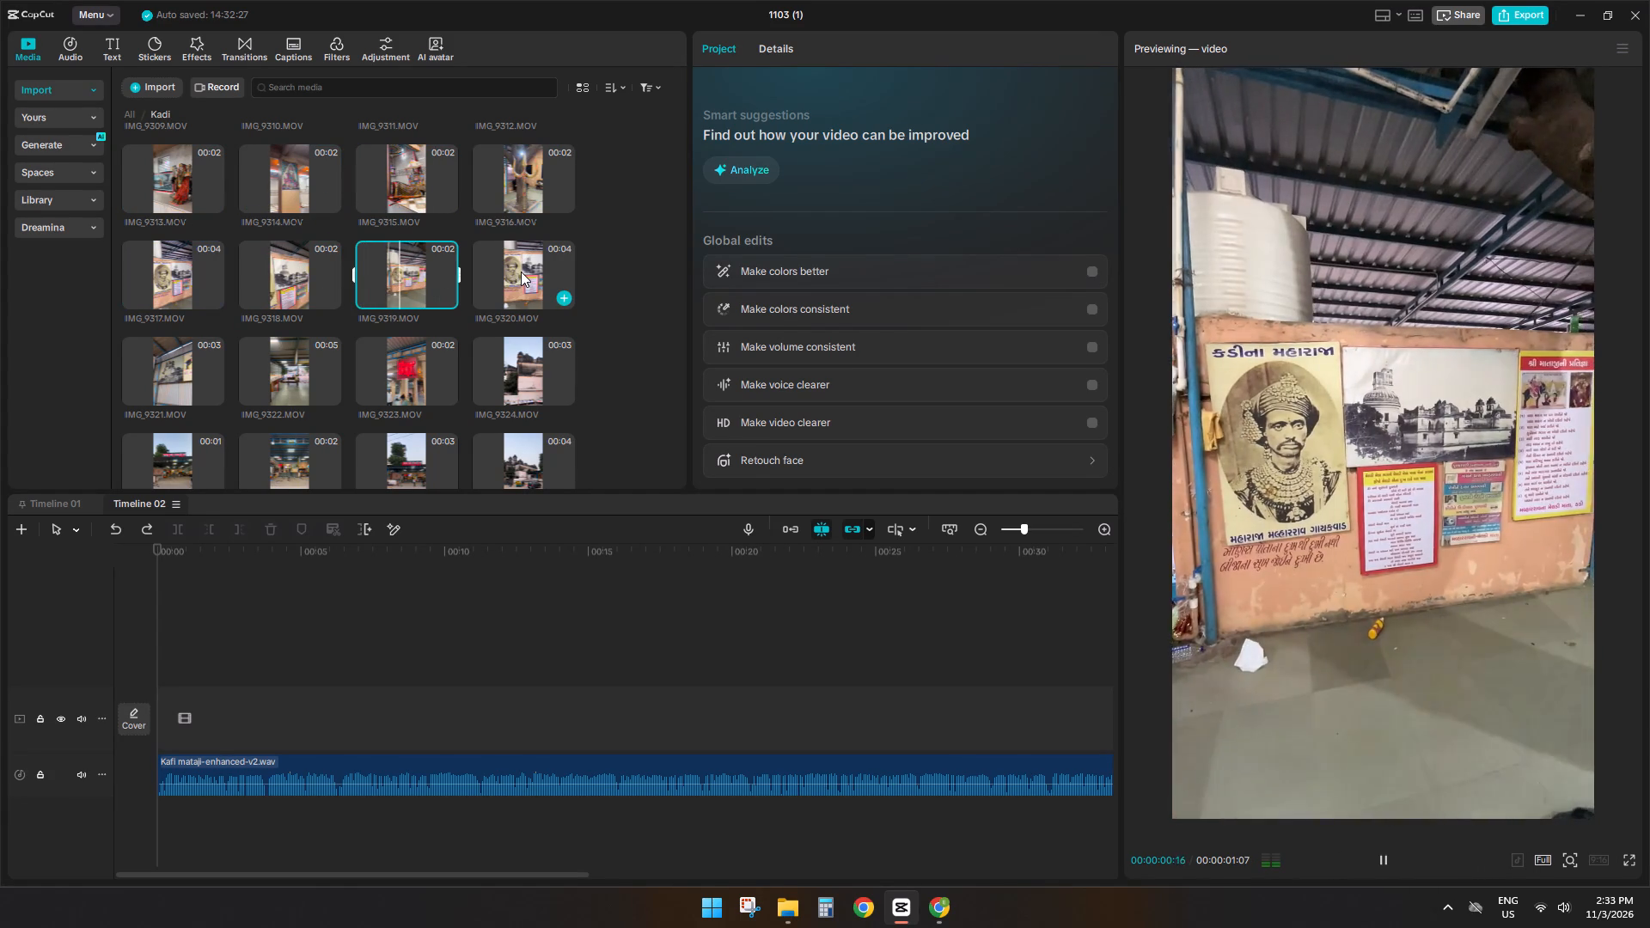
key(space)
click(521, 272)
key(space)
Play IMG_9321 to IMG_9328 again, from the temple hall and the old building to the entrance.
click(538, 363)
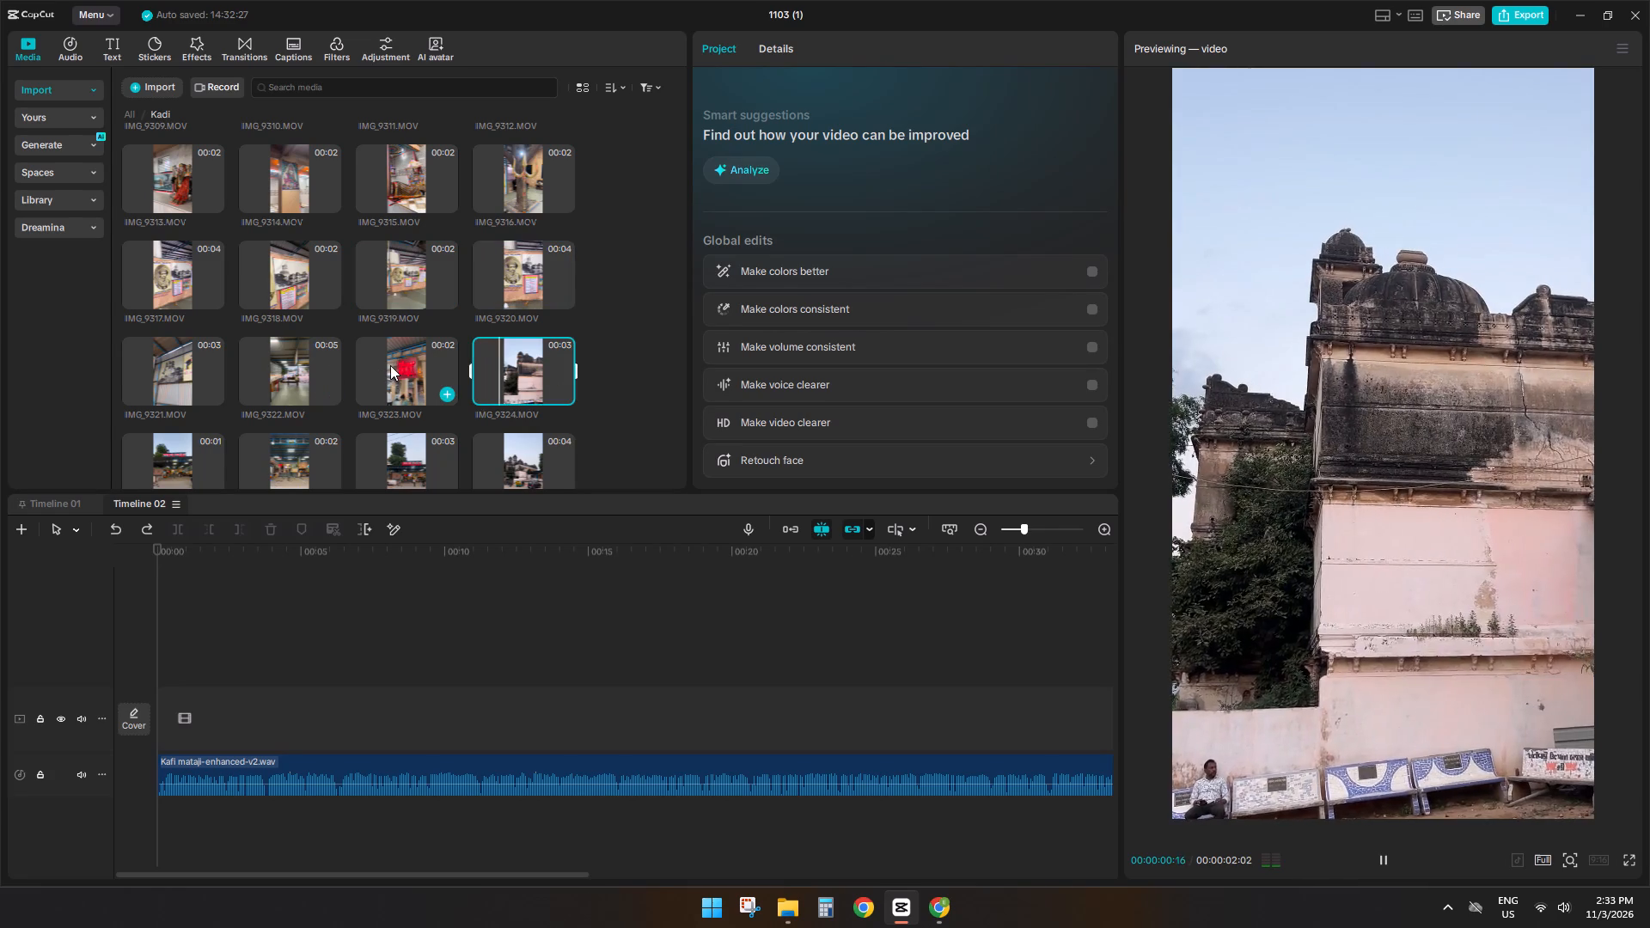
click(390, 365)
scroll(390, 365, down, 1)
key(space)
click(296, 302)
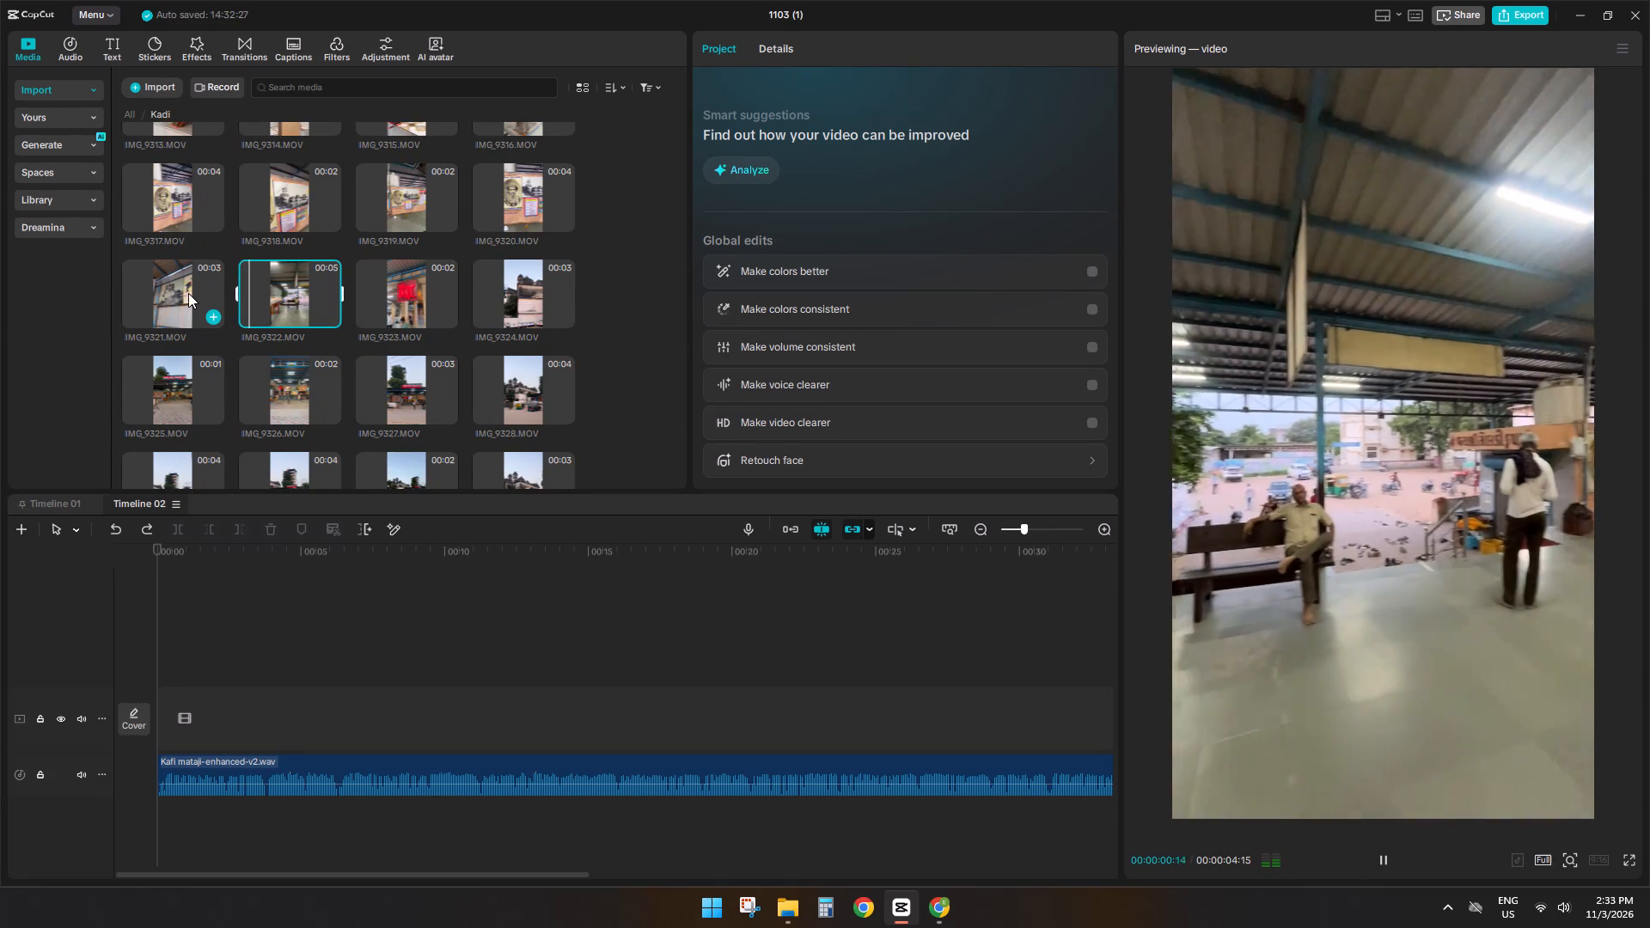
click(188, 293)
scroll(188, 293, down, 1)
key(space)
click(188, 293)
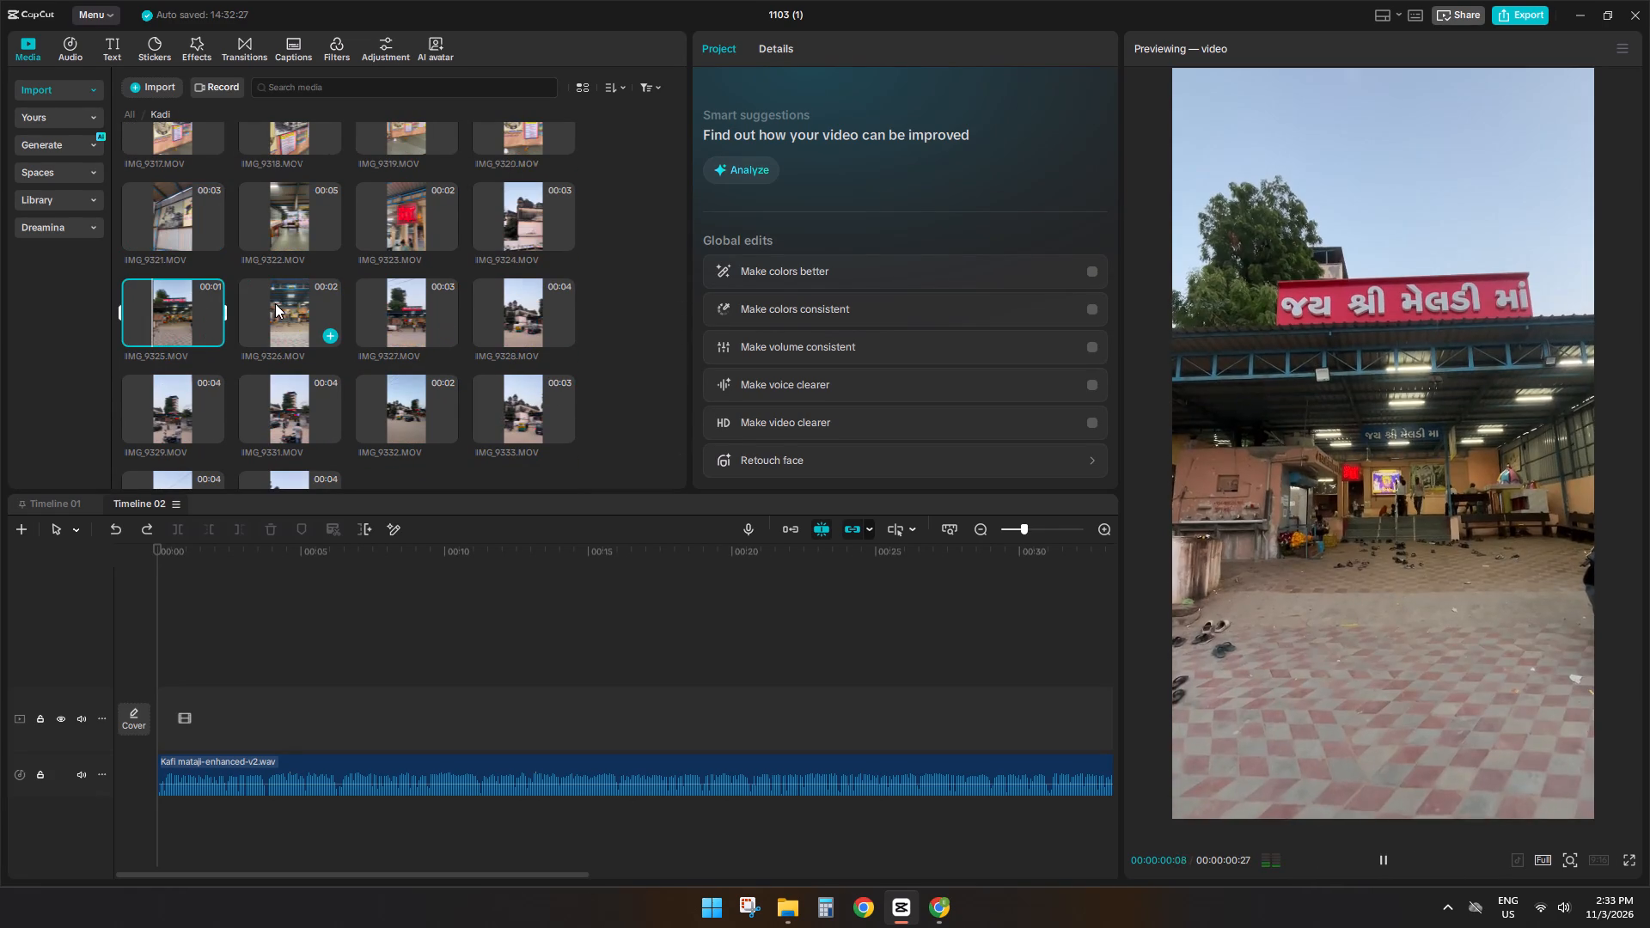
click(278, 304)
key(space)
click(420, 305)
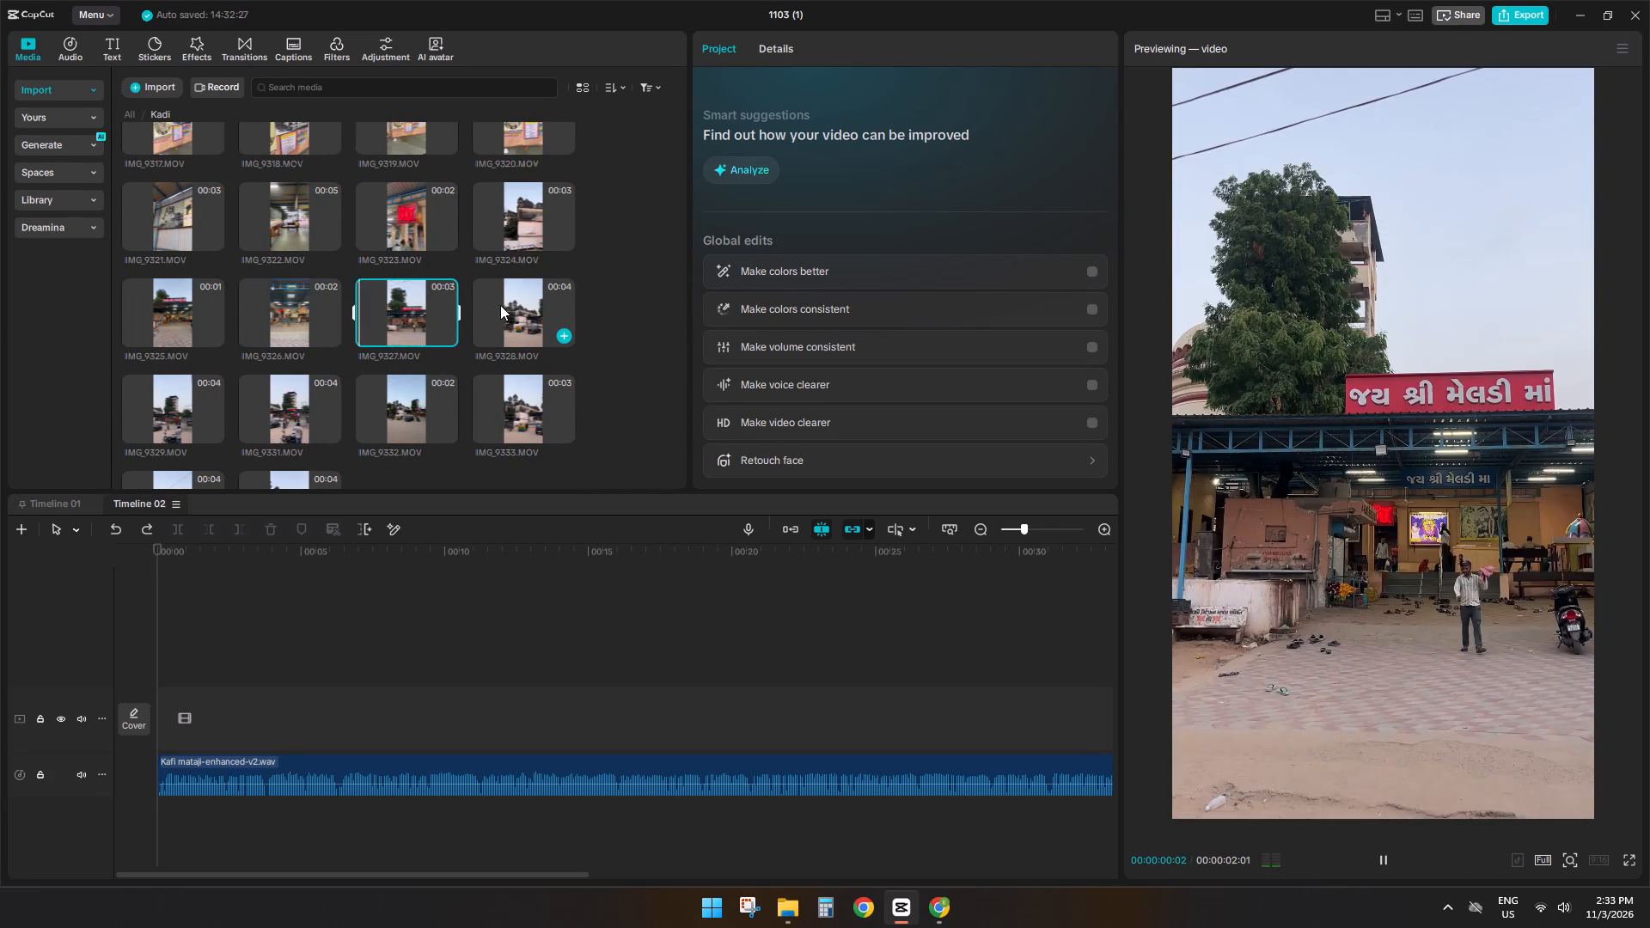
click(519, 307)
Play the last Kadi exterior clips again, IMG_9329 and IMG_9331 to IMG_9335.
scroll(522, 307, down, 1)
key(space)
click(522, 307)
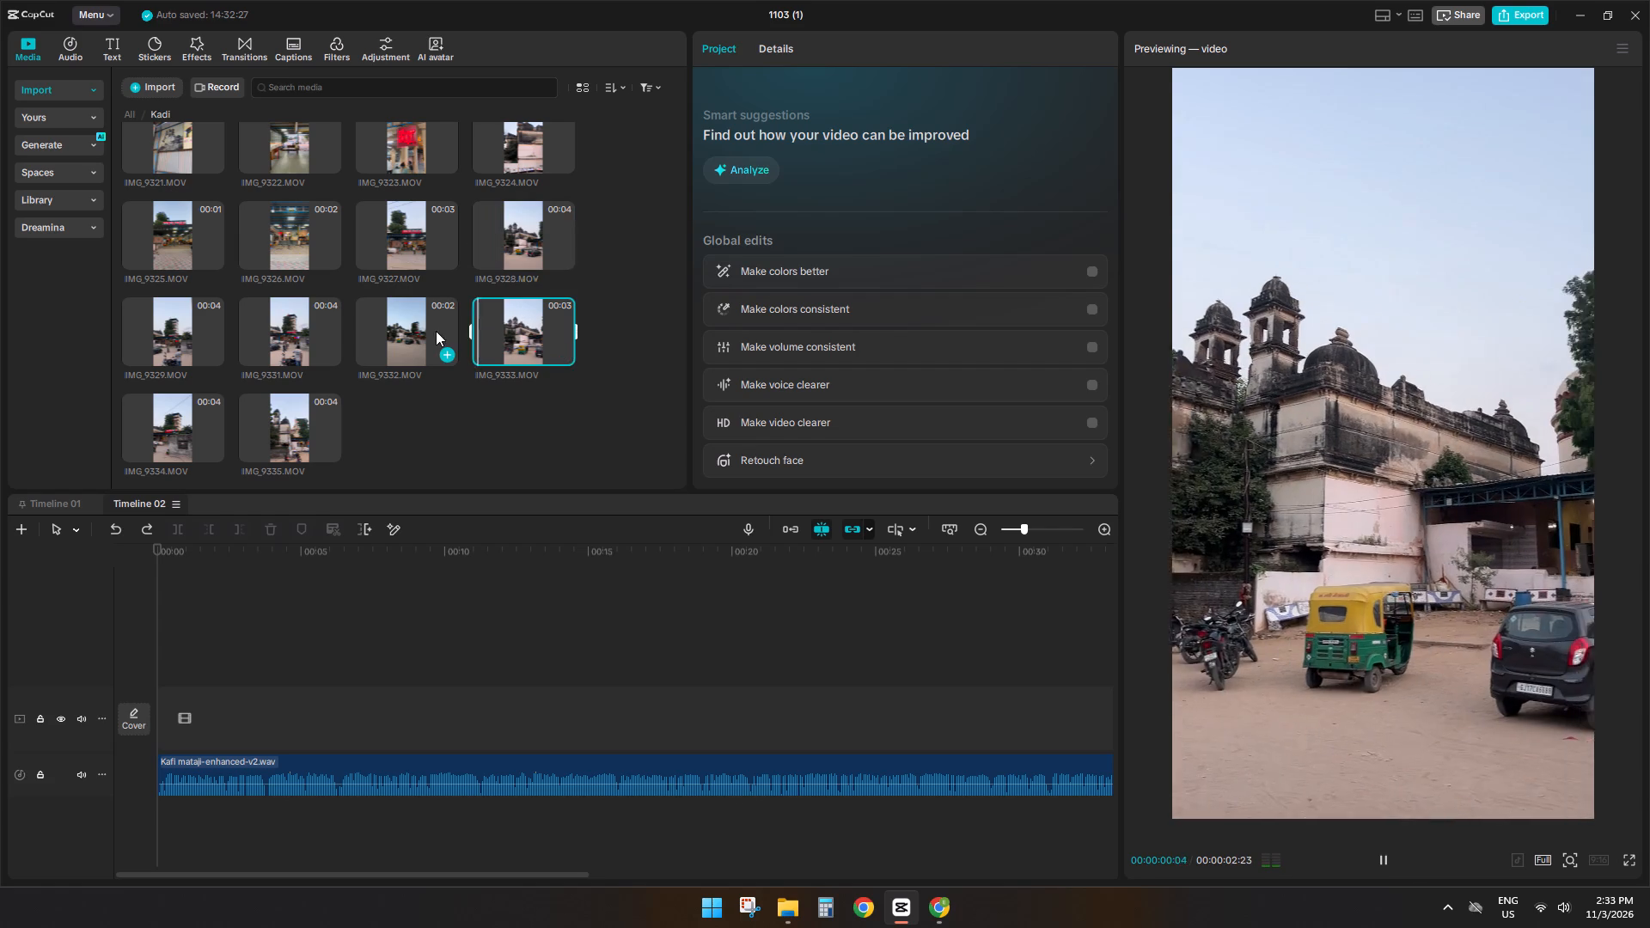
click(435, 331)
click(302, 331)
click(157, 336)
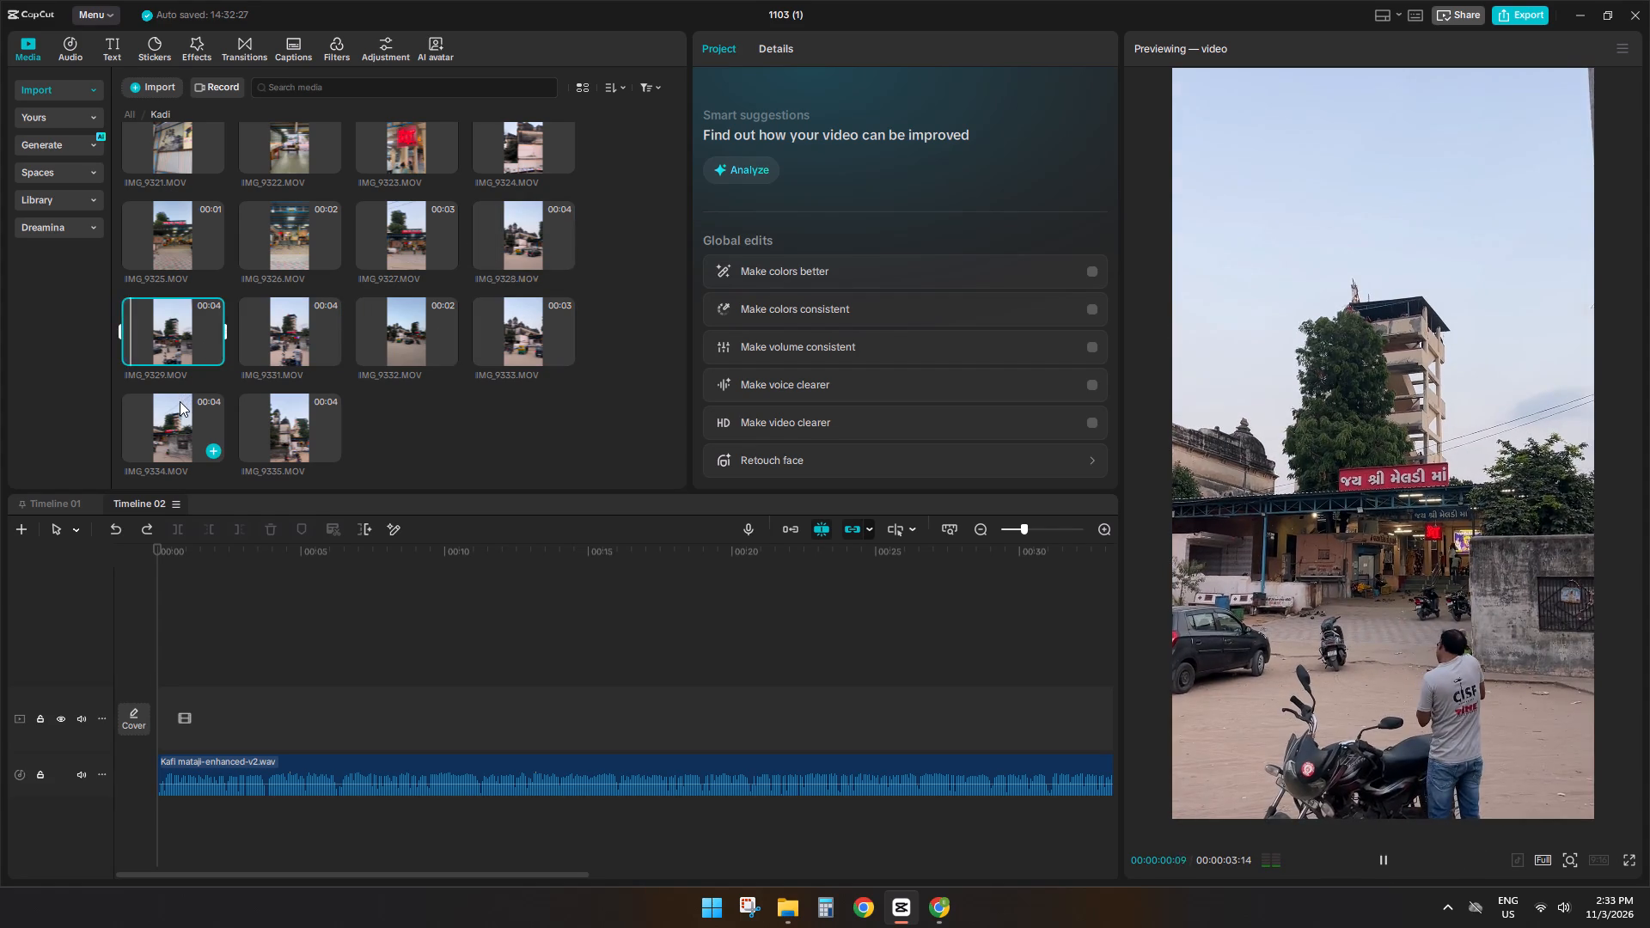
click(180, 404)
key(space)
click(321, 409)
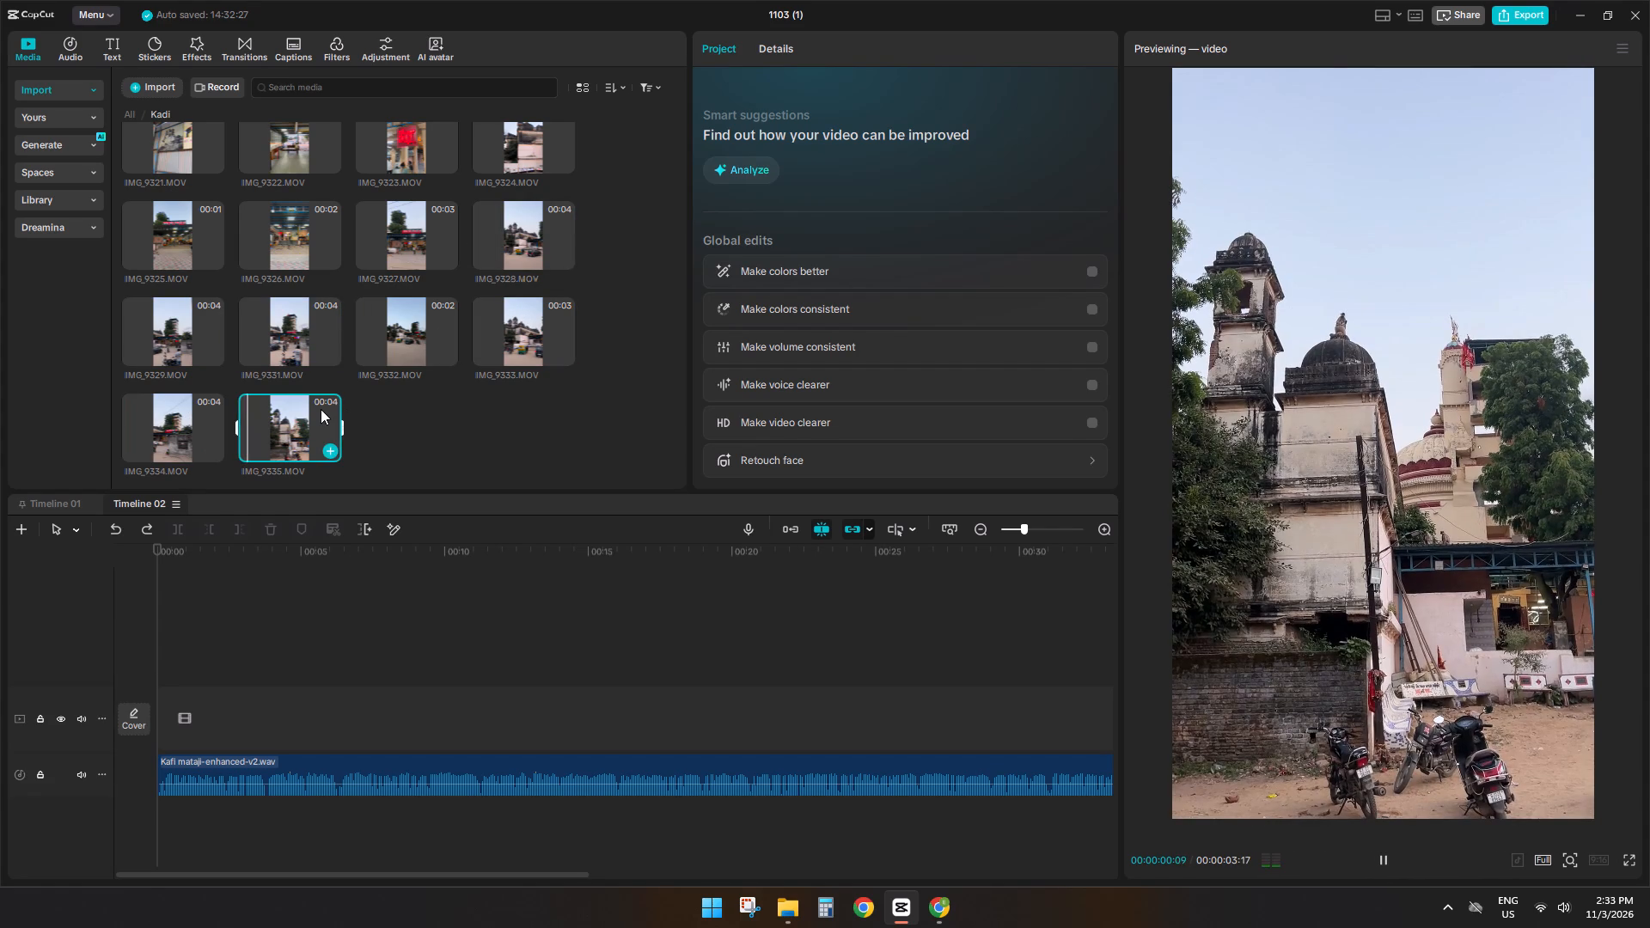
key(space)
Compare the exterior shots IMG_9331, IMG_9332, IMG_9333 and IMG_9335 by switching between them repeatedly.
click(282, 339)
click(284, 408)
click(388, 330)
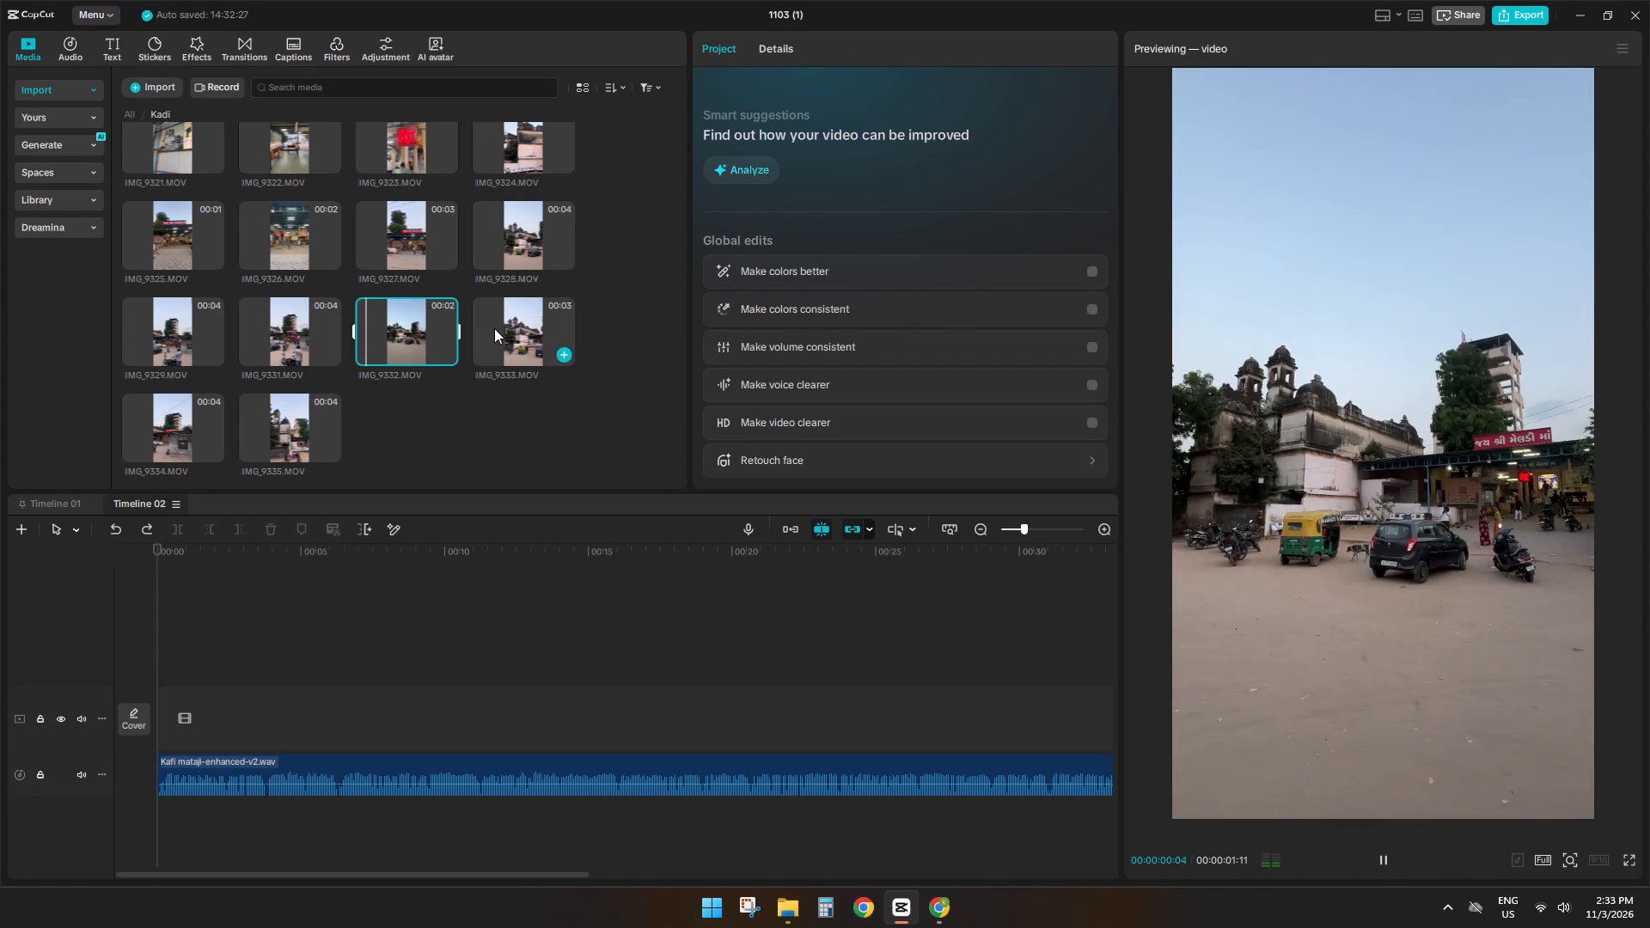
click(494, 328)
click(304, 332)
click(291, 415)
click(363, 345)
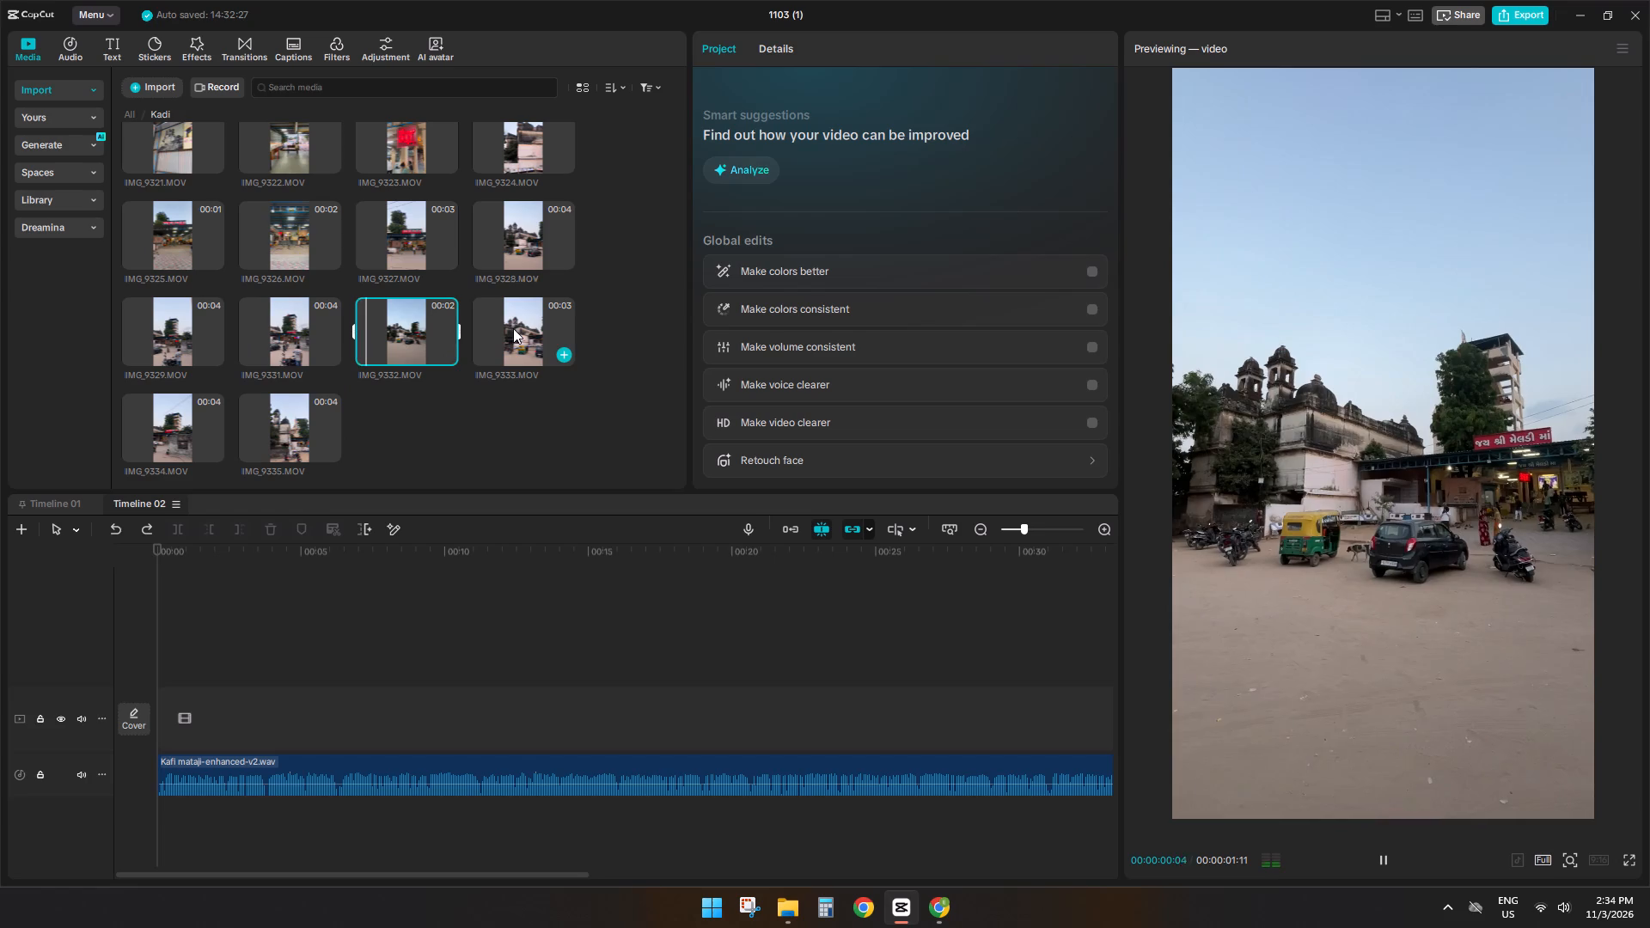
click(513, 328)
click(300, 329)
Review the exterior shots IMG_9329 and IMG_9331 to IMG_9335 once more, switching between the temple entrance and the old building.
click(133, 341)
click(178, 418)
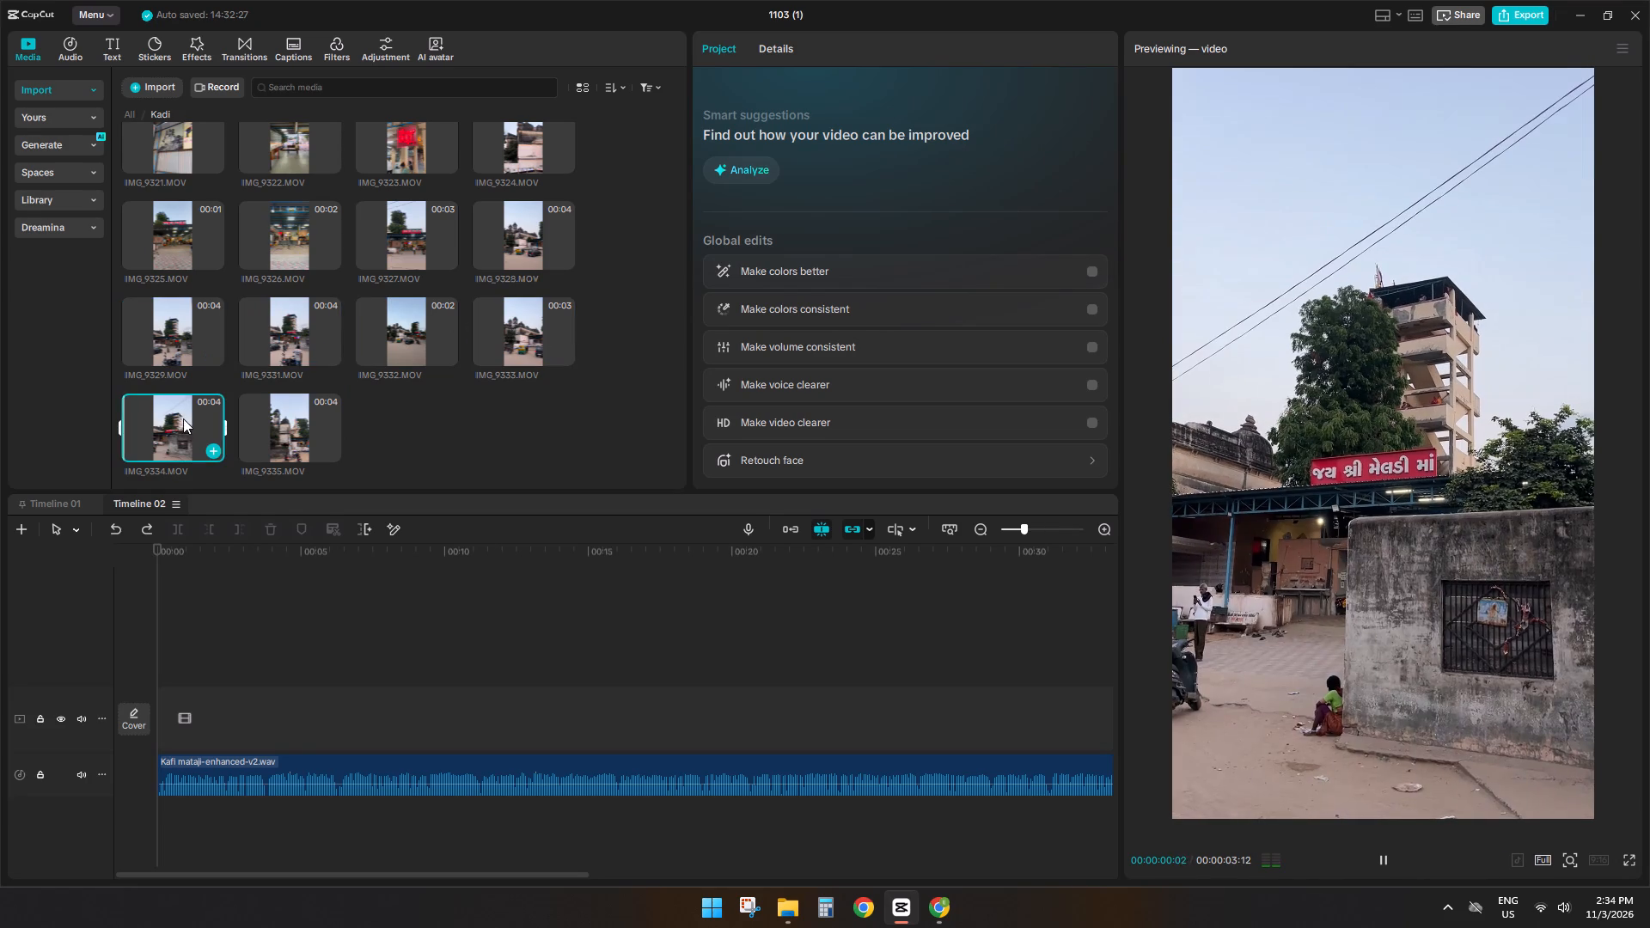
key(space)
click(299, 421)
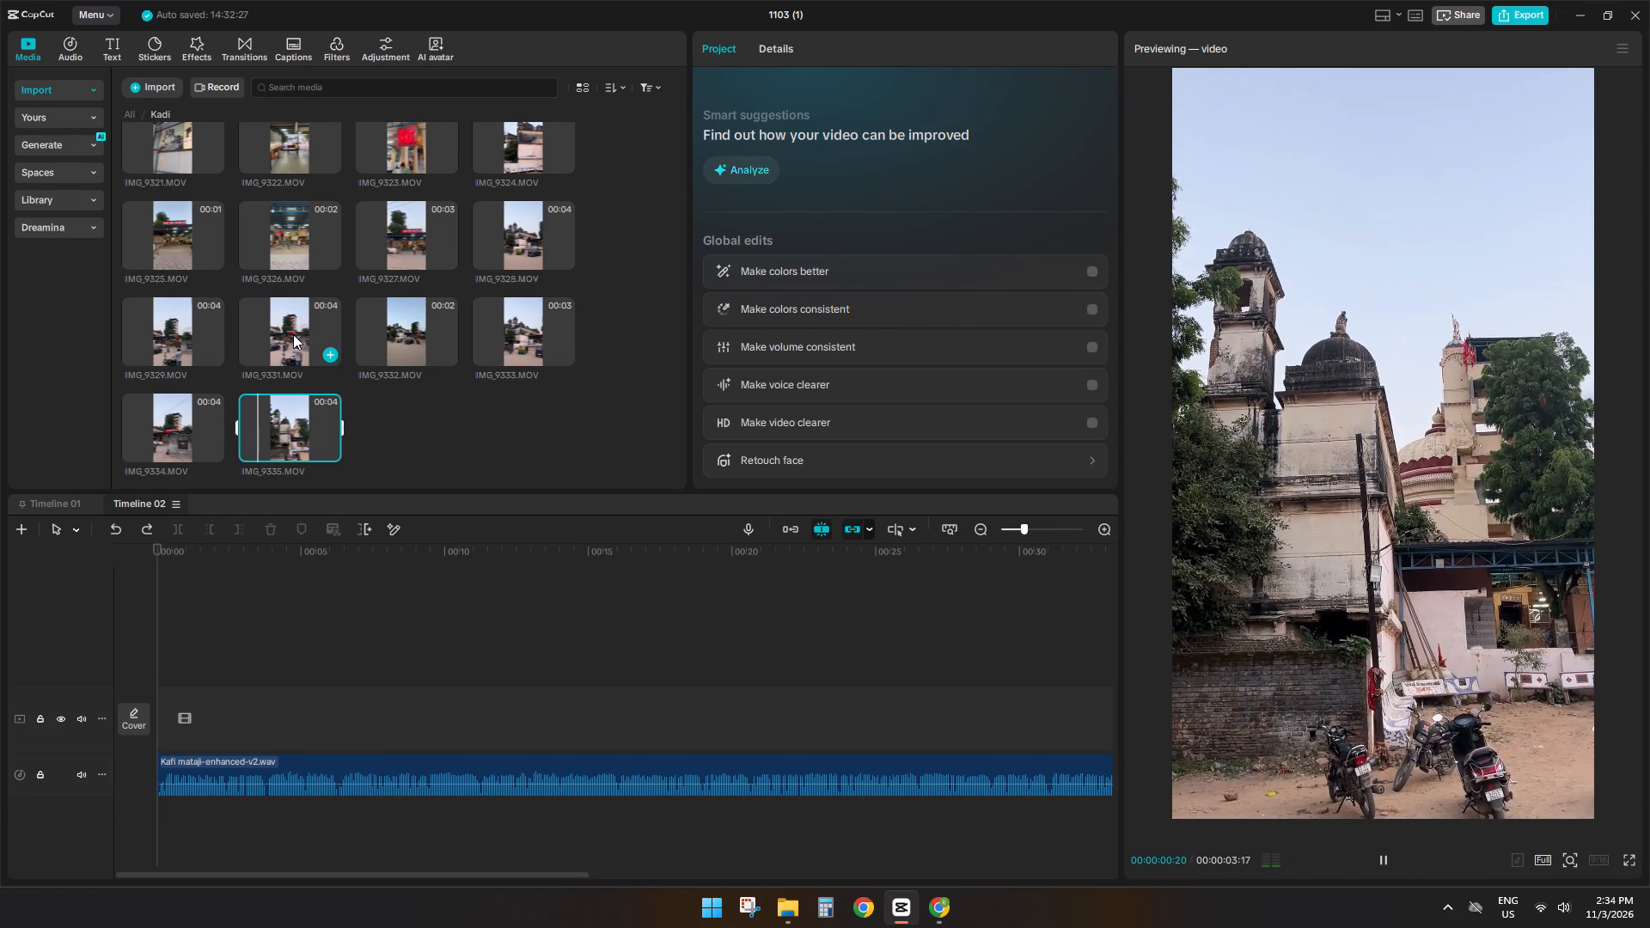
key(space)
click(293, 334)
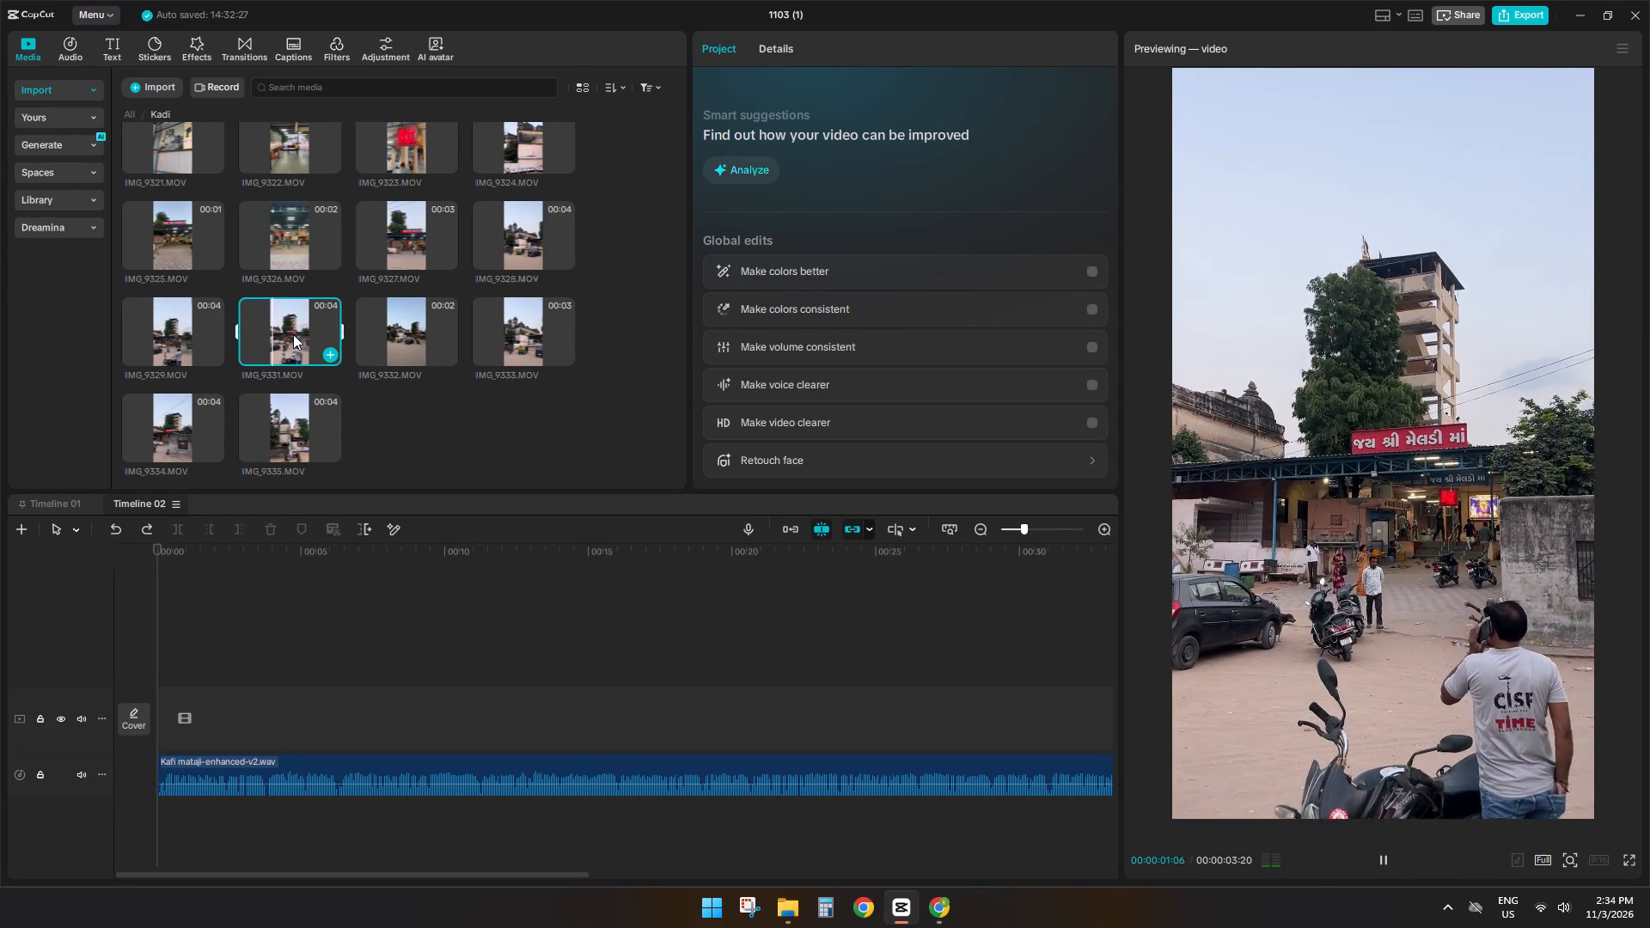
key(space)
click(402, 325)
click(512, 323)
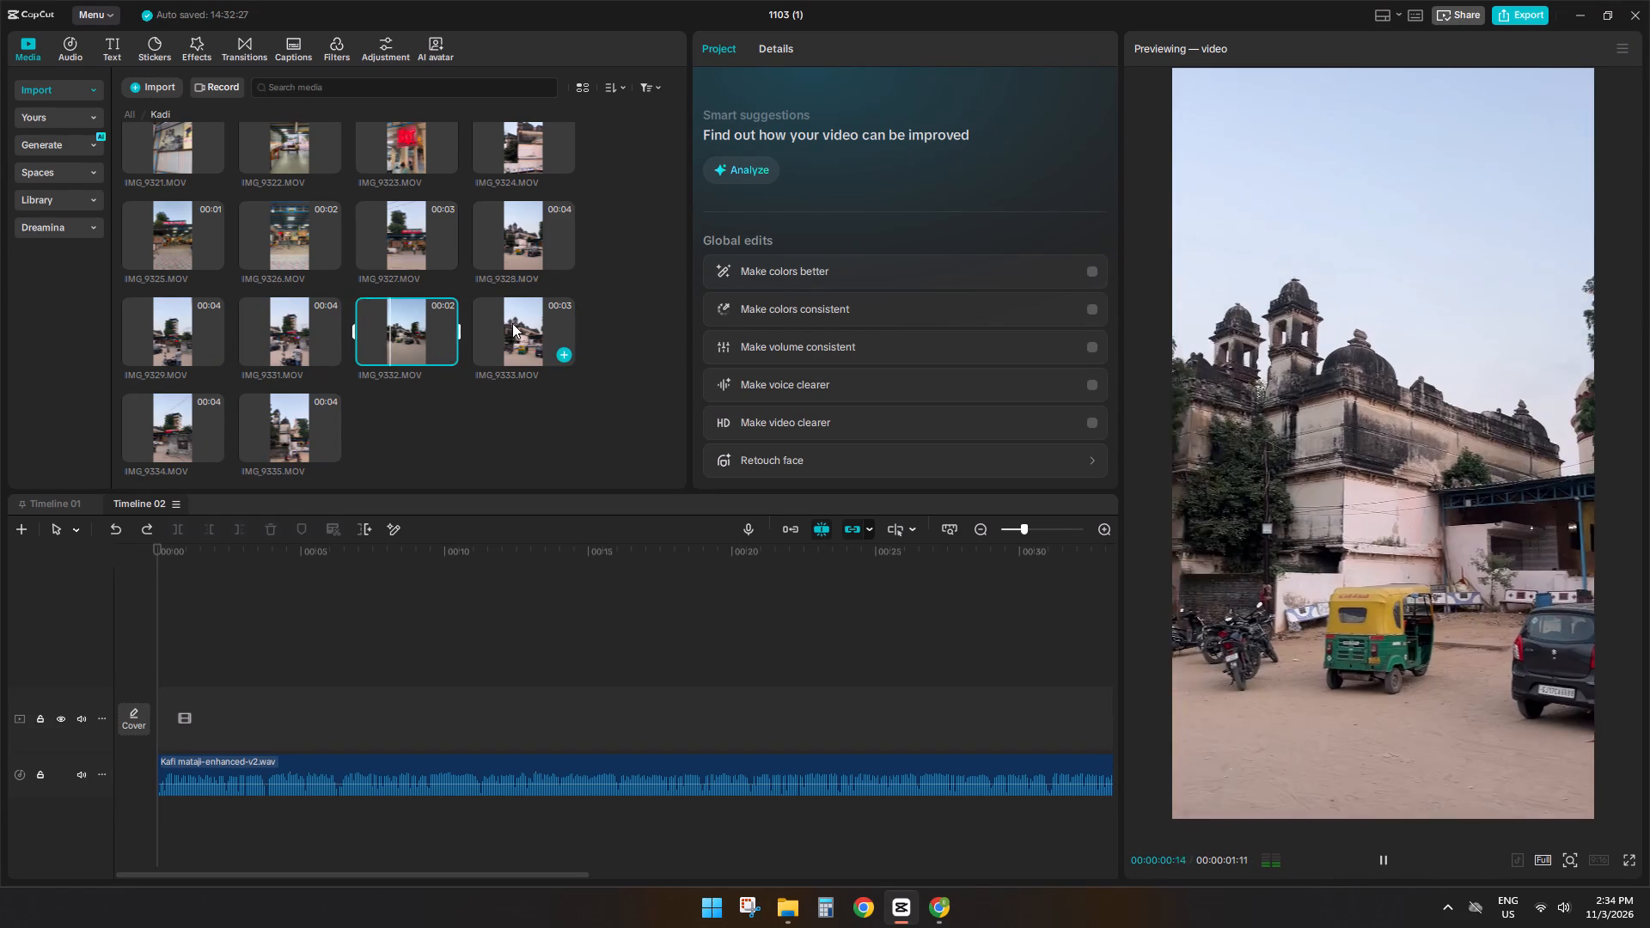
click(270, 333)
click(199, 339)
click(192, 421)
click(296, 417)
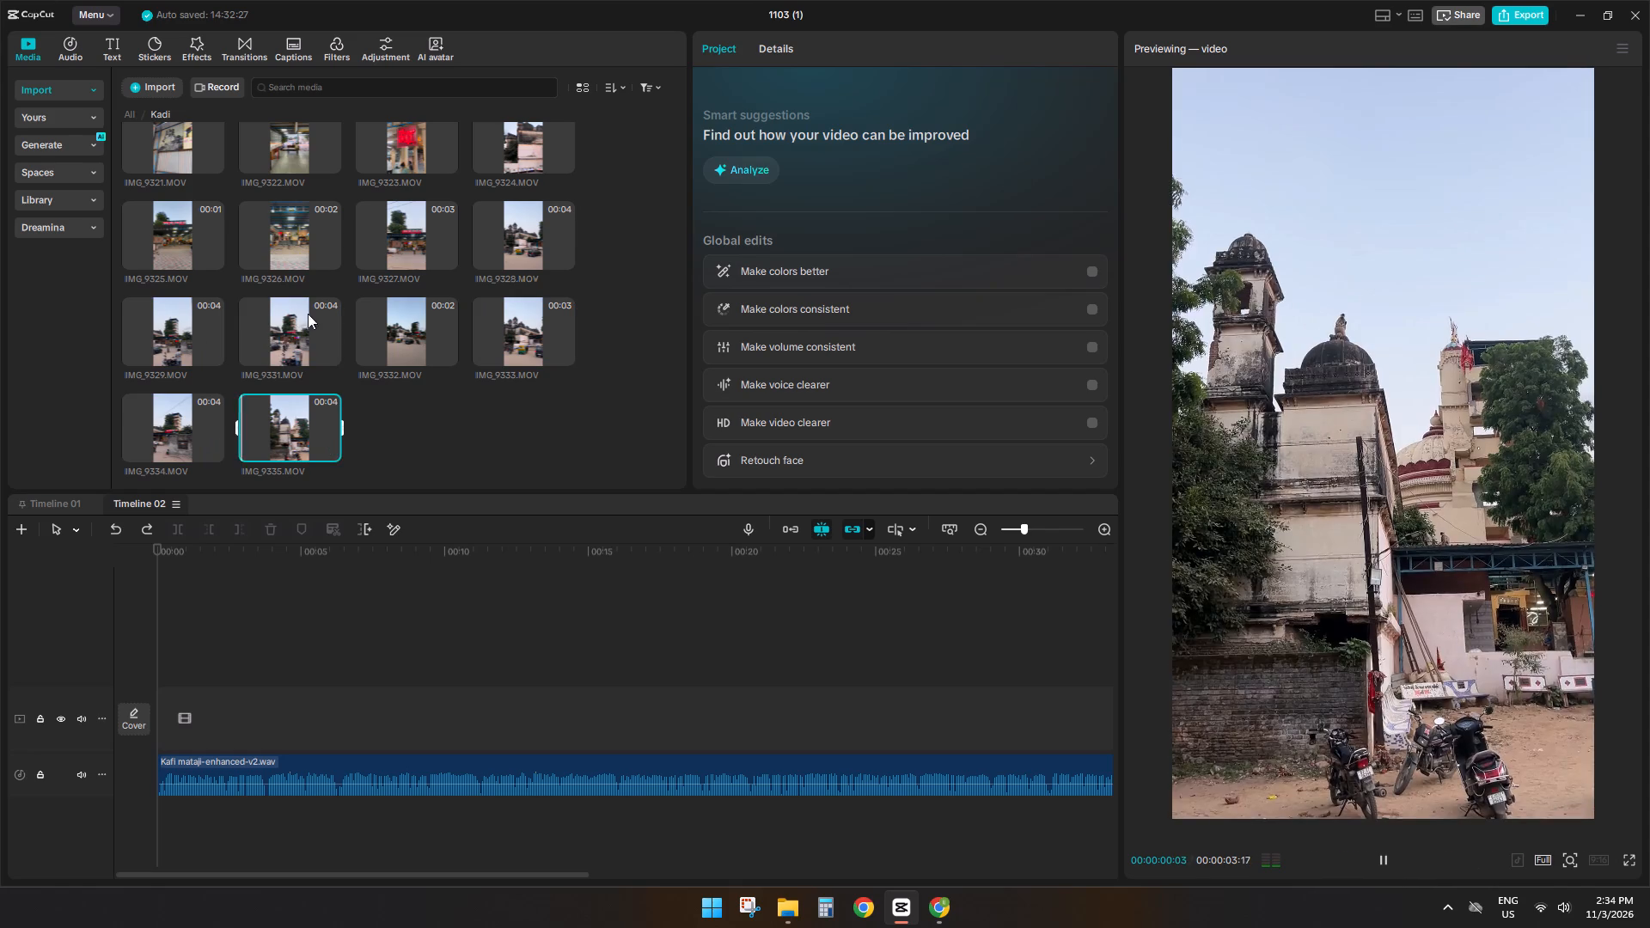
Review the temple entrance, hall and sign clips IMG_9321 to IMG_9328 again.
click(293, 237)
click(403, 242)
click(561, 241)
click(174, 243)
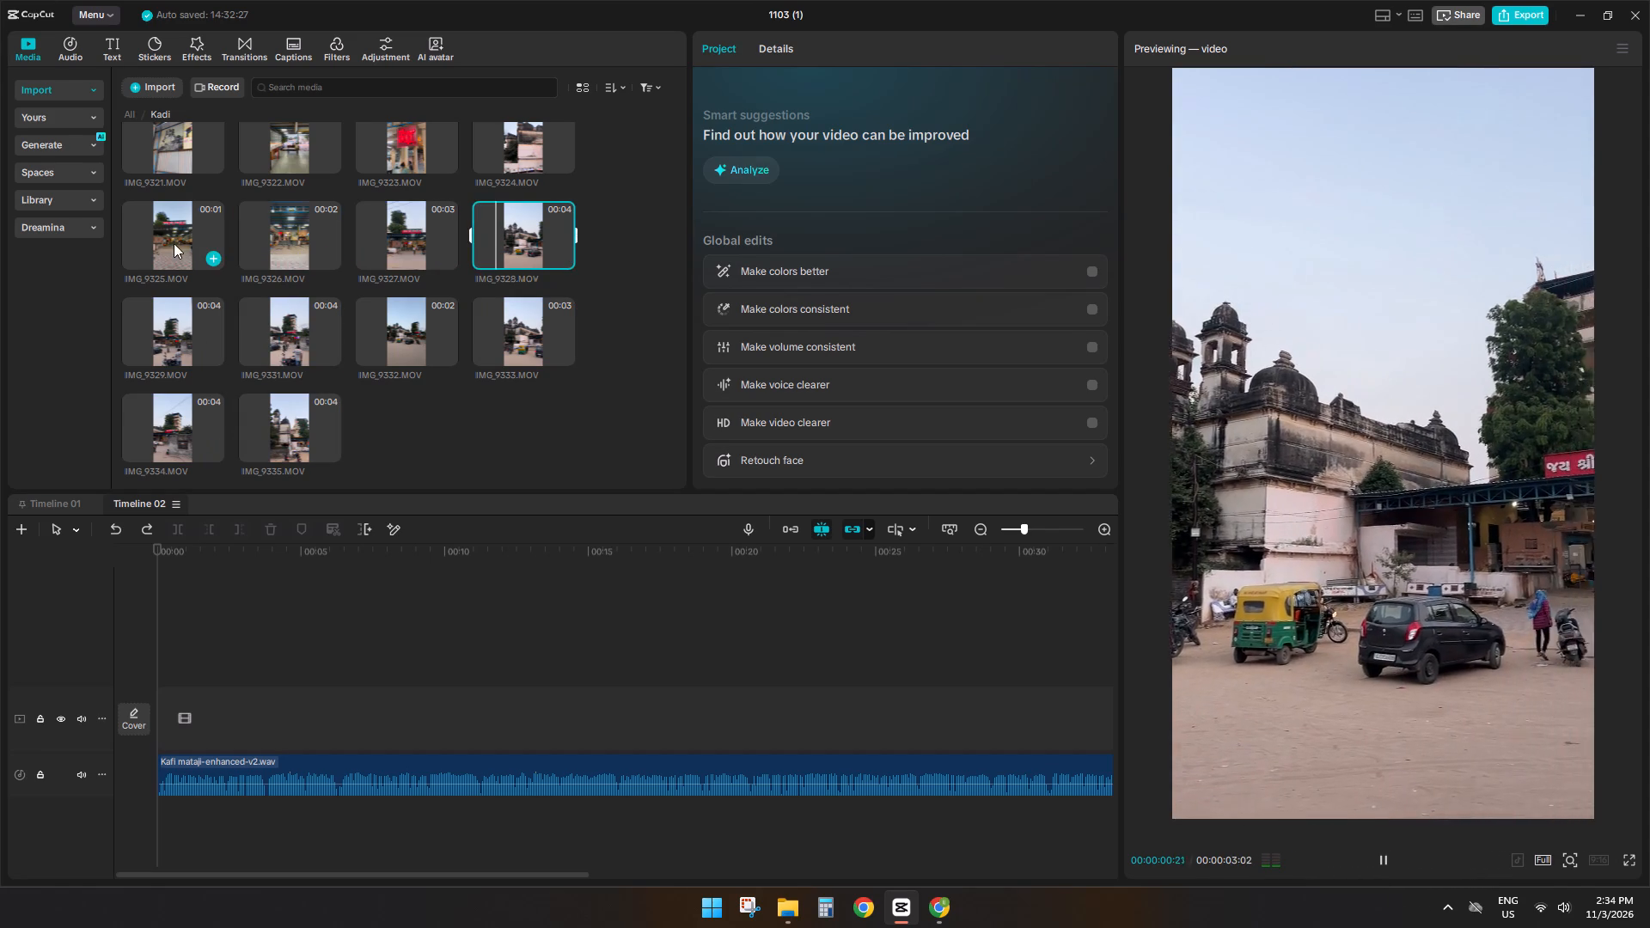
click(181, 109)
click(188, 156)
click(272, 155)
click(406, 151)
click(510, 150)
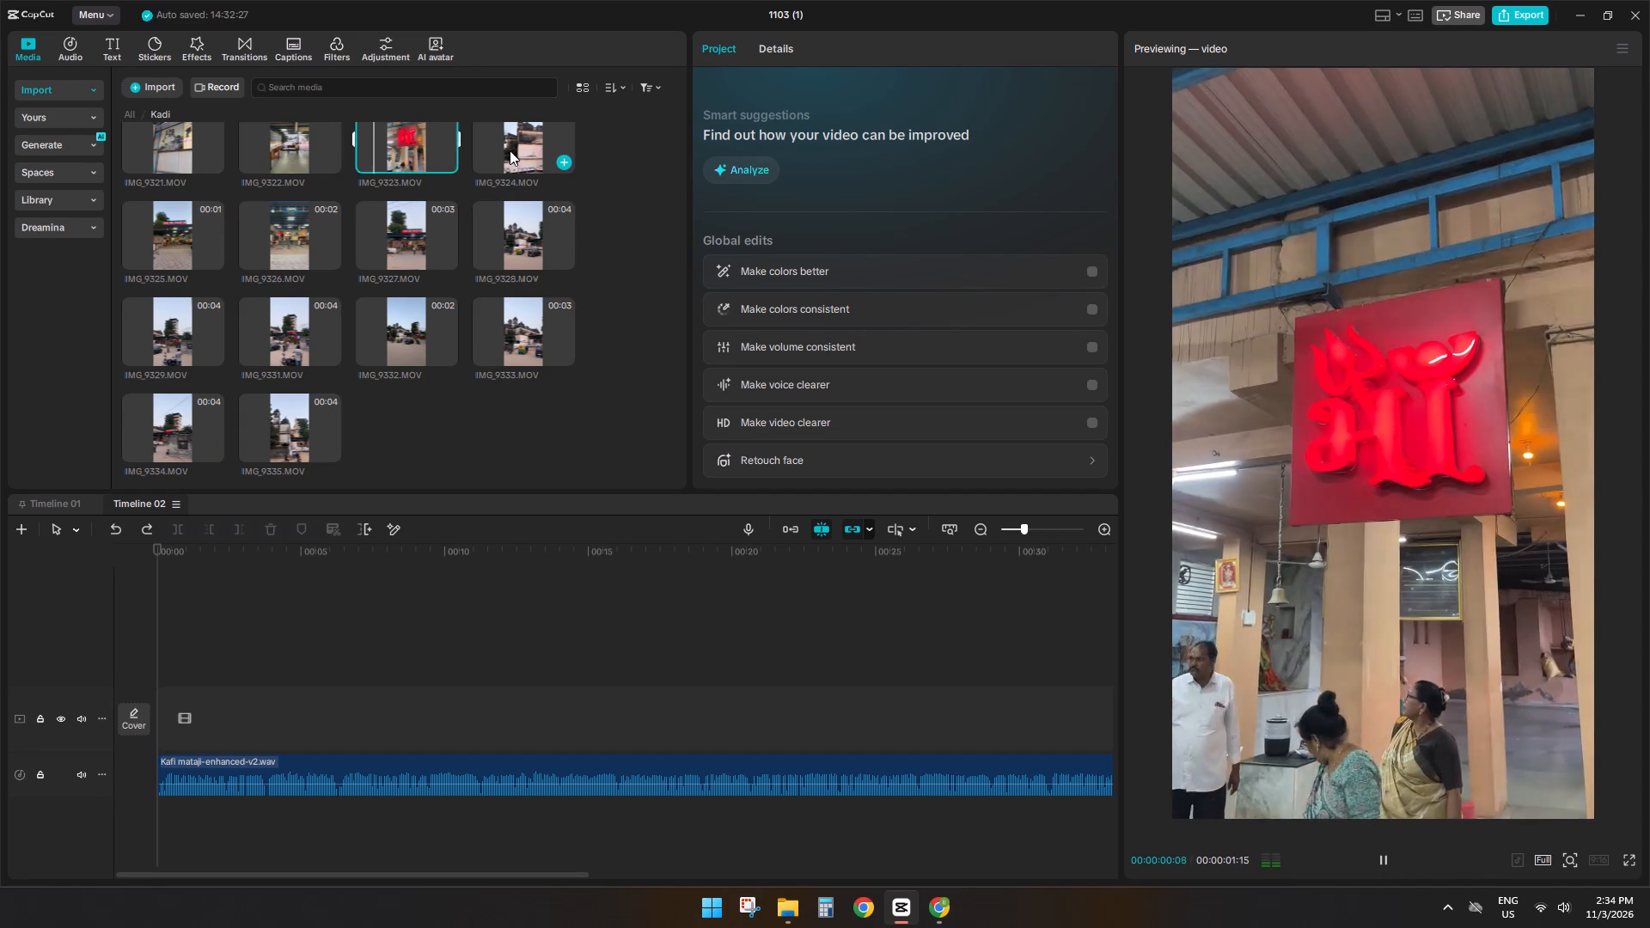
key(space)
Review the portrait wall clips IMG_9317 to IMG_9320 and the shrine clips IMG_9313 to IMG_9316 again.
scroll(504, 247, up, 2)
click(507, 201)
click(427, 194)
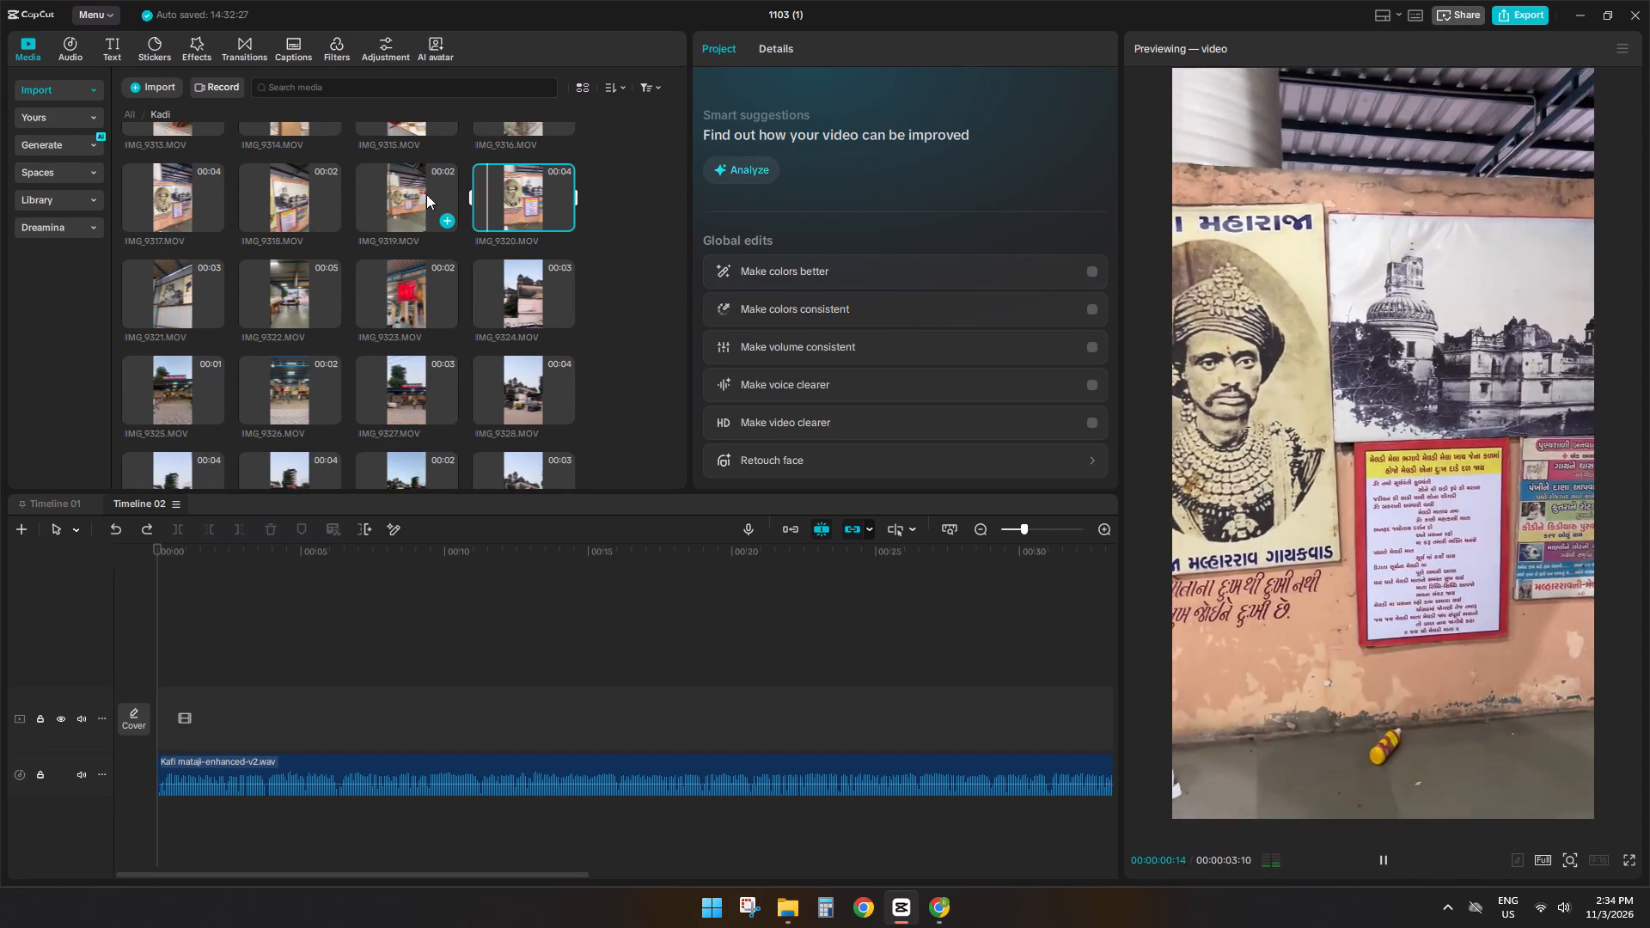
click(309, 205)
click(169, 201)
key(space)
scroll(232, 290, up, 1)
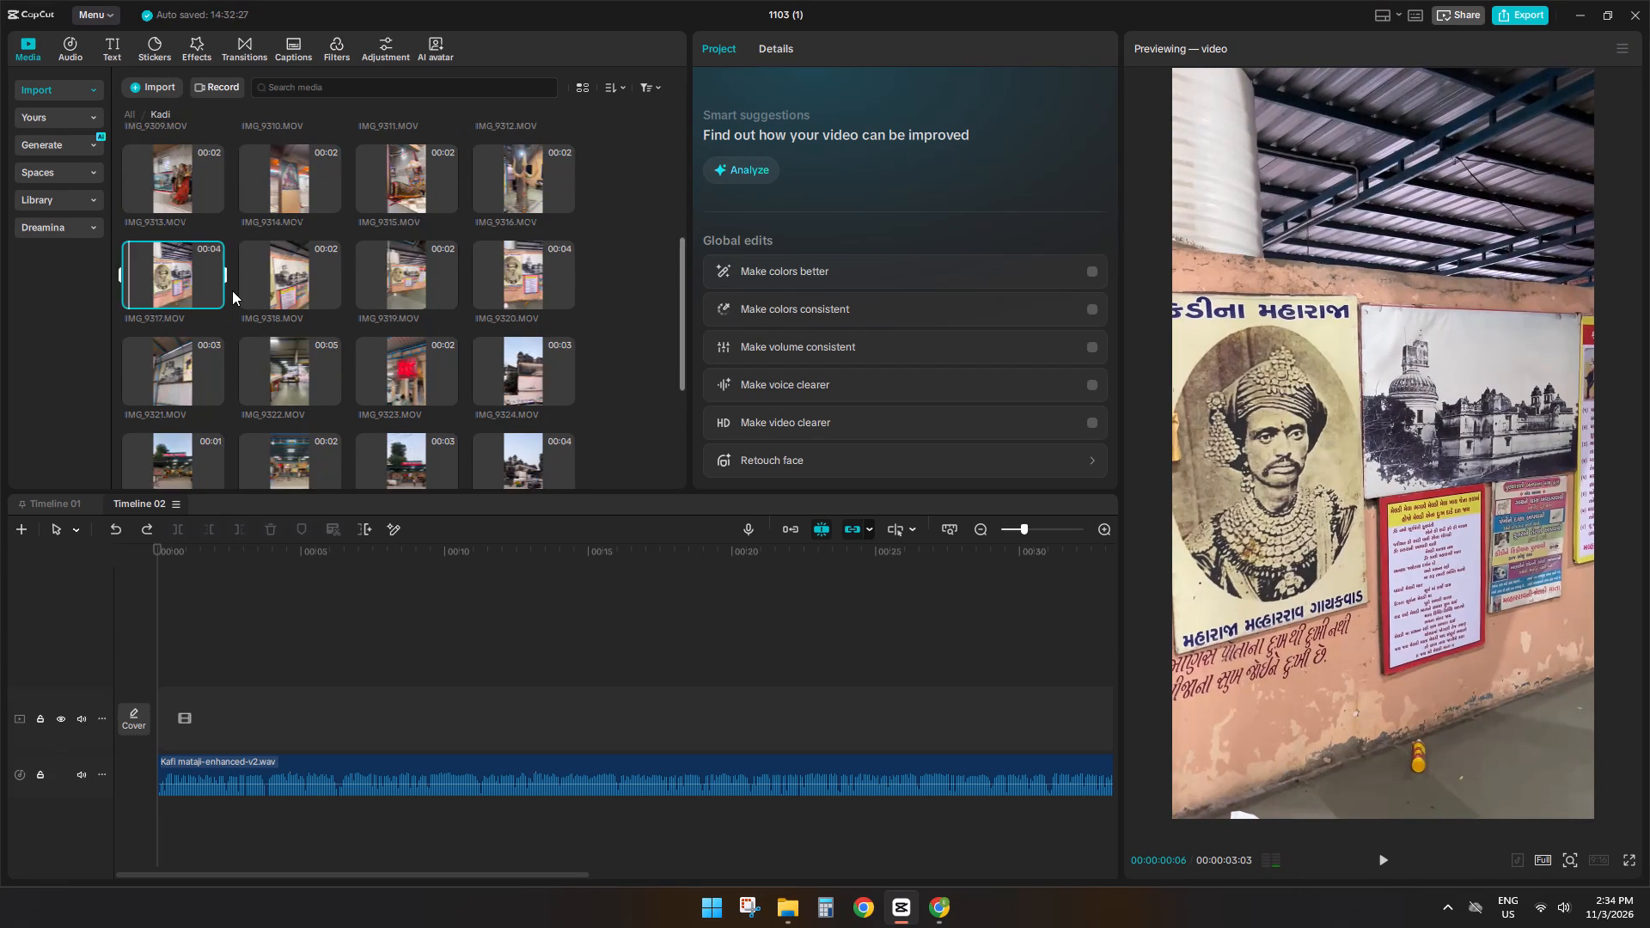
scroll(232, 290, up, 1)
click(161, 259)
click(291, 254)
click(292, 257)
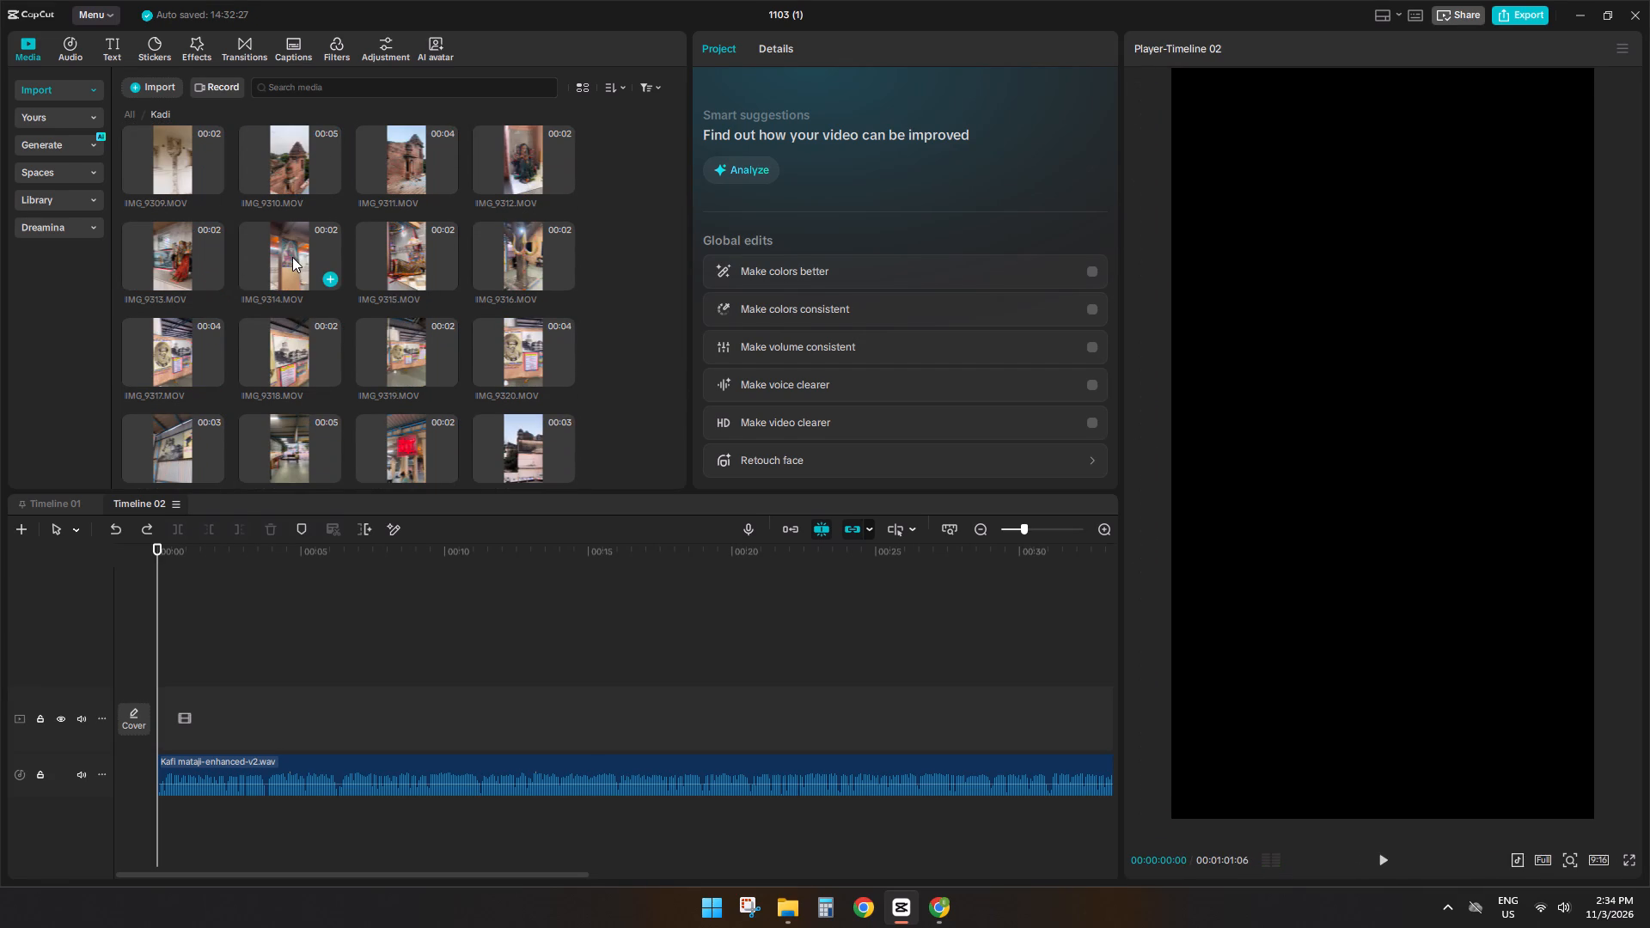
key(space)
click(420, 249)
key(space)
click(523, 249)
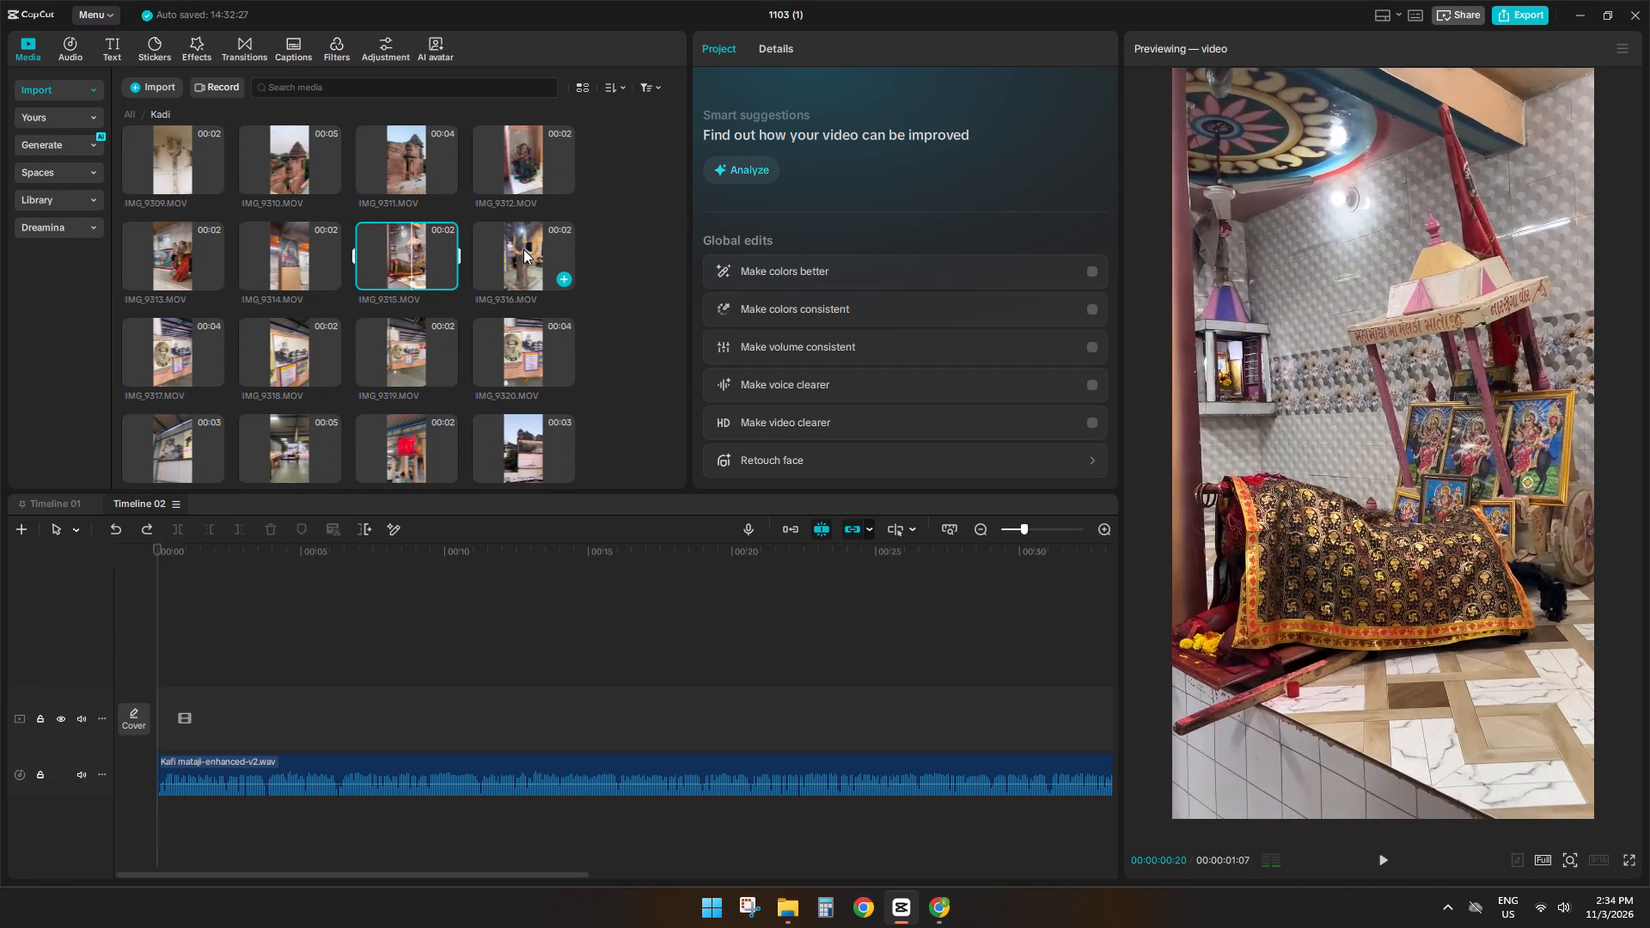
Preview the first Kadi clips, IMG_9312 back to IMG_9301, covering the statue, the ruins, the flags and the city views.
click(504, 166)
click(414, 165)
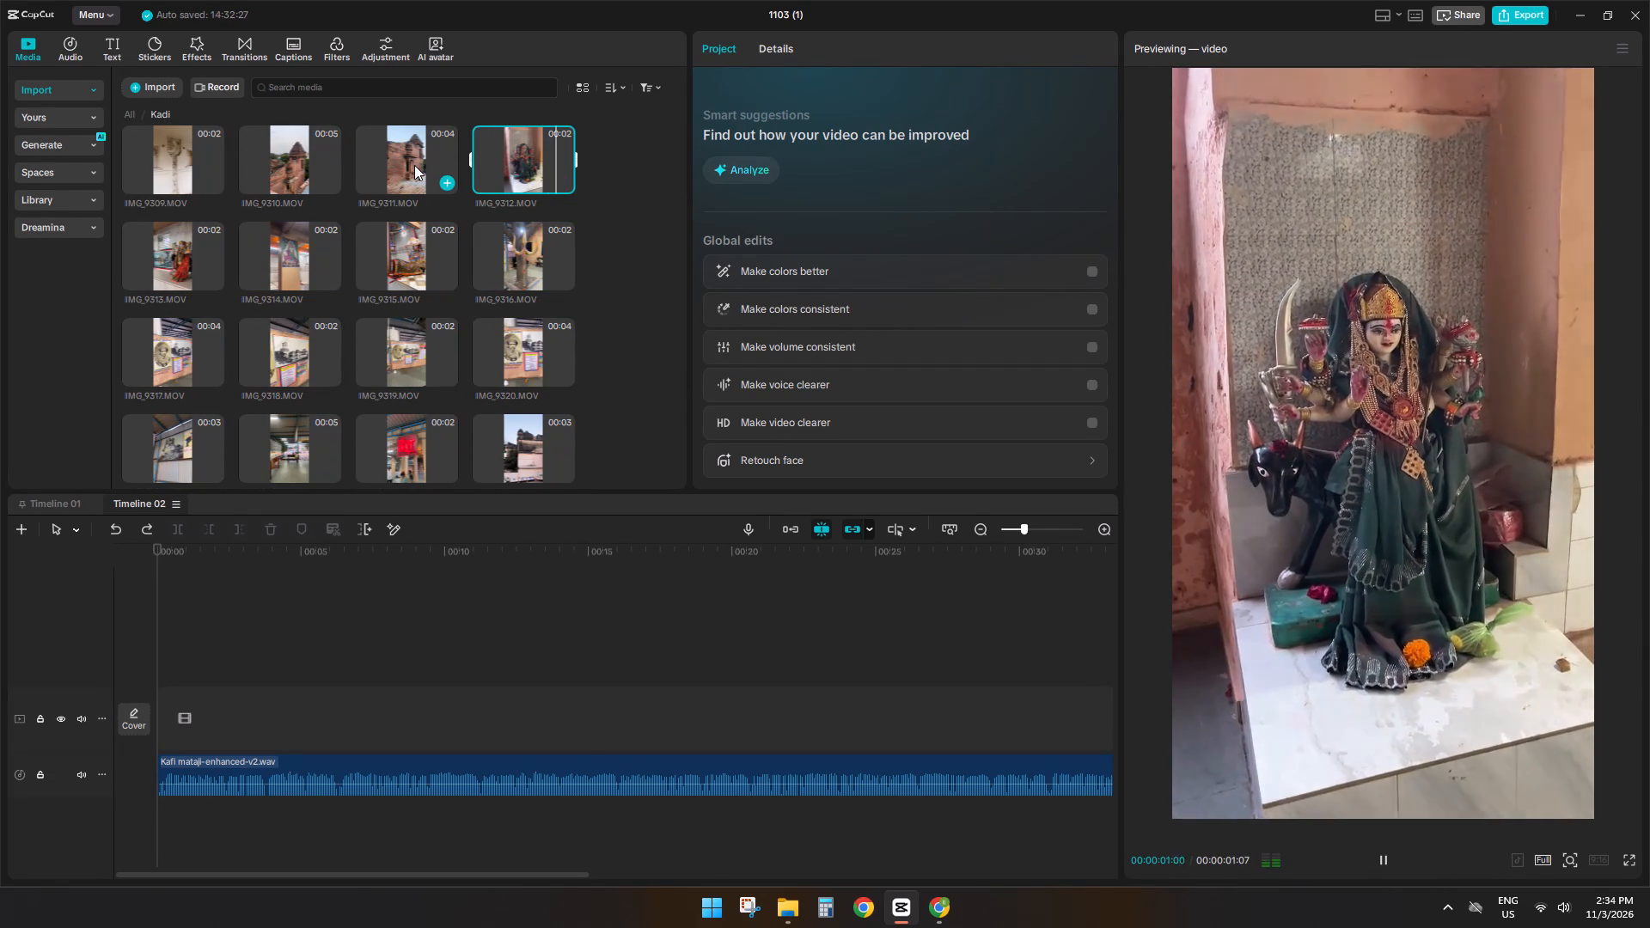
click(293, 165)
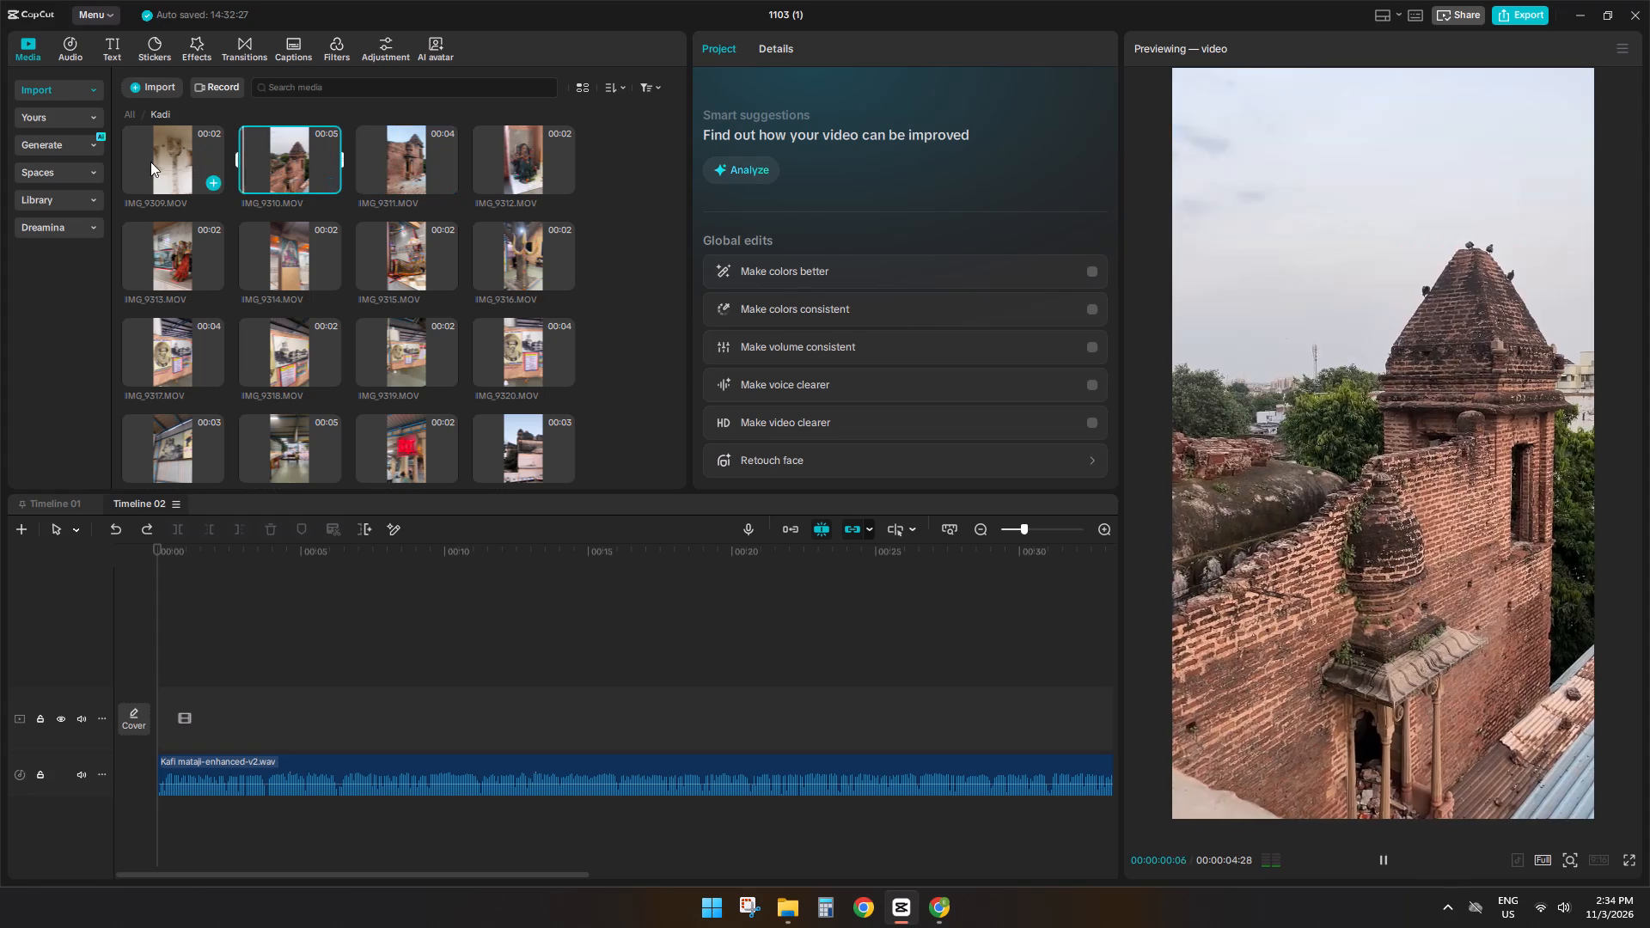
click(166, 162)
scroll(214, 241, up, 3)
key(space)
click(186, 247)
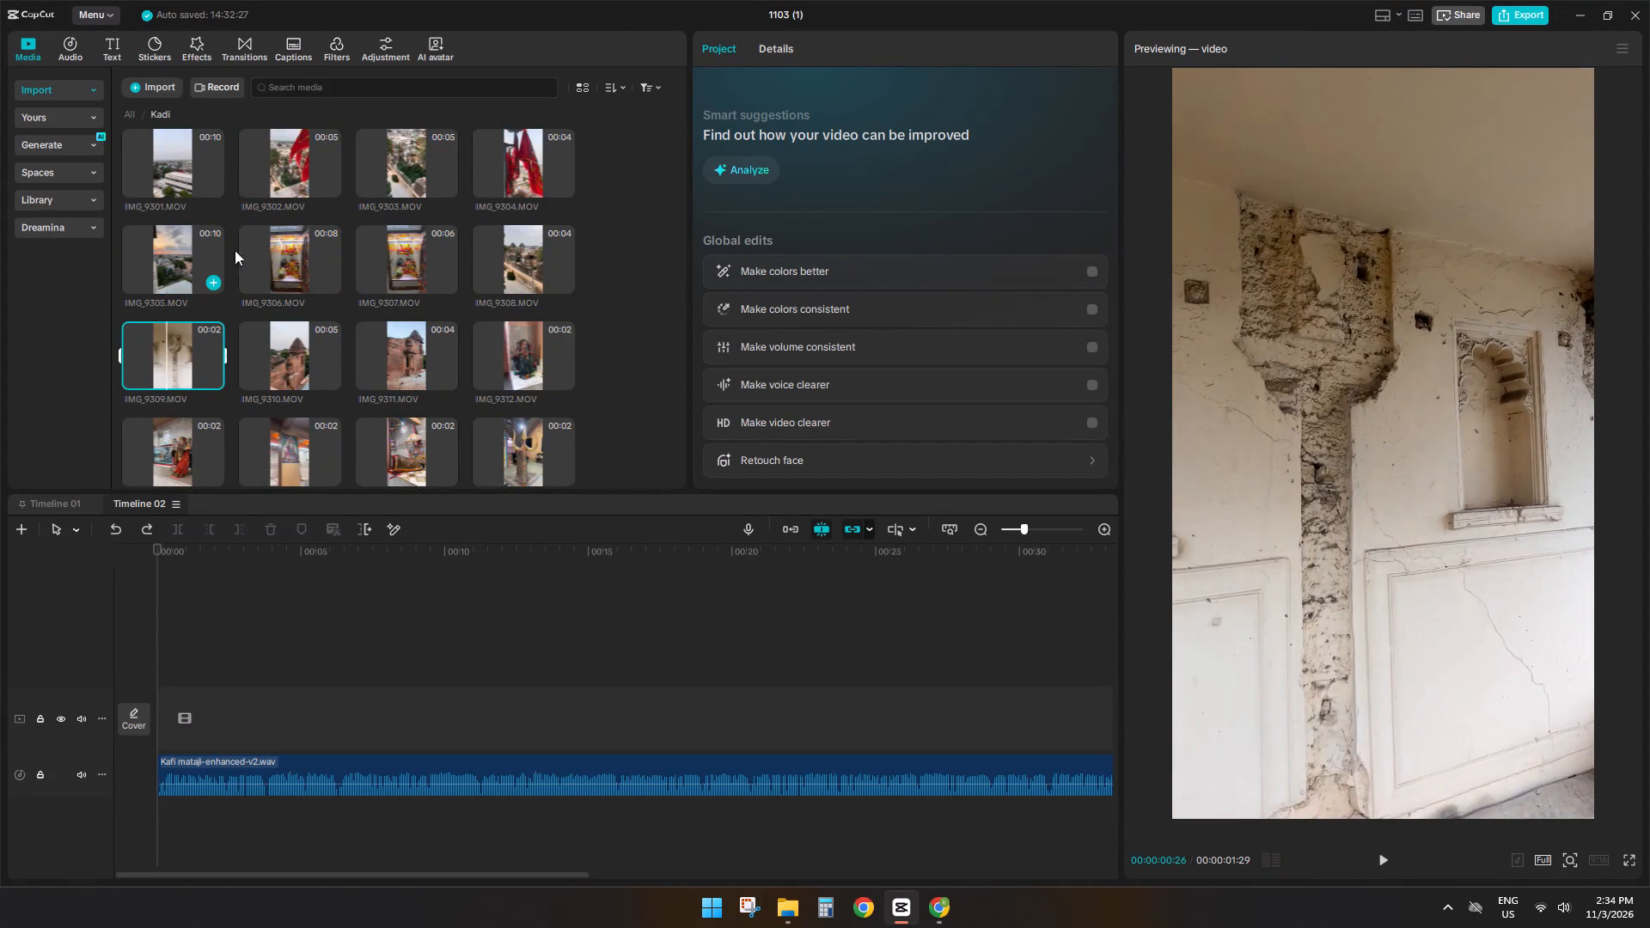
click(278, 249)
click(382, 240)
click(480, 240)
click(508, 154)
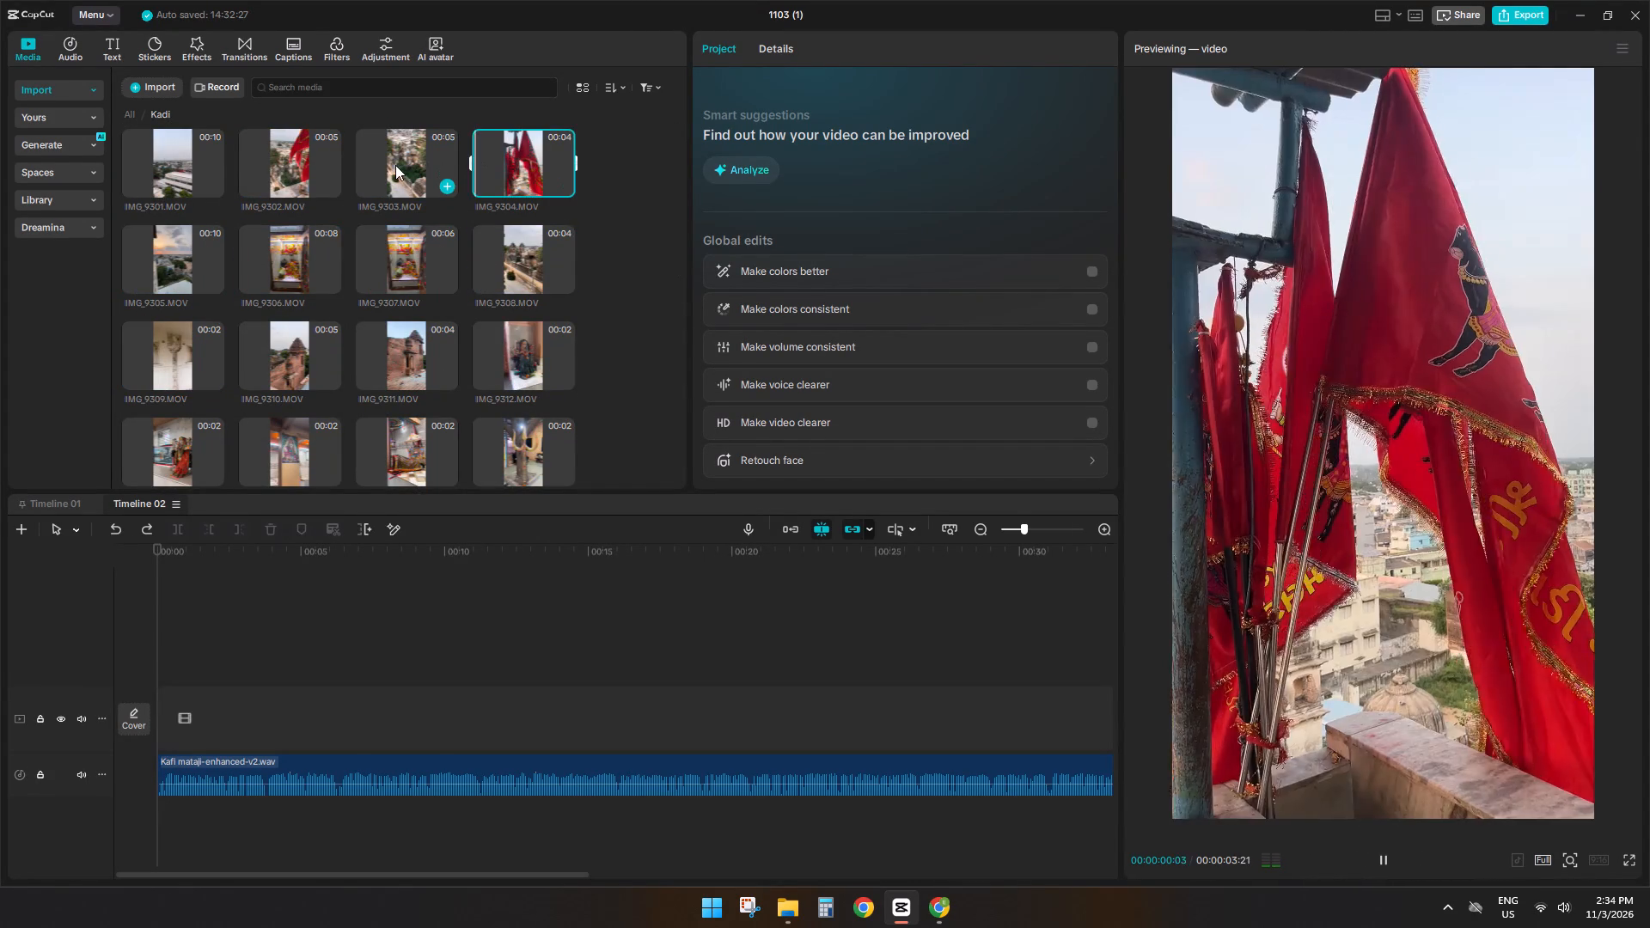
click(395, 165)
click(323, 165)
click(182, 167)
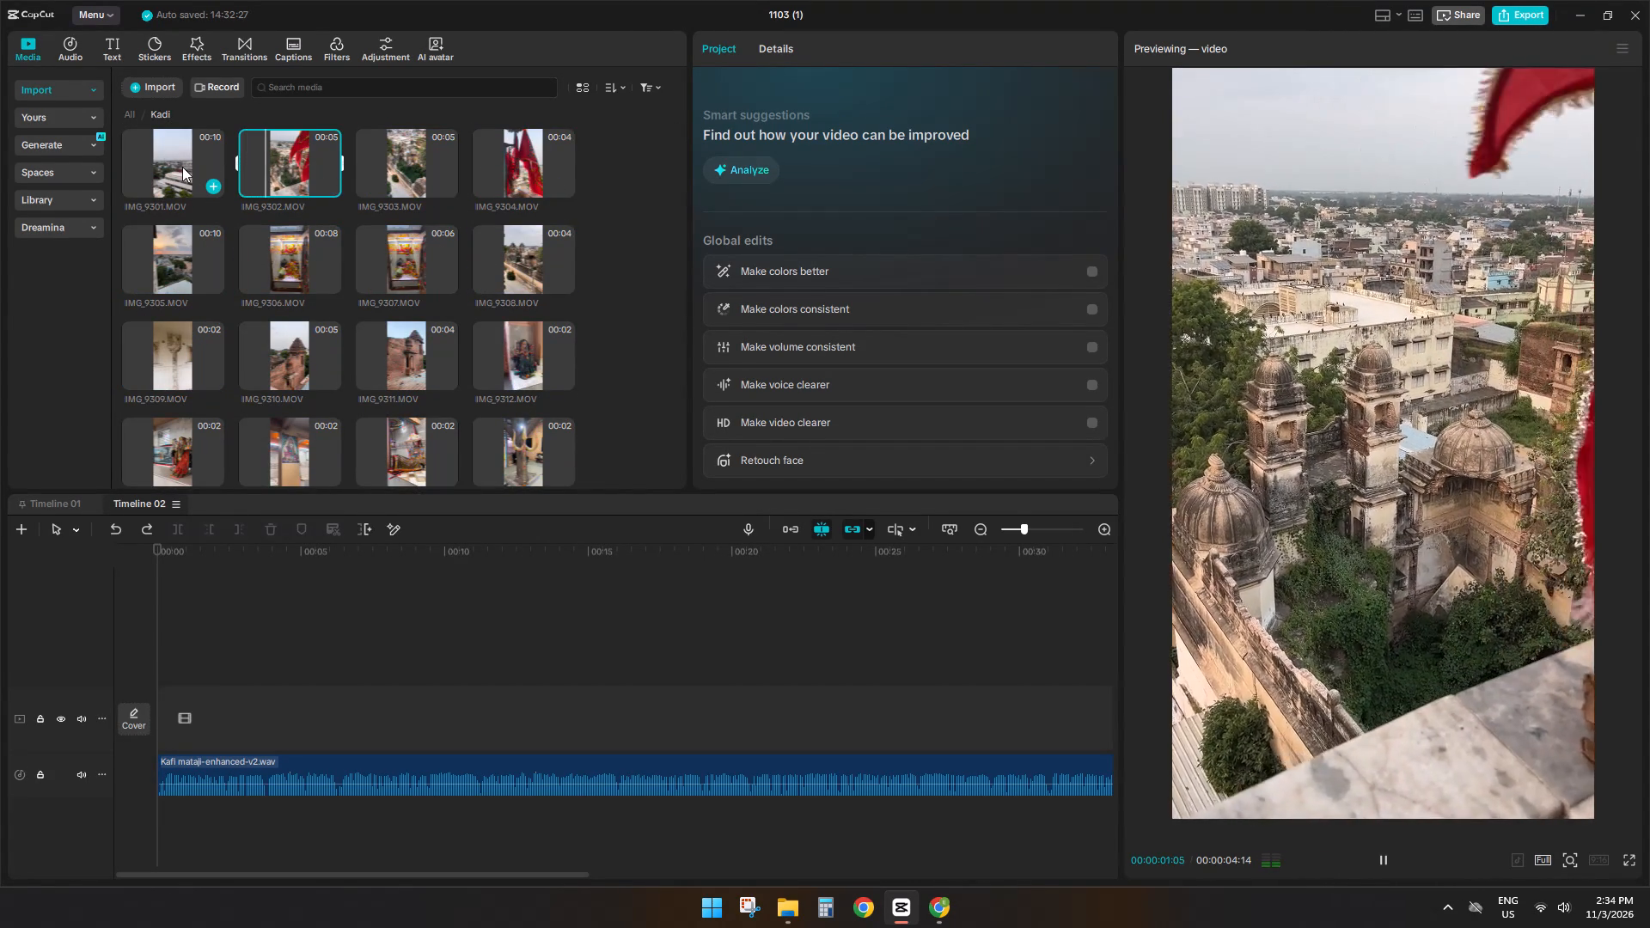
Preview the city view clip IMG_9301 and play the opening of the voice-over on Timeline 02.
double_click(281, 564)
click(226, 571)
double_click(235, 566)
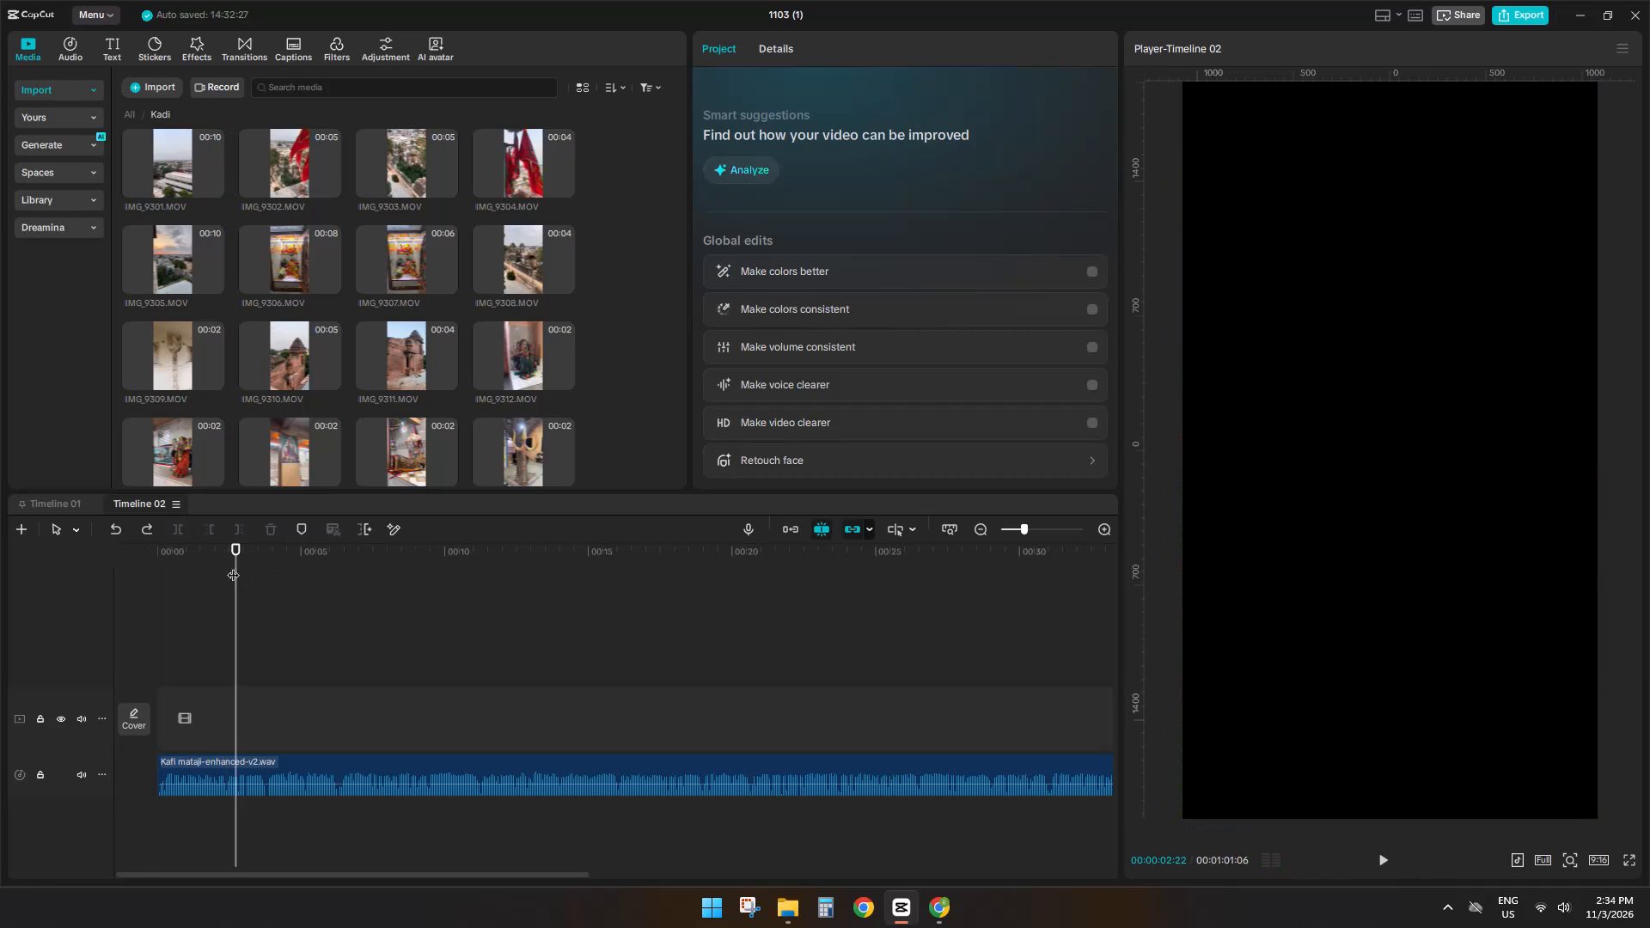
drag(0, 551, 0, 540)
click(174, 172)
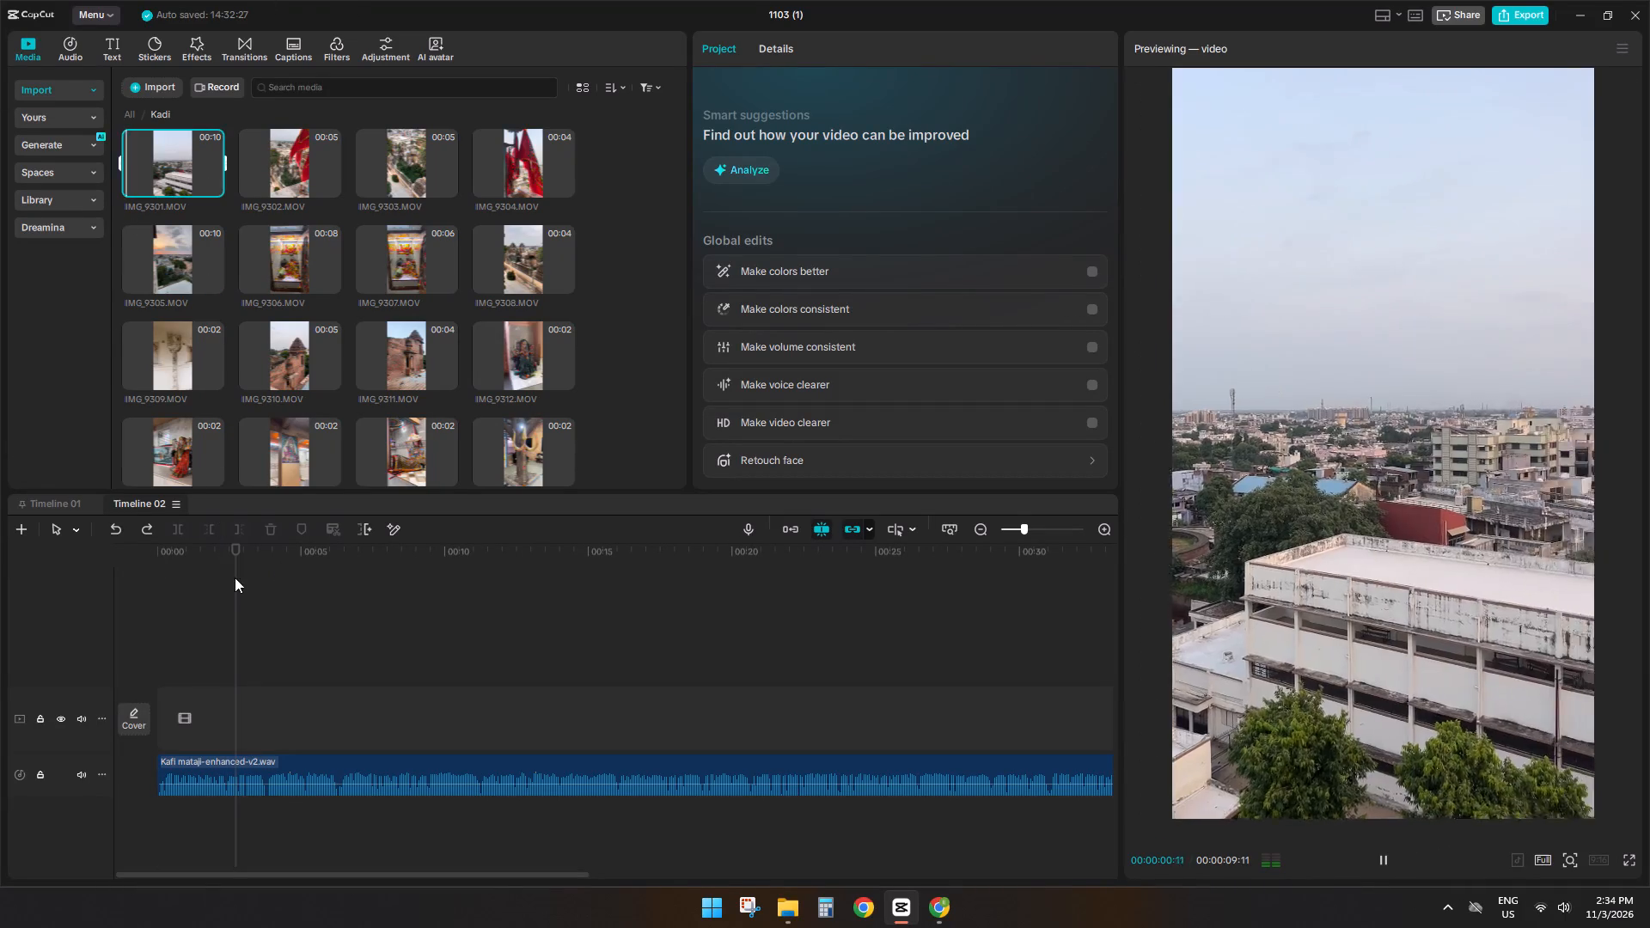
double_click(235, 577)
key(space)
click(170, 638)
key(space)
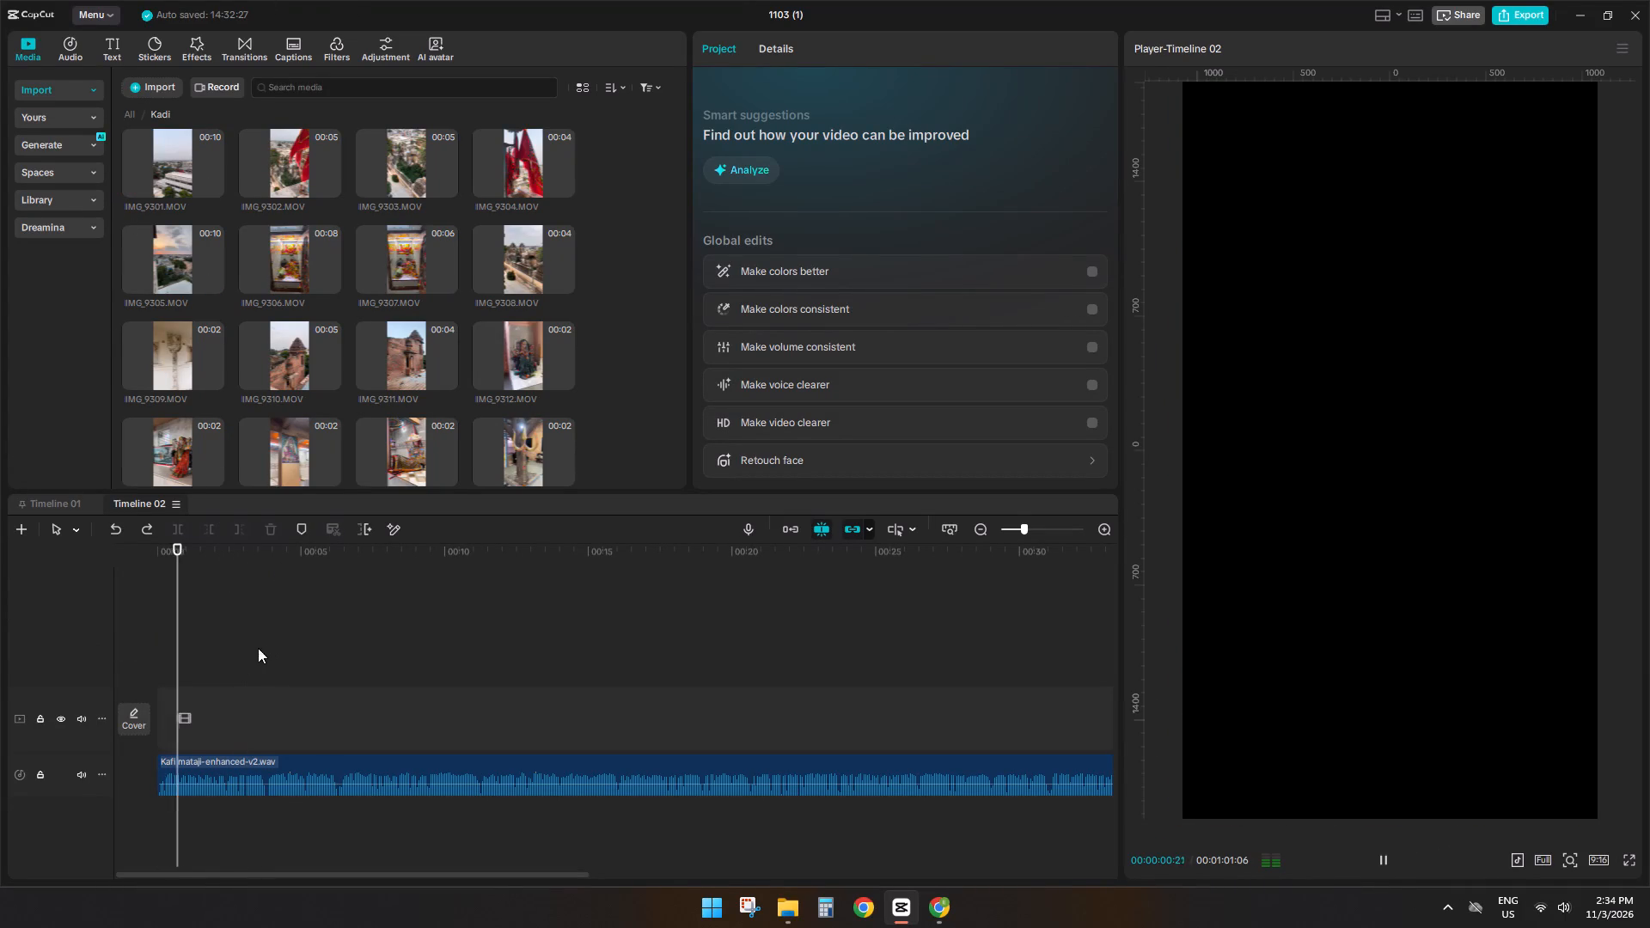
Replay the first three seconds of the Kafi mataji voice-over several times to examine its opening line.
click(224, 700)
drag(208, 700, 0, 717)
click(247, 658)
click(247, 658)
drag(247, 658, 247, 658)
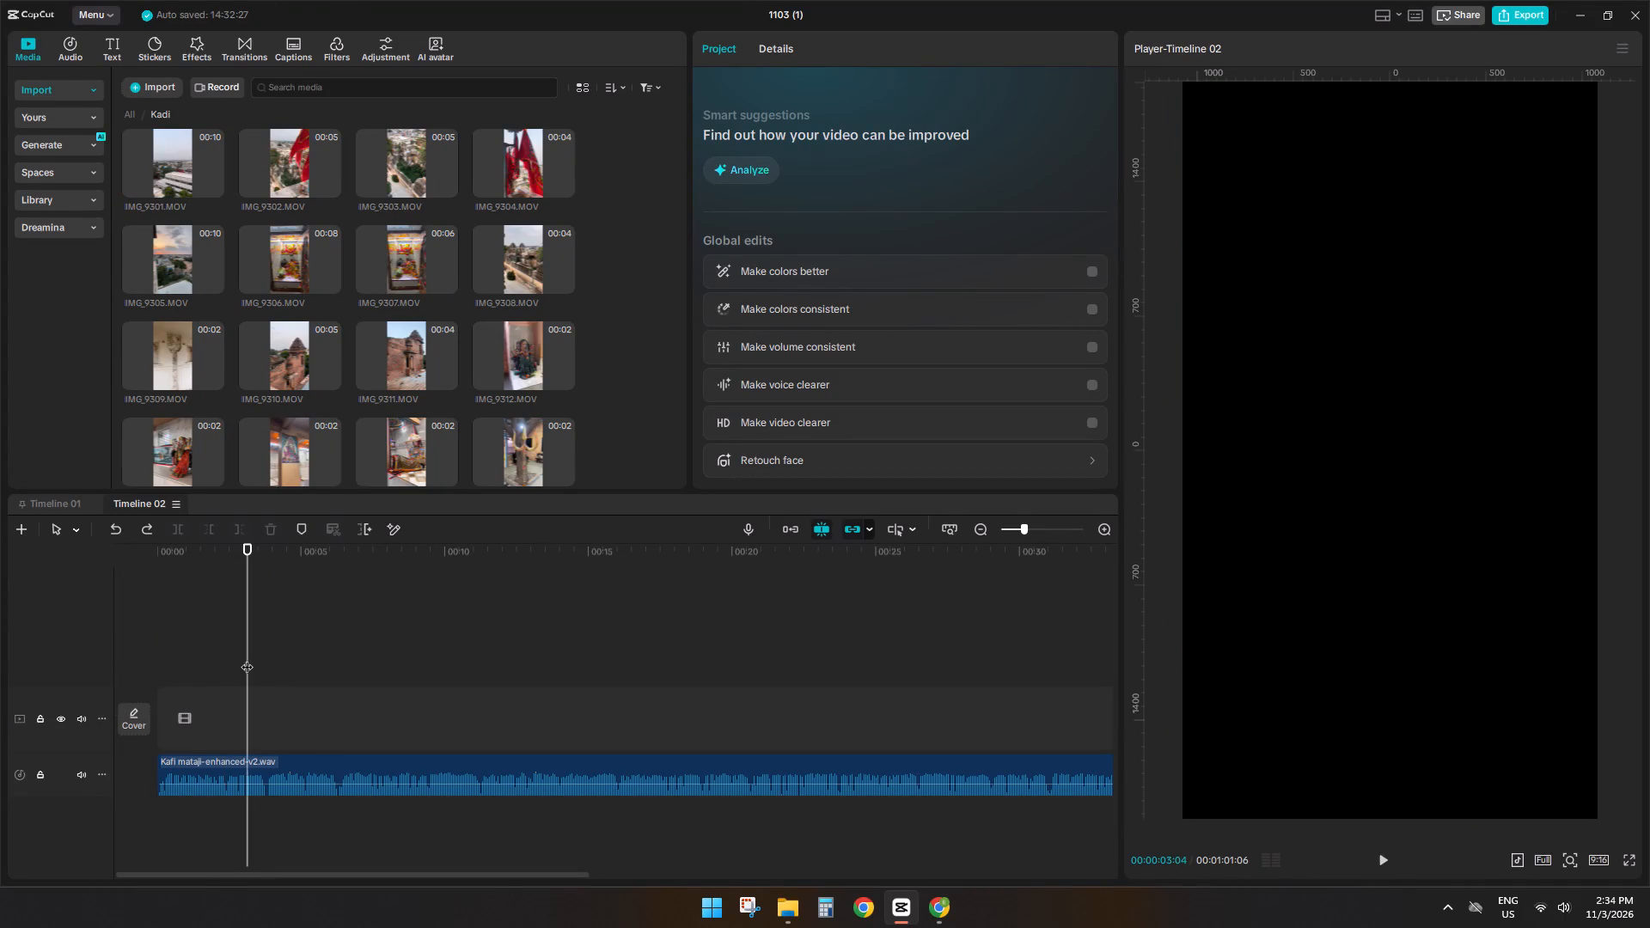
drag(247, 658, 135, 662)
click(135, 662)
key(space)
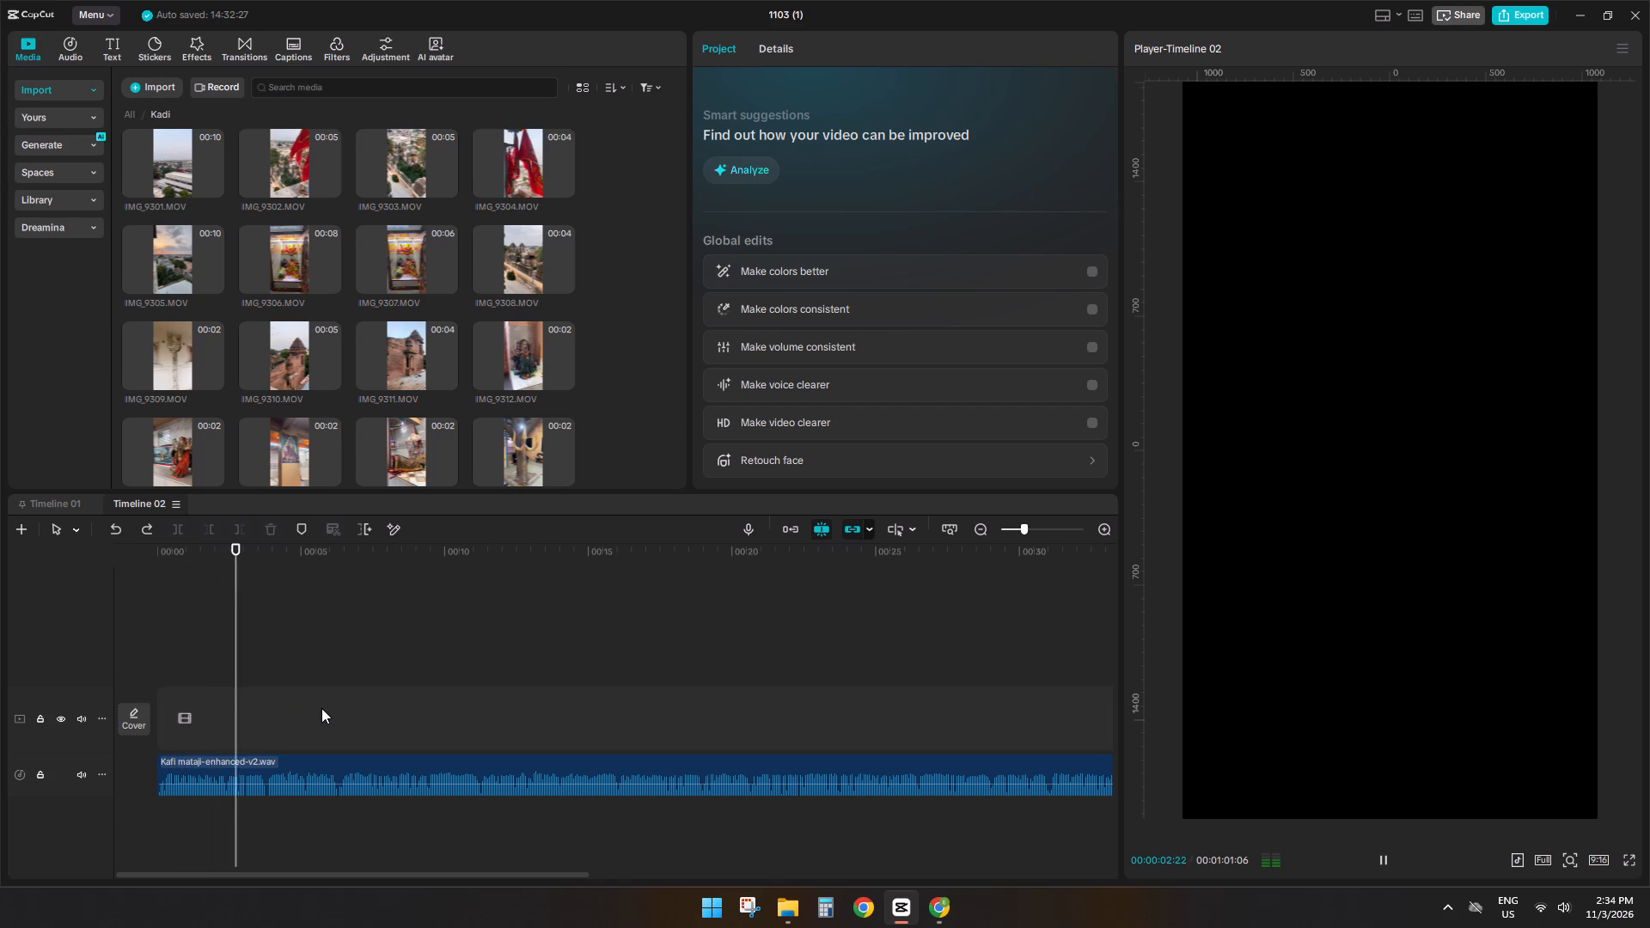
triple_click(268, 710)
click(268, 710)
click(268, 710)
drag(259, 715, 144, 732)
double_click(224, 674)
drag(217, 673, 202, 675)
drag(147, 687, 116, 693)
key(space)
double_click(212, 650)
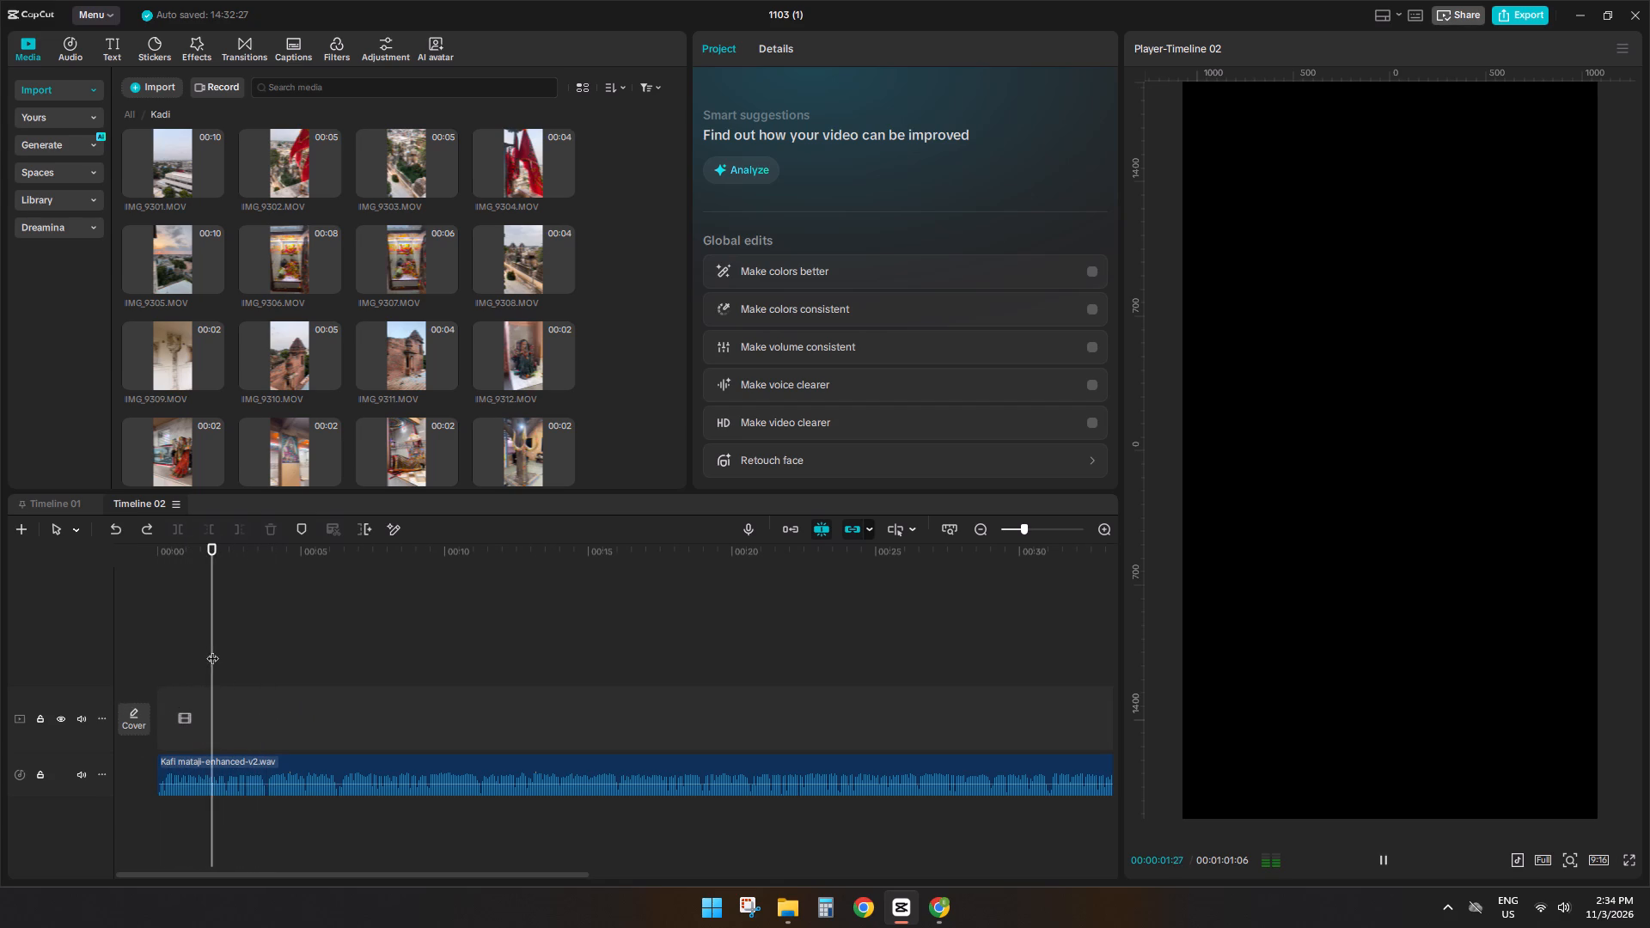
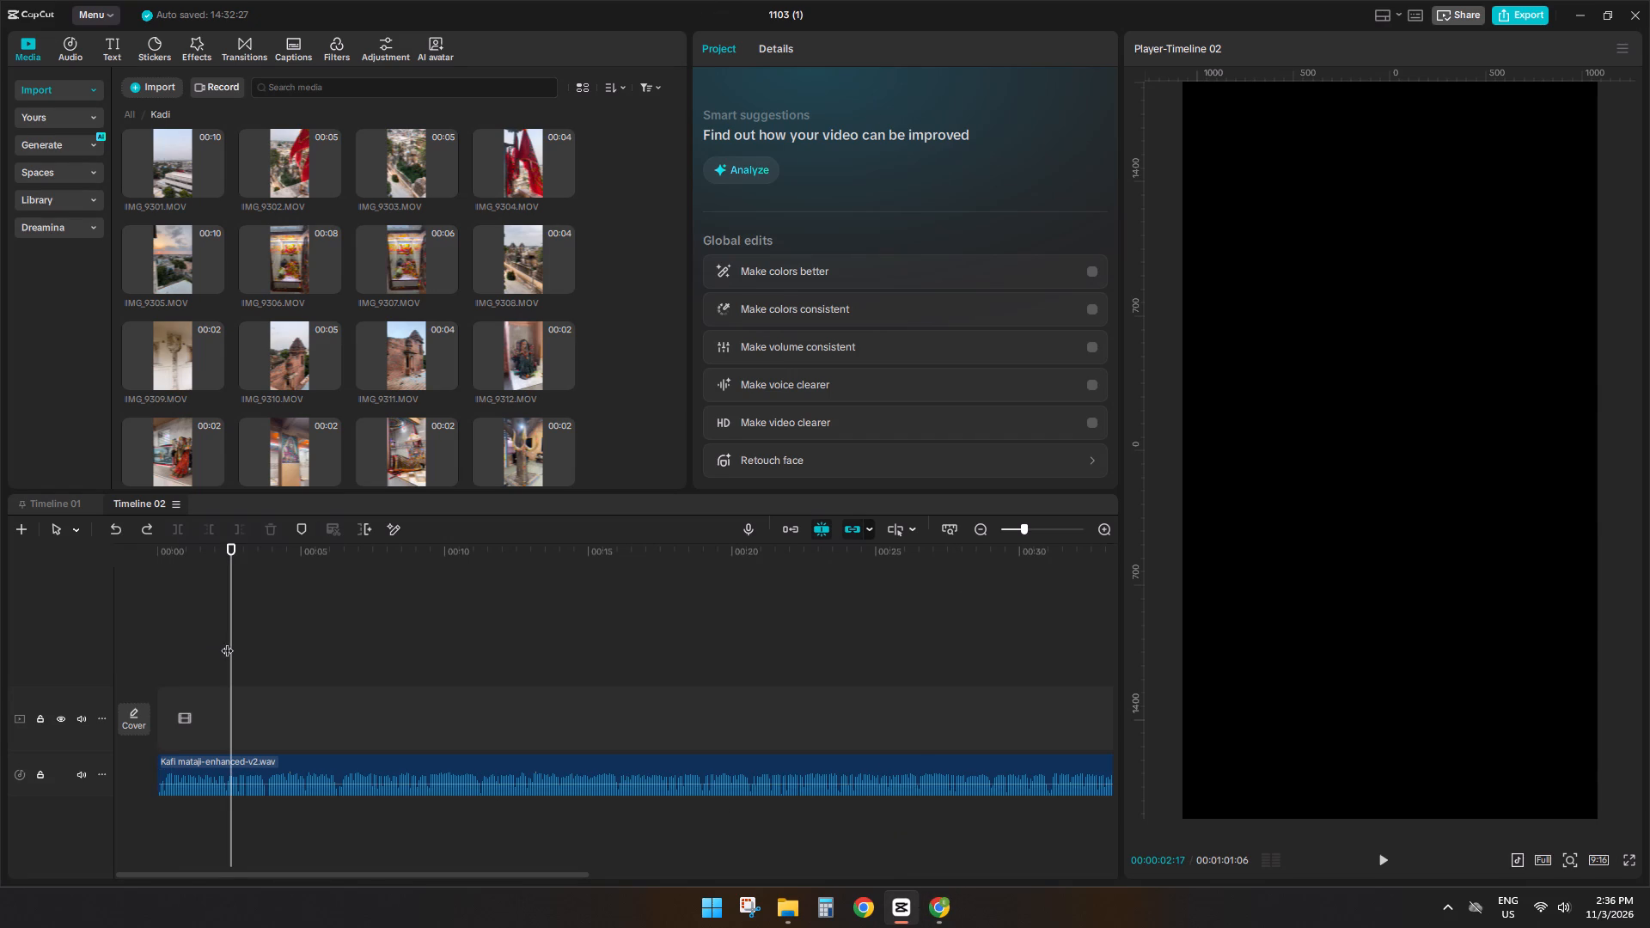
click(136, 651)
double_click(394, 680)
click(43, 681)
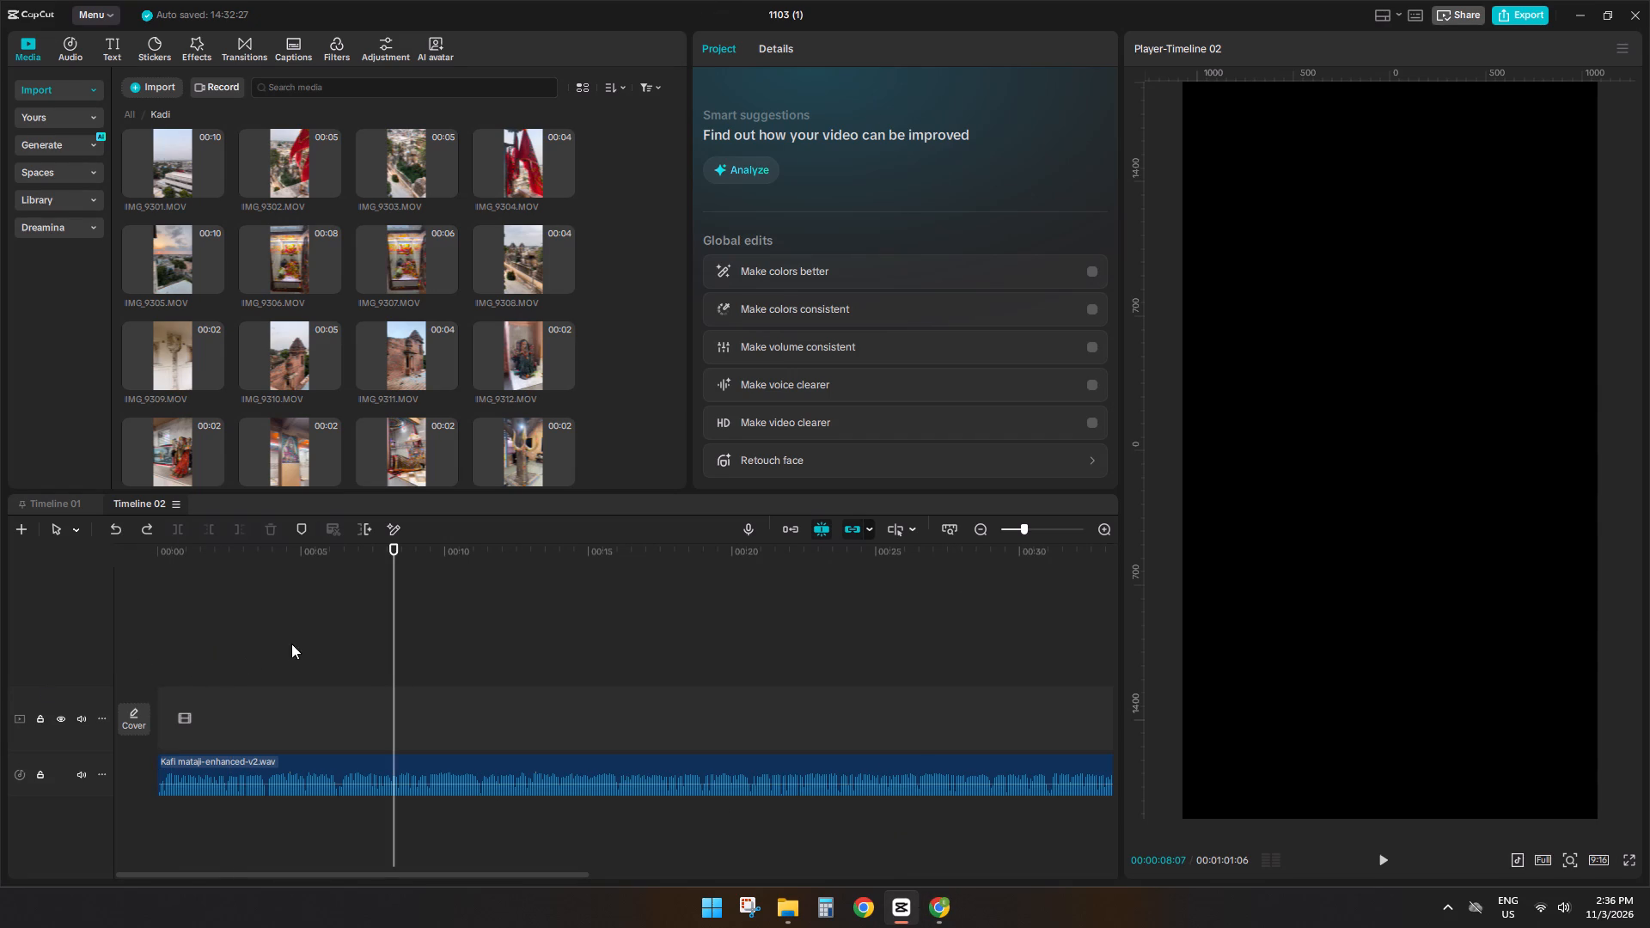
click(291, 644)
drag(291, 644, 107, 658)
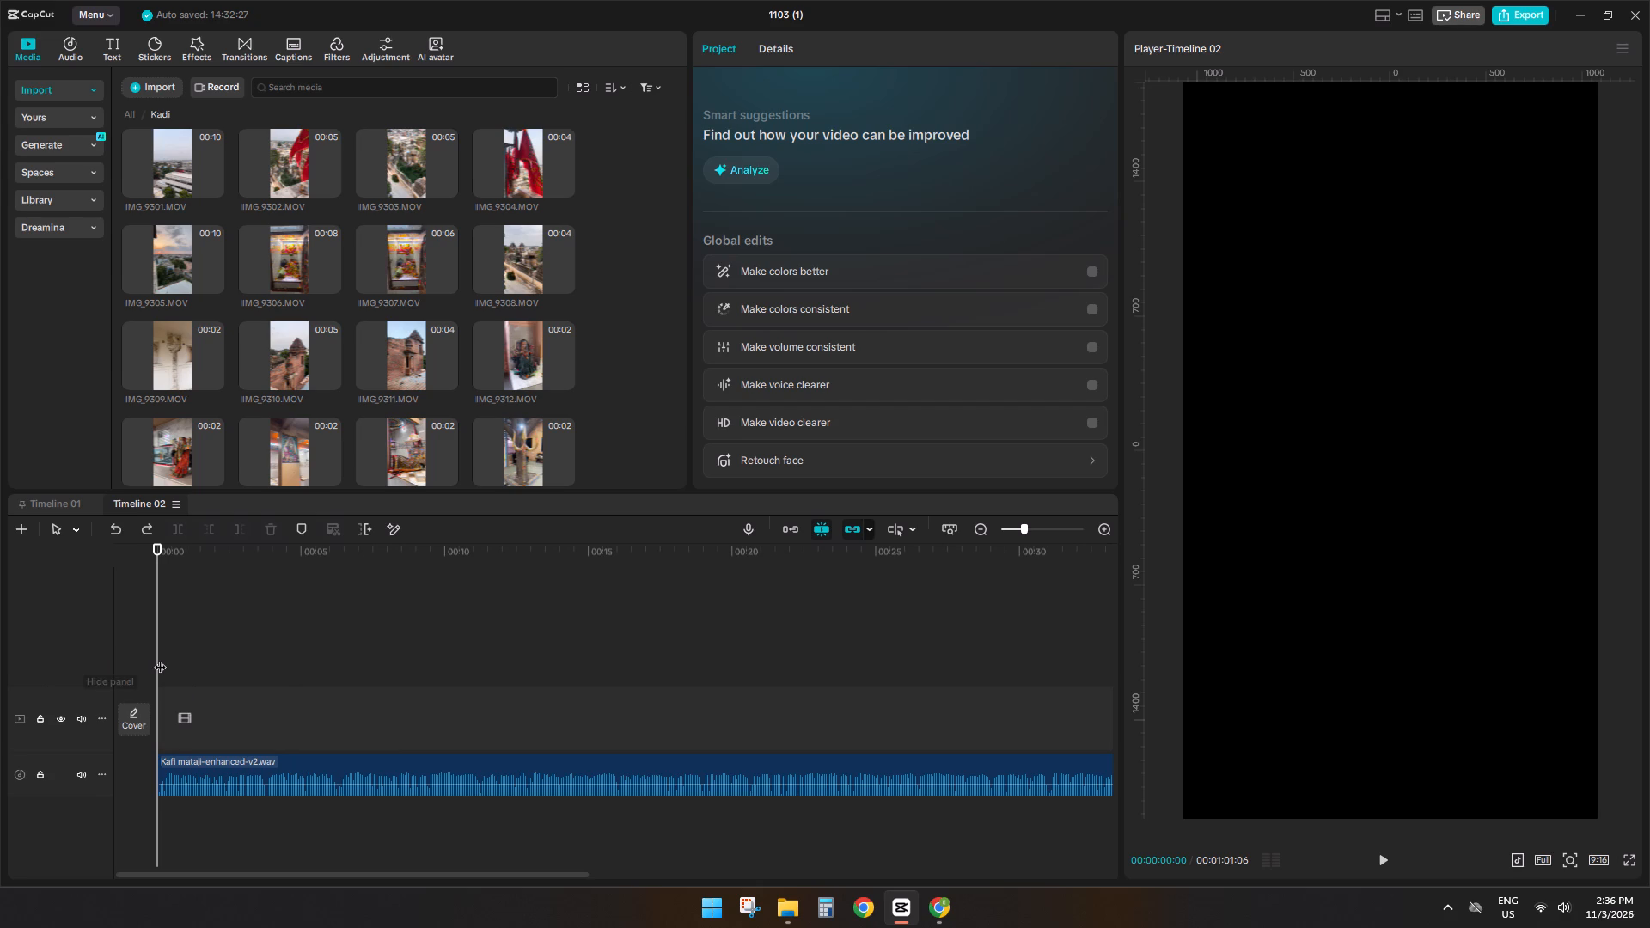
click(288, 650)
drag(288, 650, 74, 651)
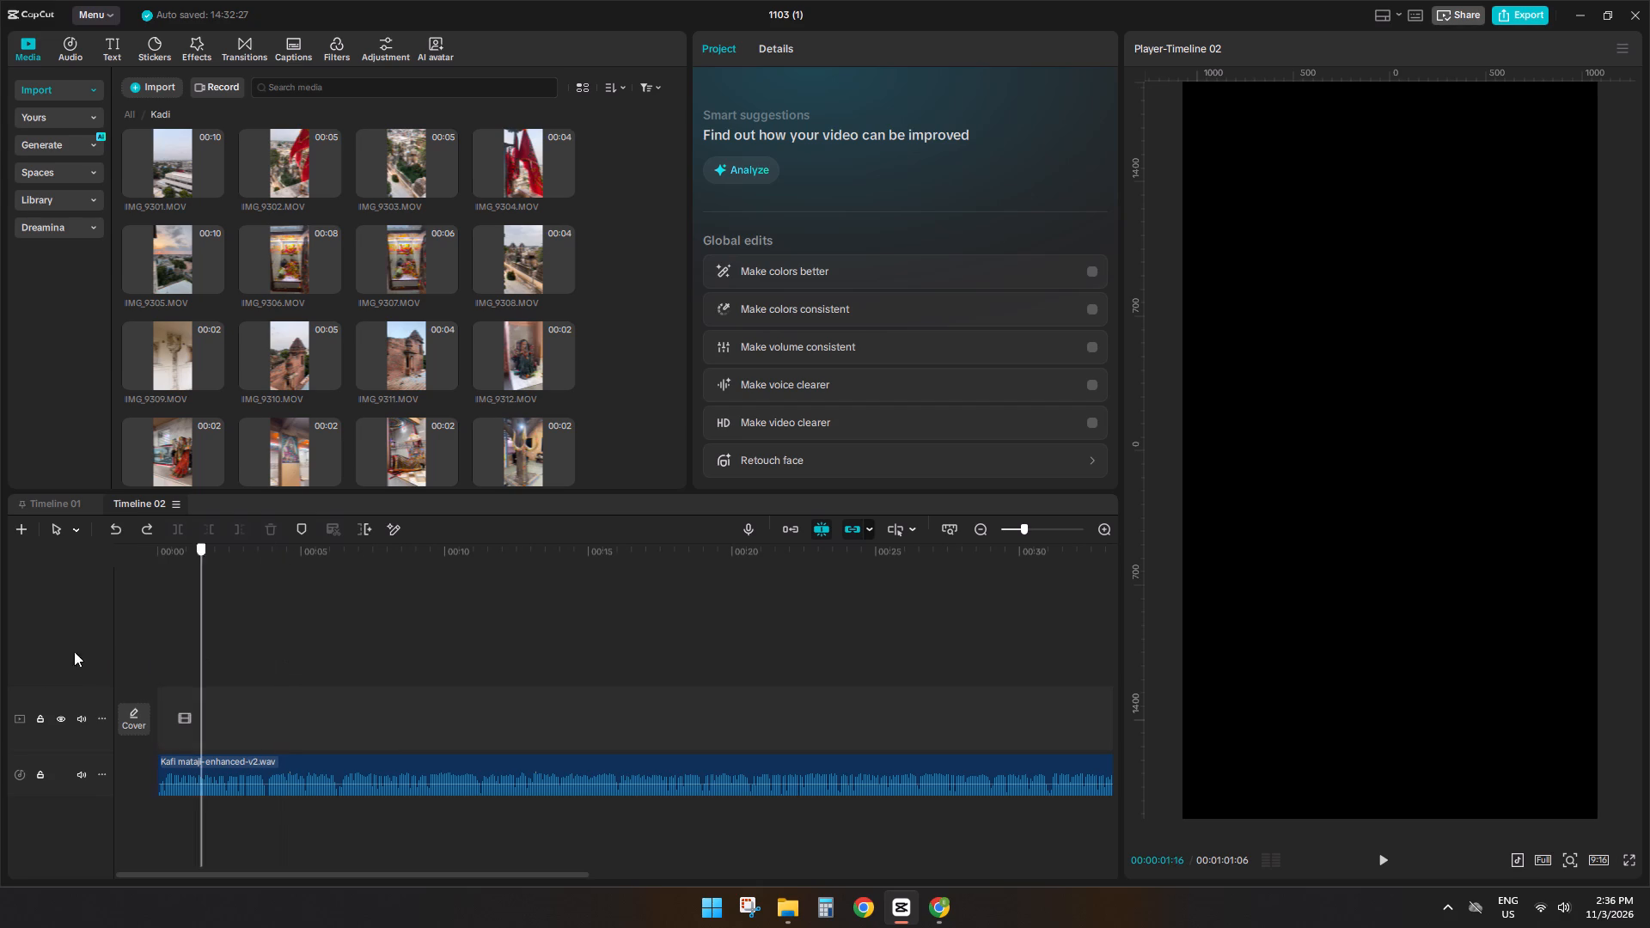
drag(74, 651, 38, 651)
click(37, 651)
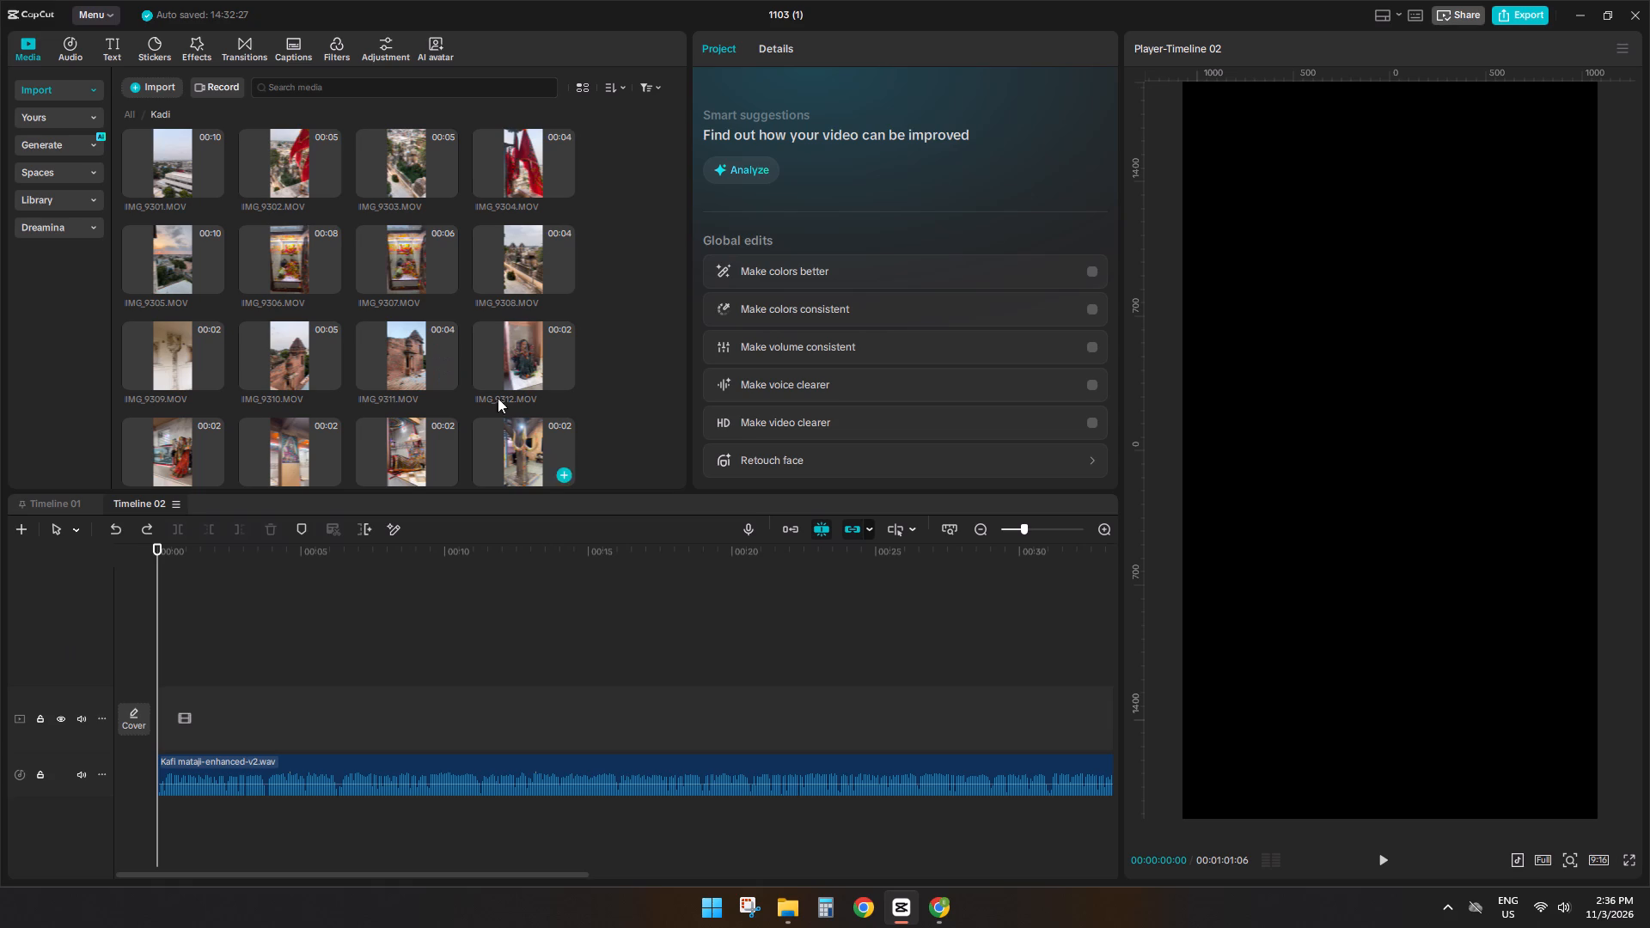
key(space)
Preview Kadi clips for the opening line: IMG_9308, IMG_9316, IMG_9319, IMG_9324, and the street and temple exterior clips IMG_9325, IMG_9327 and IMG_9328.
click(525, 286)
key(space)
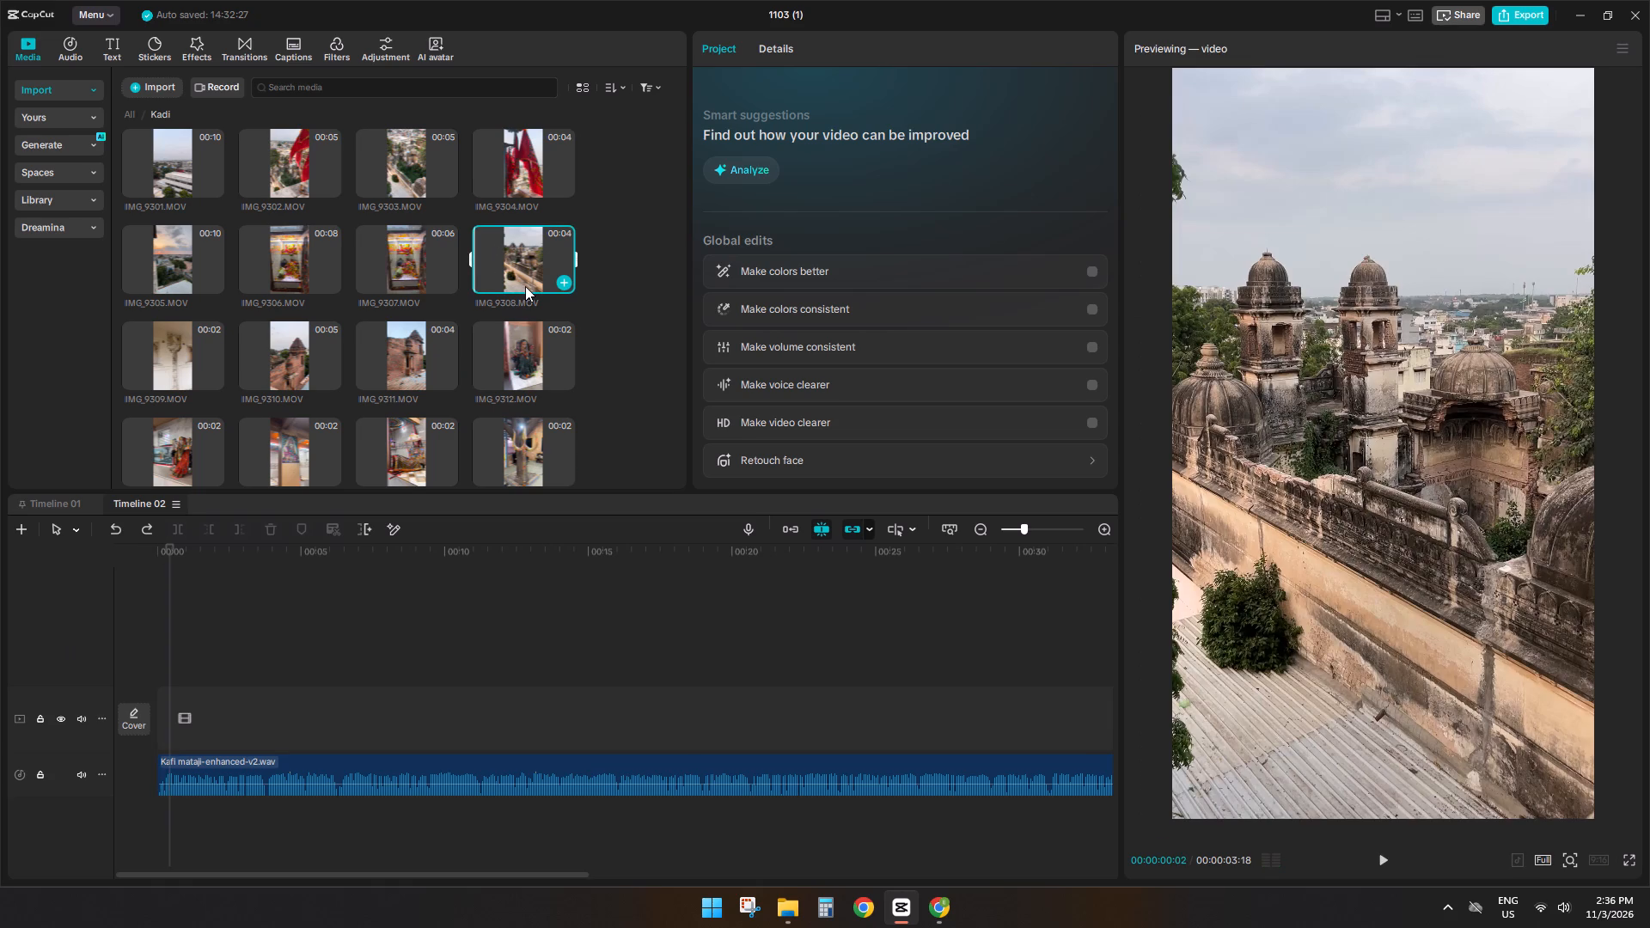
scroll(525, 285, down, 1)
click(547, 392)
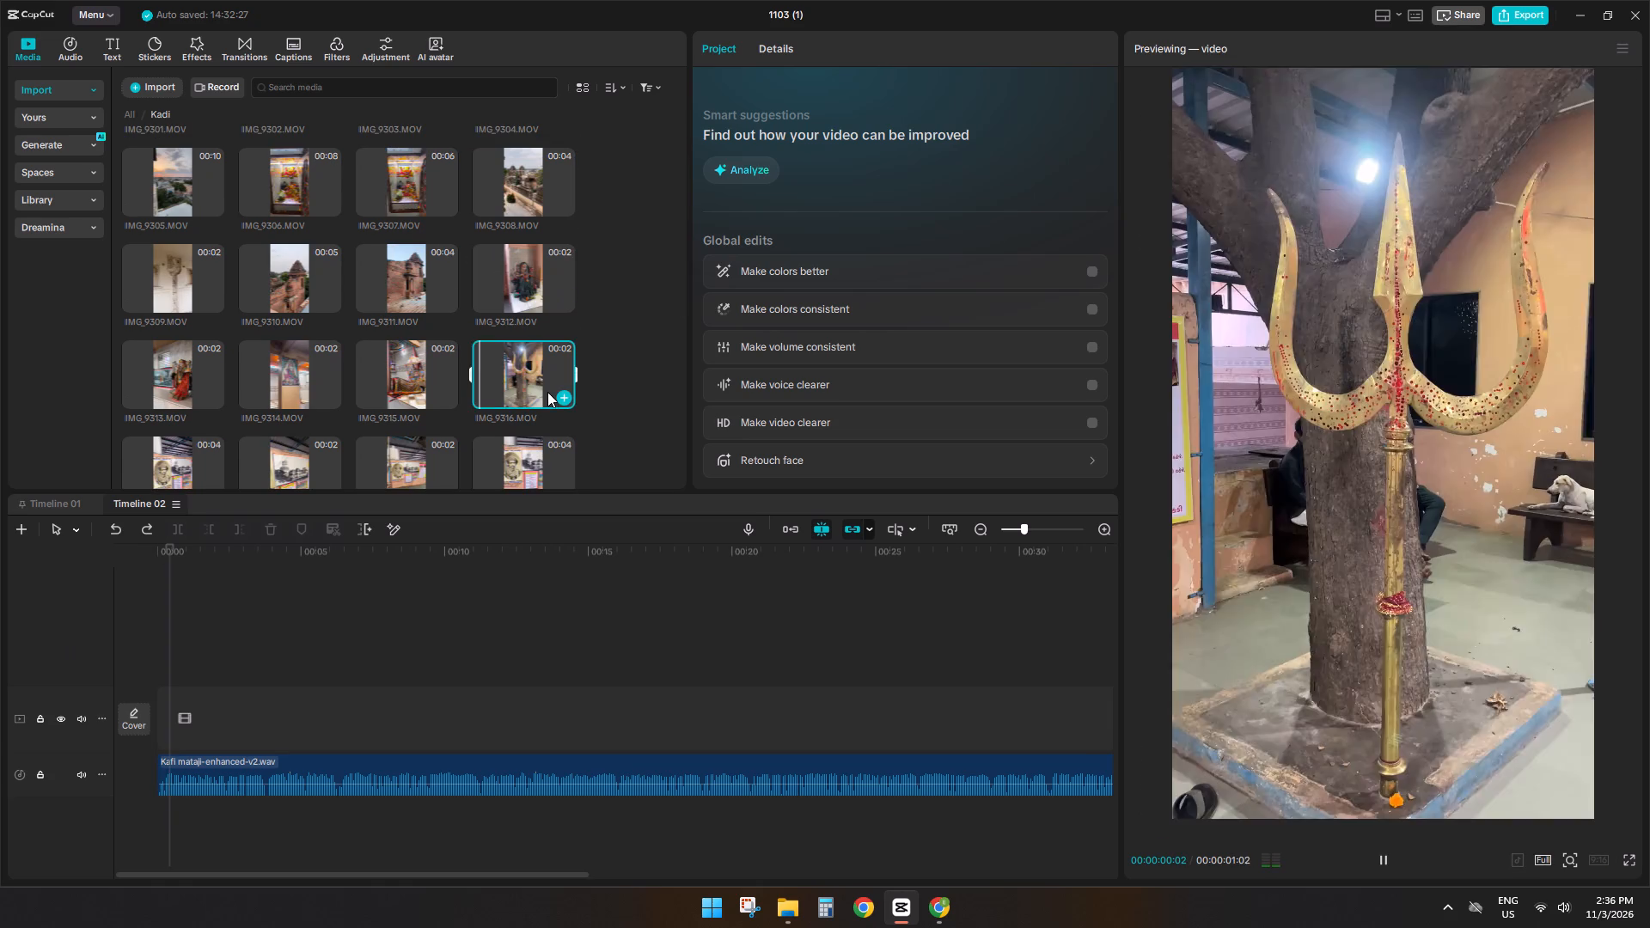
click(521, 434)
scroll(521, 434, down, 2)
click(510, 396)
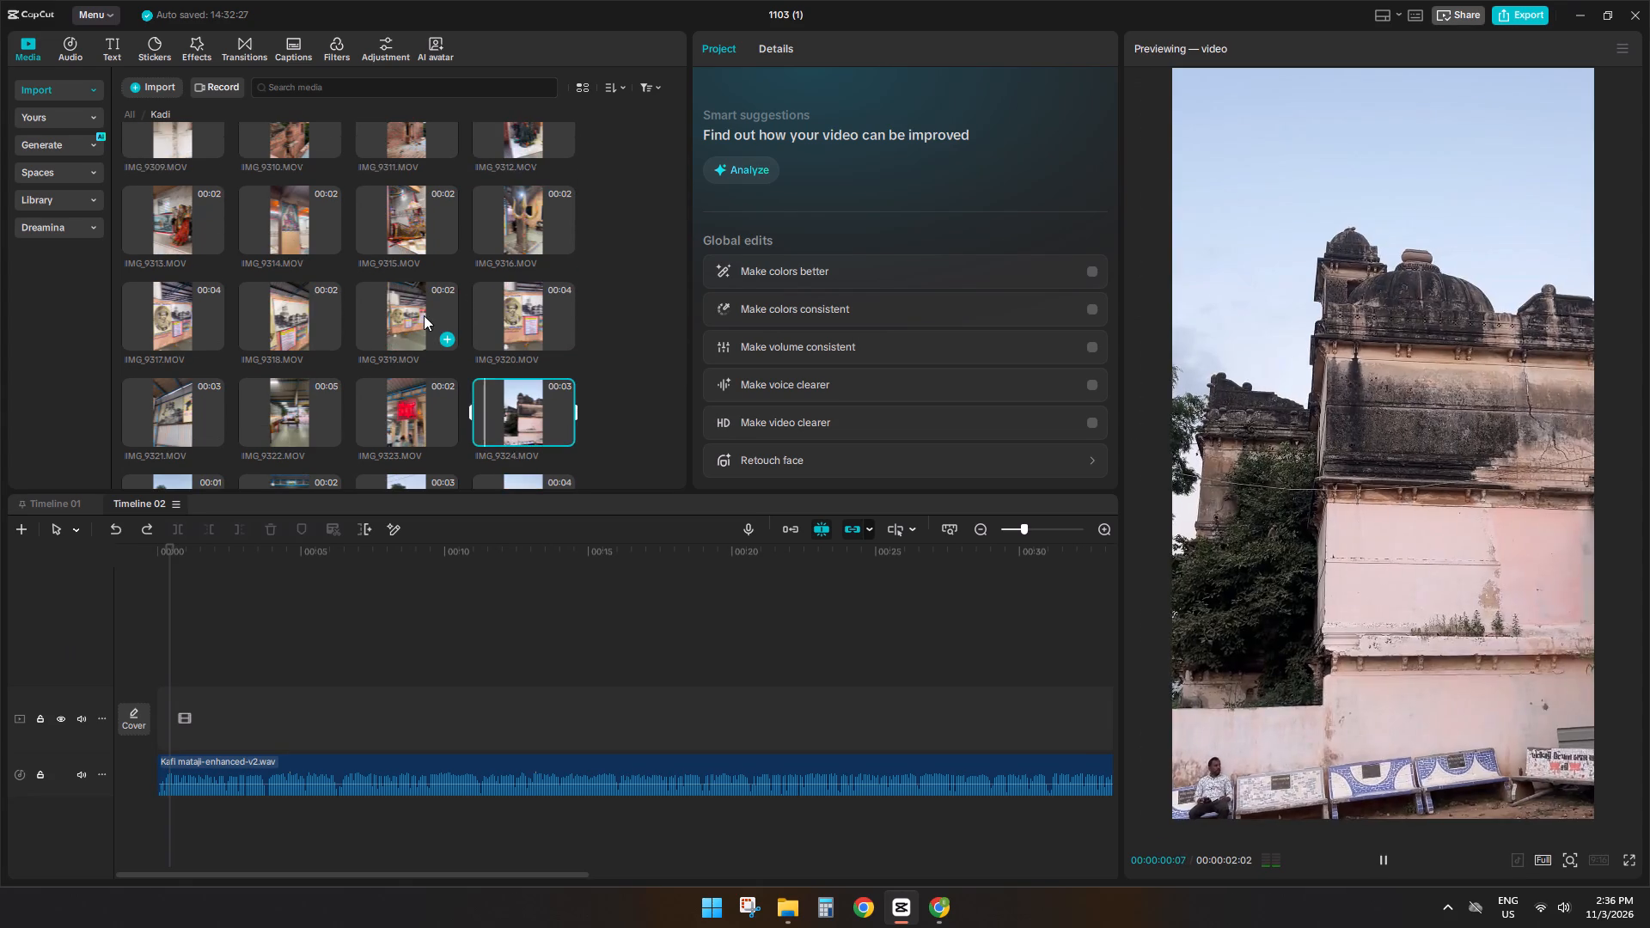
click(424, 315)
key(space)
click(504, 422)
scroll(503, 417, down, 1)
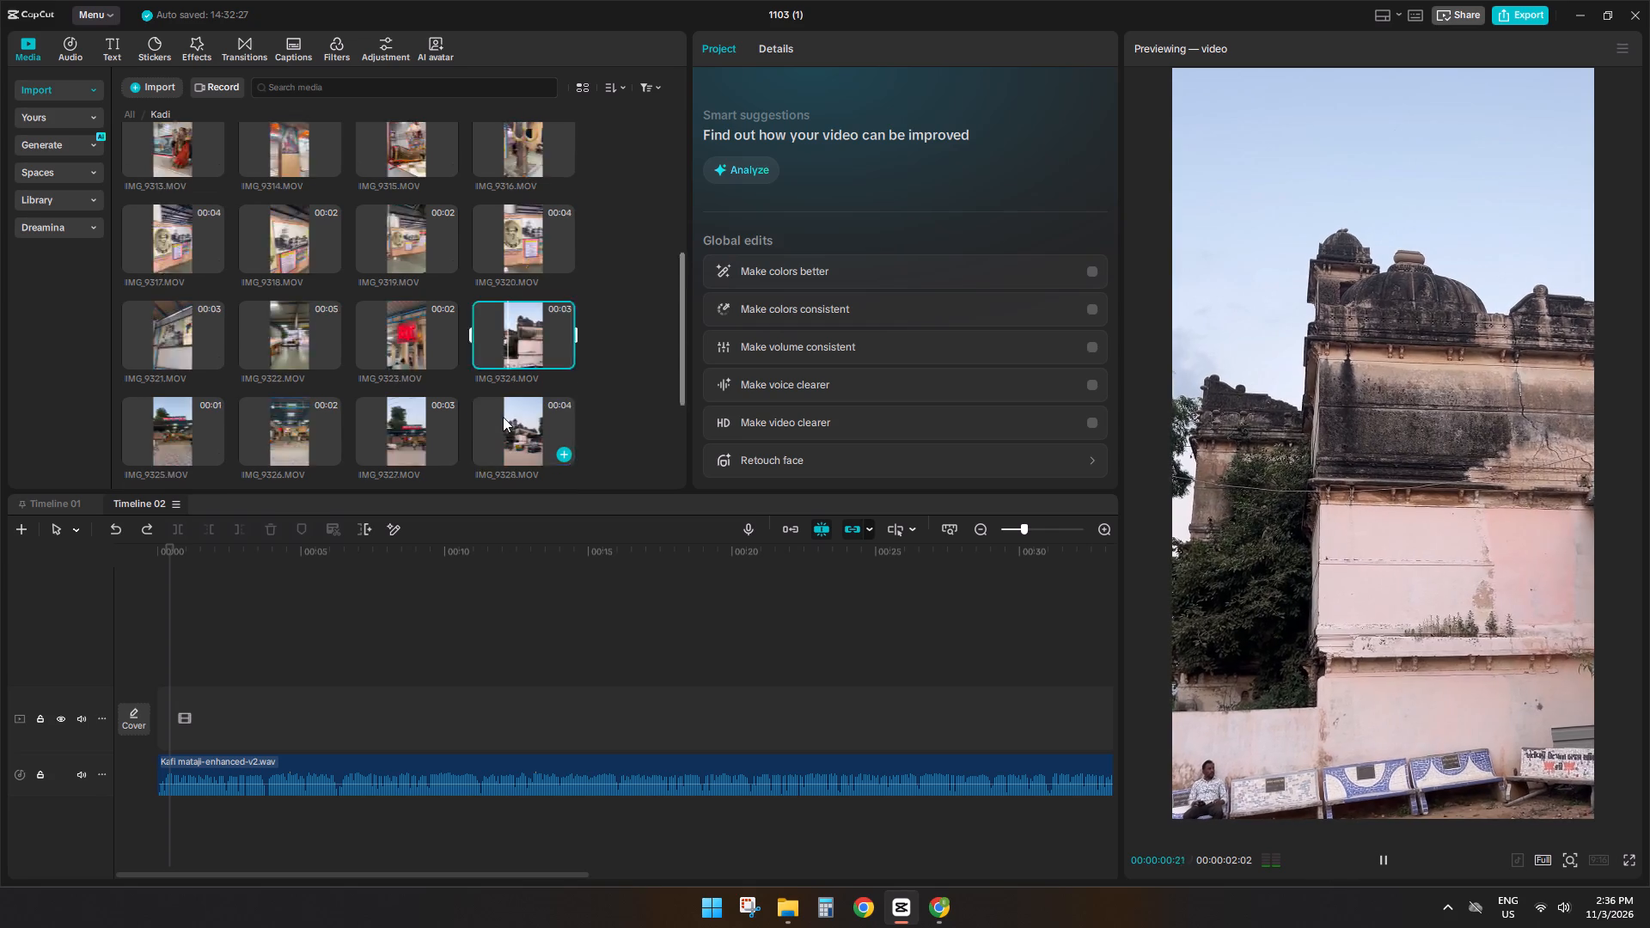
scroll(503, 417, down, 1)
key(space)
click(500, 346)
key(space)
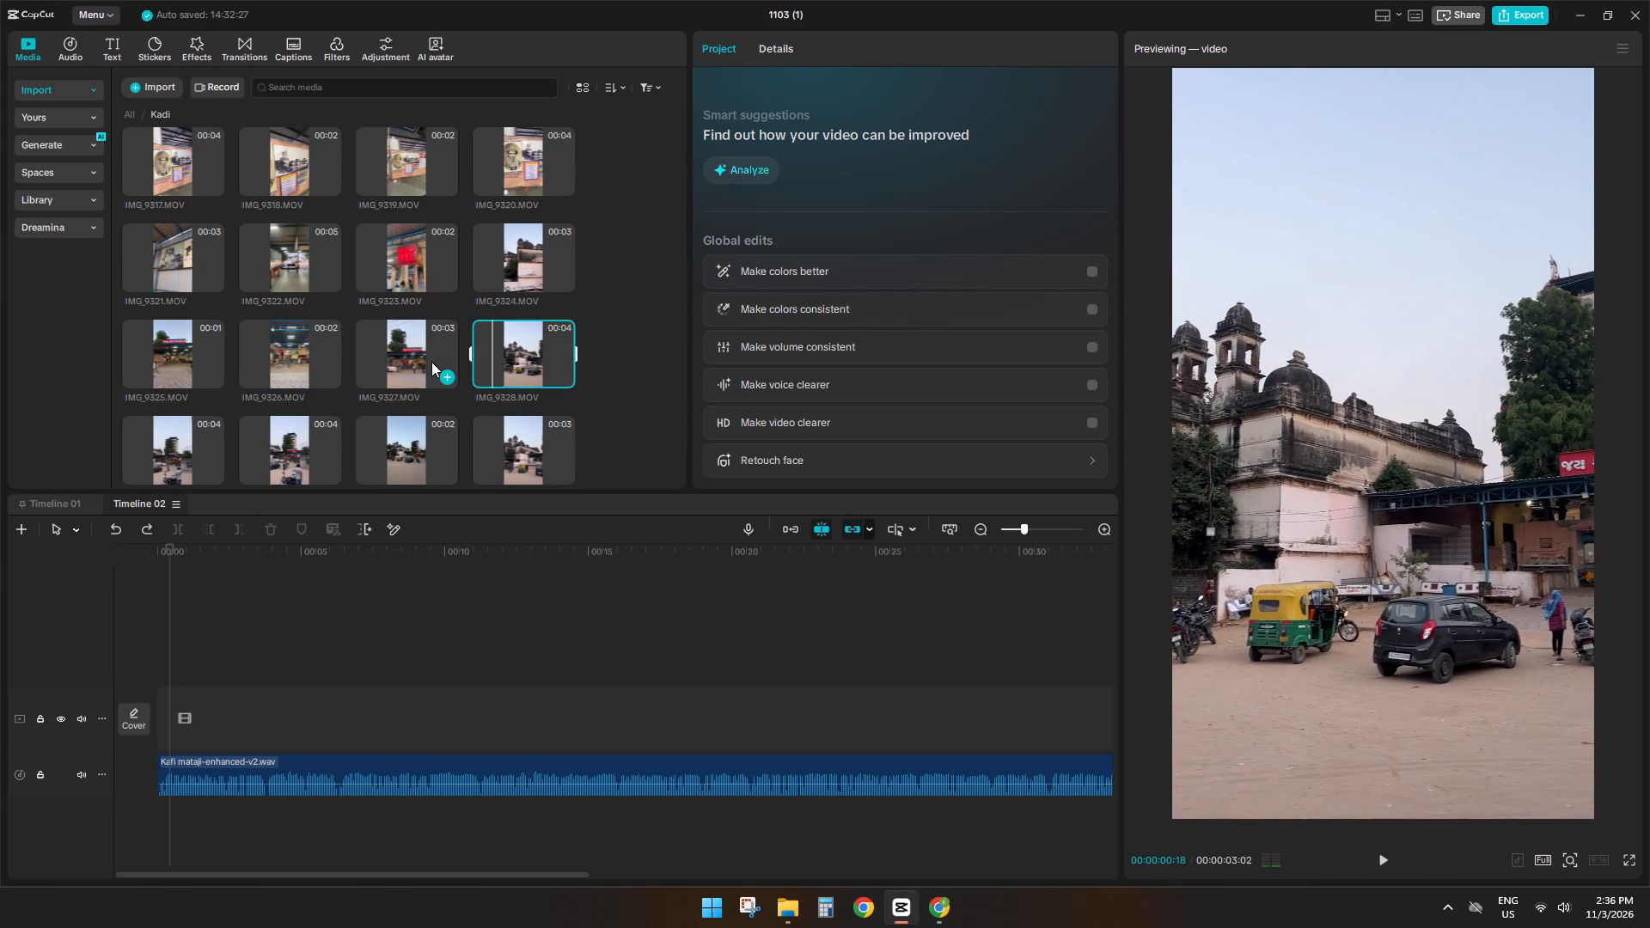
click(431, 362)
click(169, 357)
Preview the sunset city clip IMG_9305 and the brick ruin clips IMG_9310 and IMG_9311 in the Kadi folder.
scroll(168, 357, up, 9)
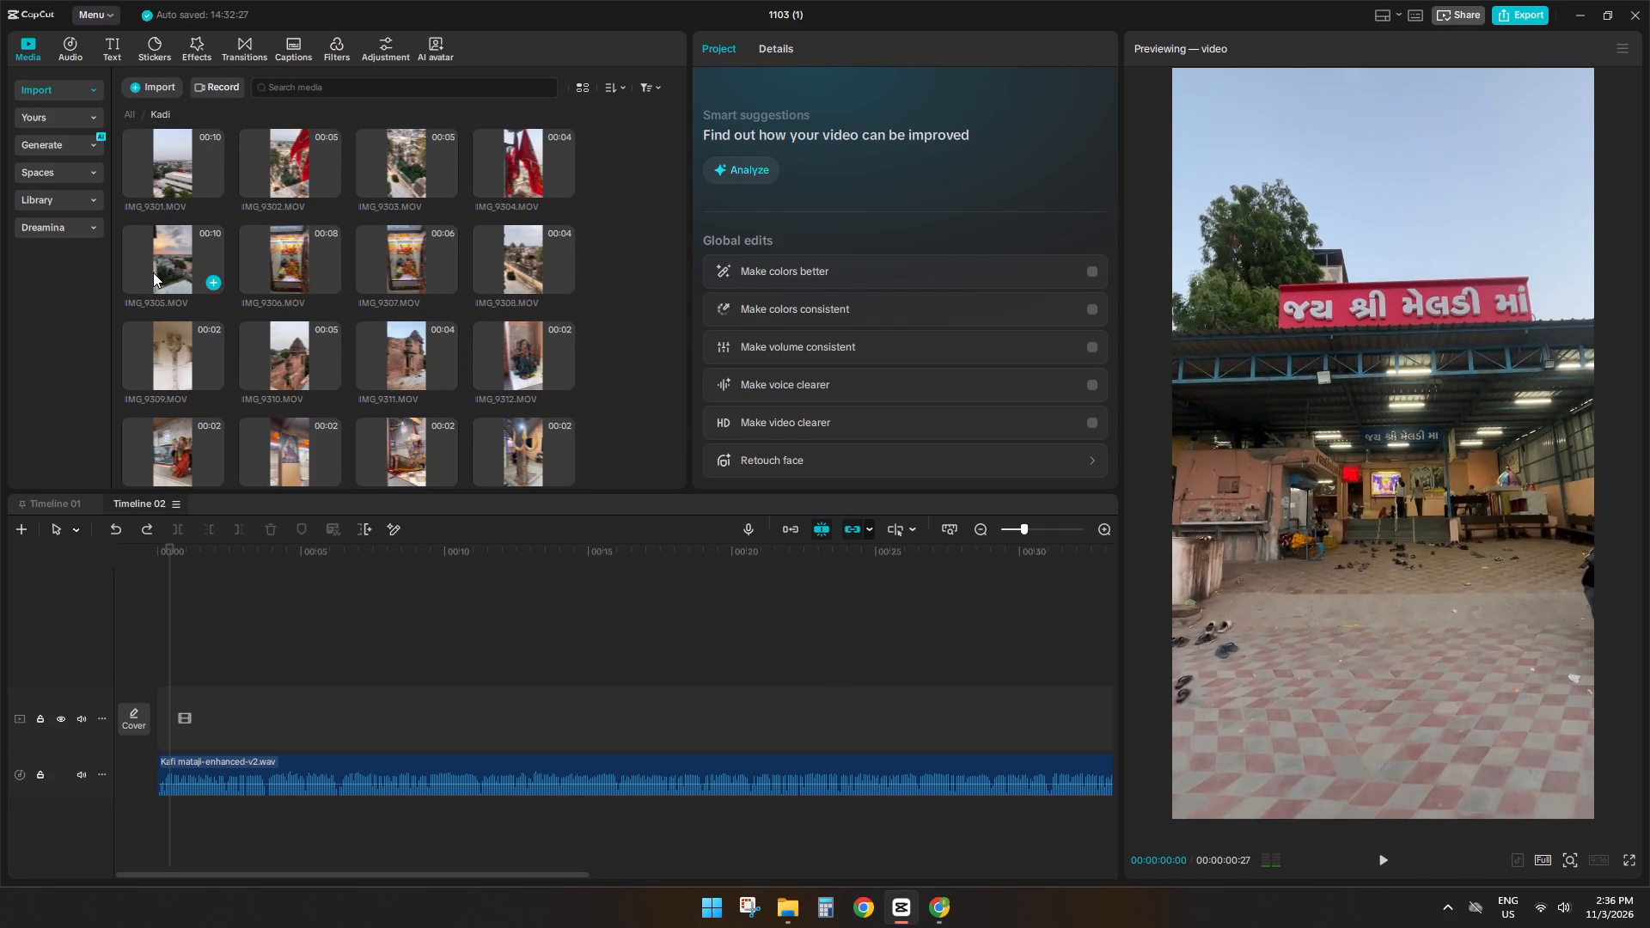
click(155, 270)
key(space)
key(space)
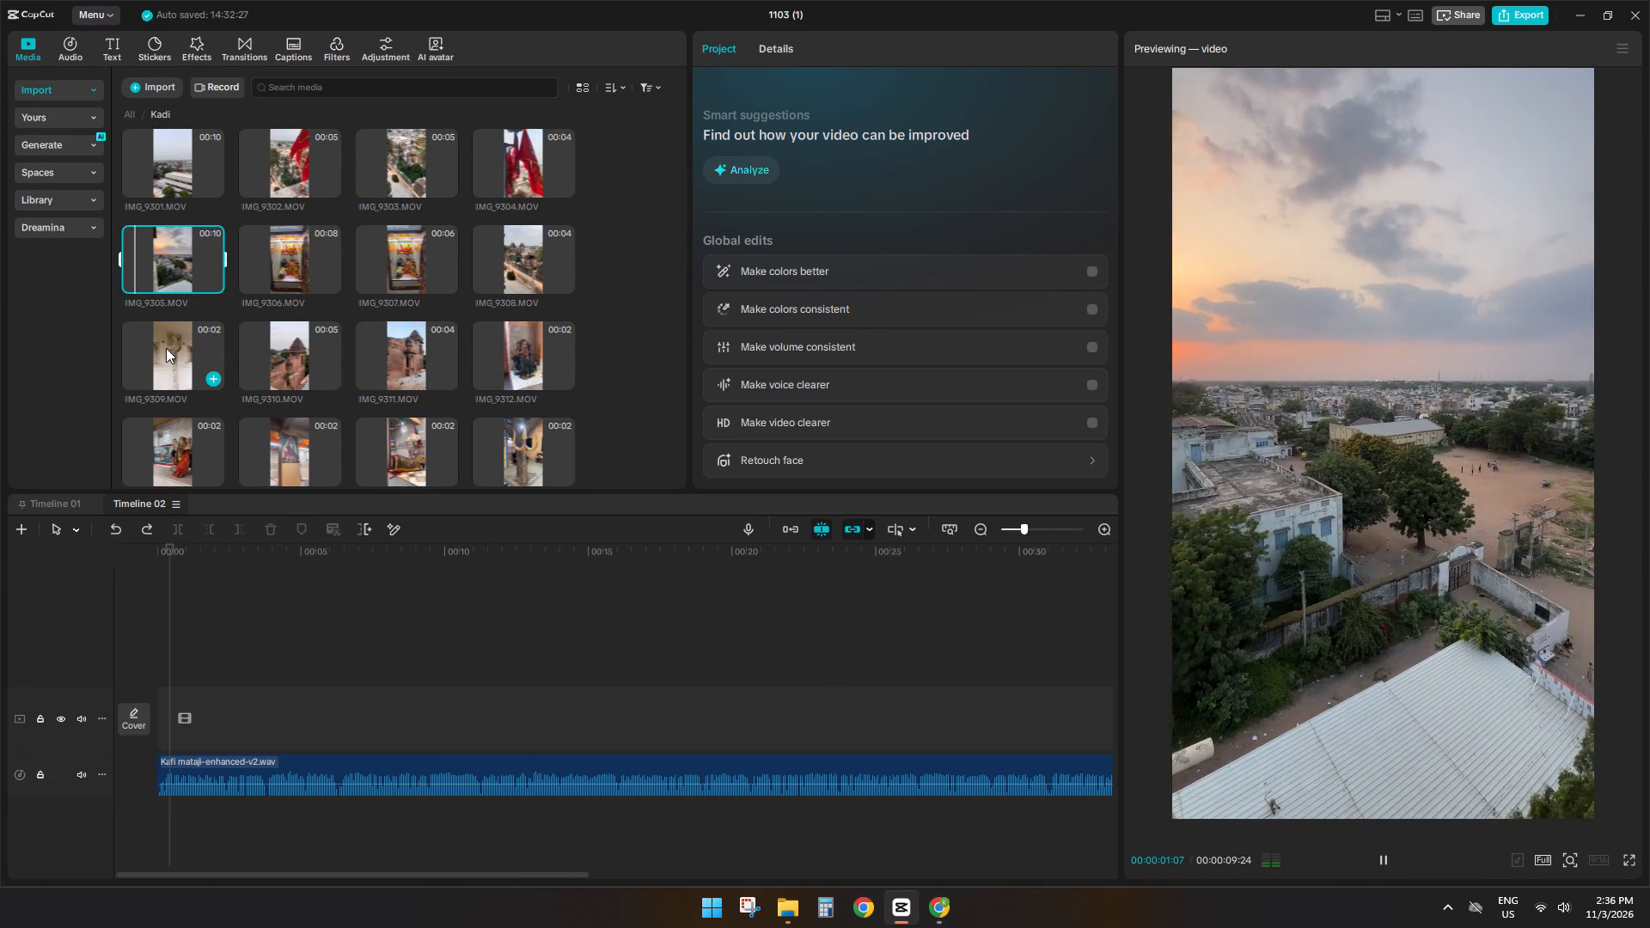
key(space)
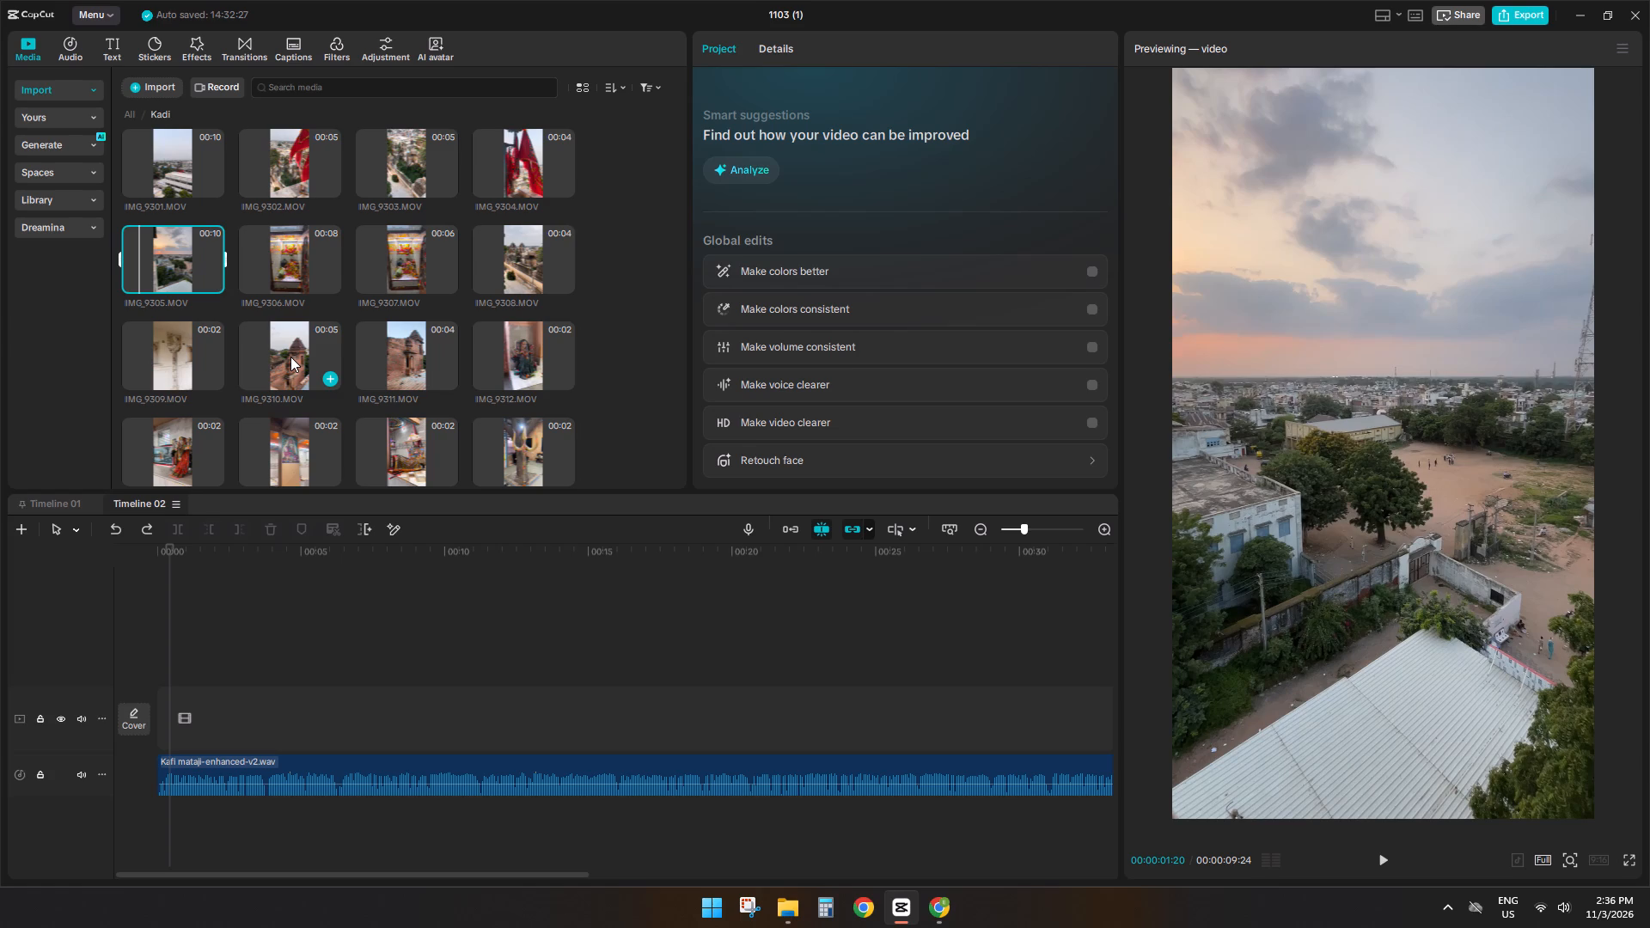
click(290, 357)
key(space)
click(396, 357)
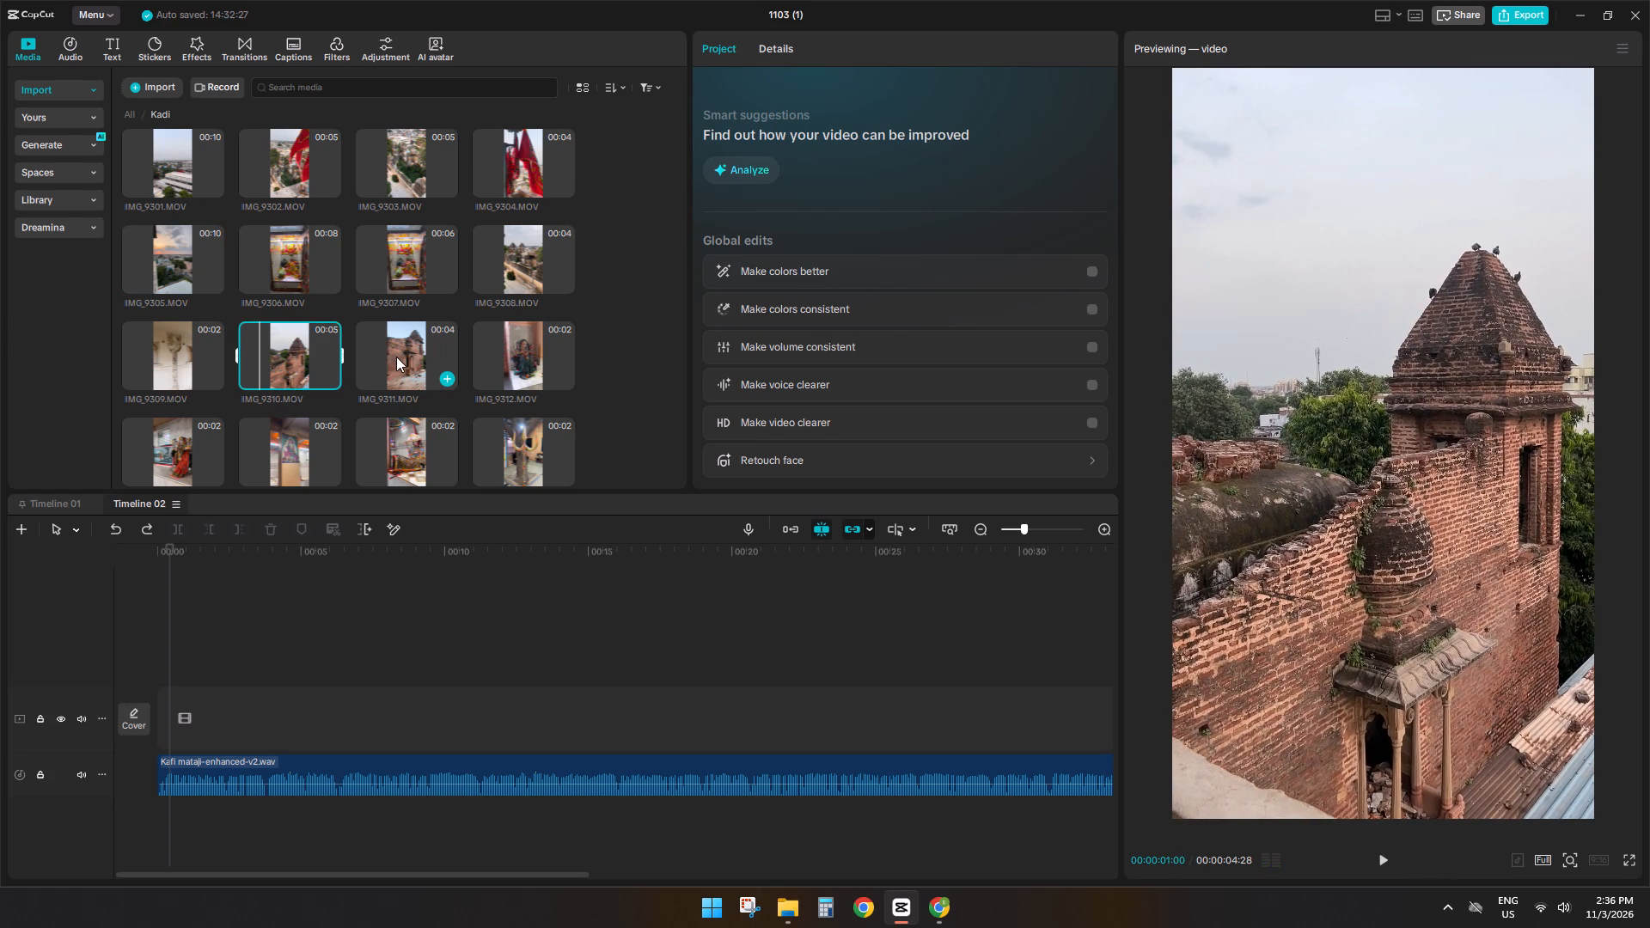
key(space)
Replay the opening seconds of the voice-over on Timeline 02 from the start.
double_click(263, 673)
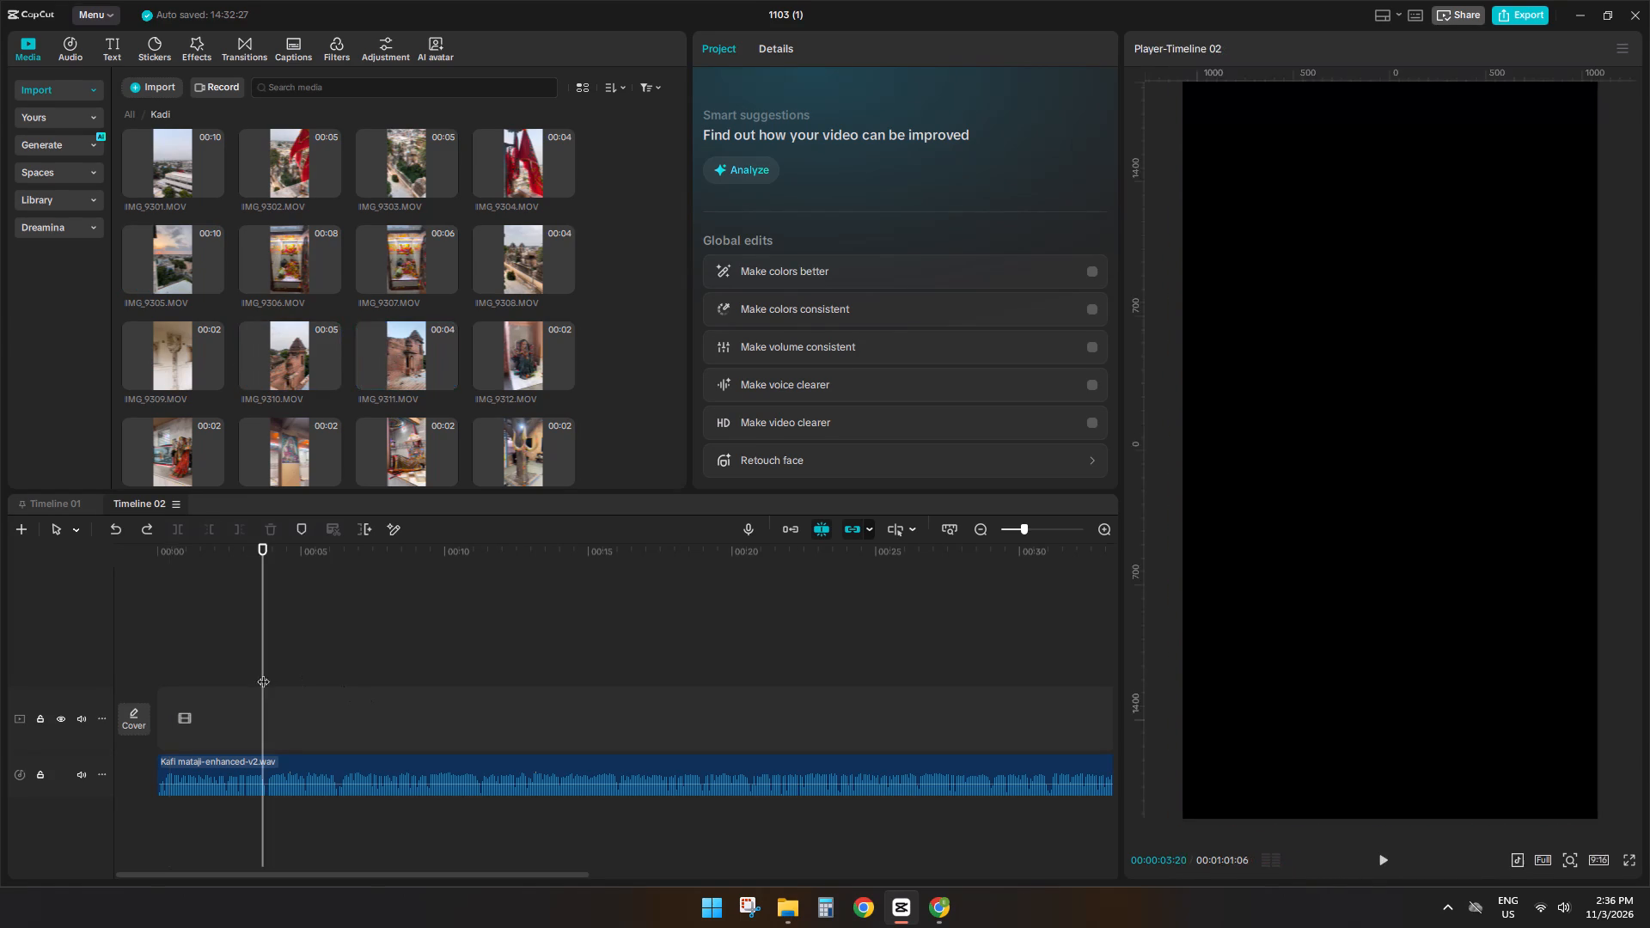
drag(254, 673, 27, 649)
click(266, 610)
drag(254, 609, 106, 606)
click(106, 606)
click(180, 604)
drag(180, 604, 29, 595)
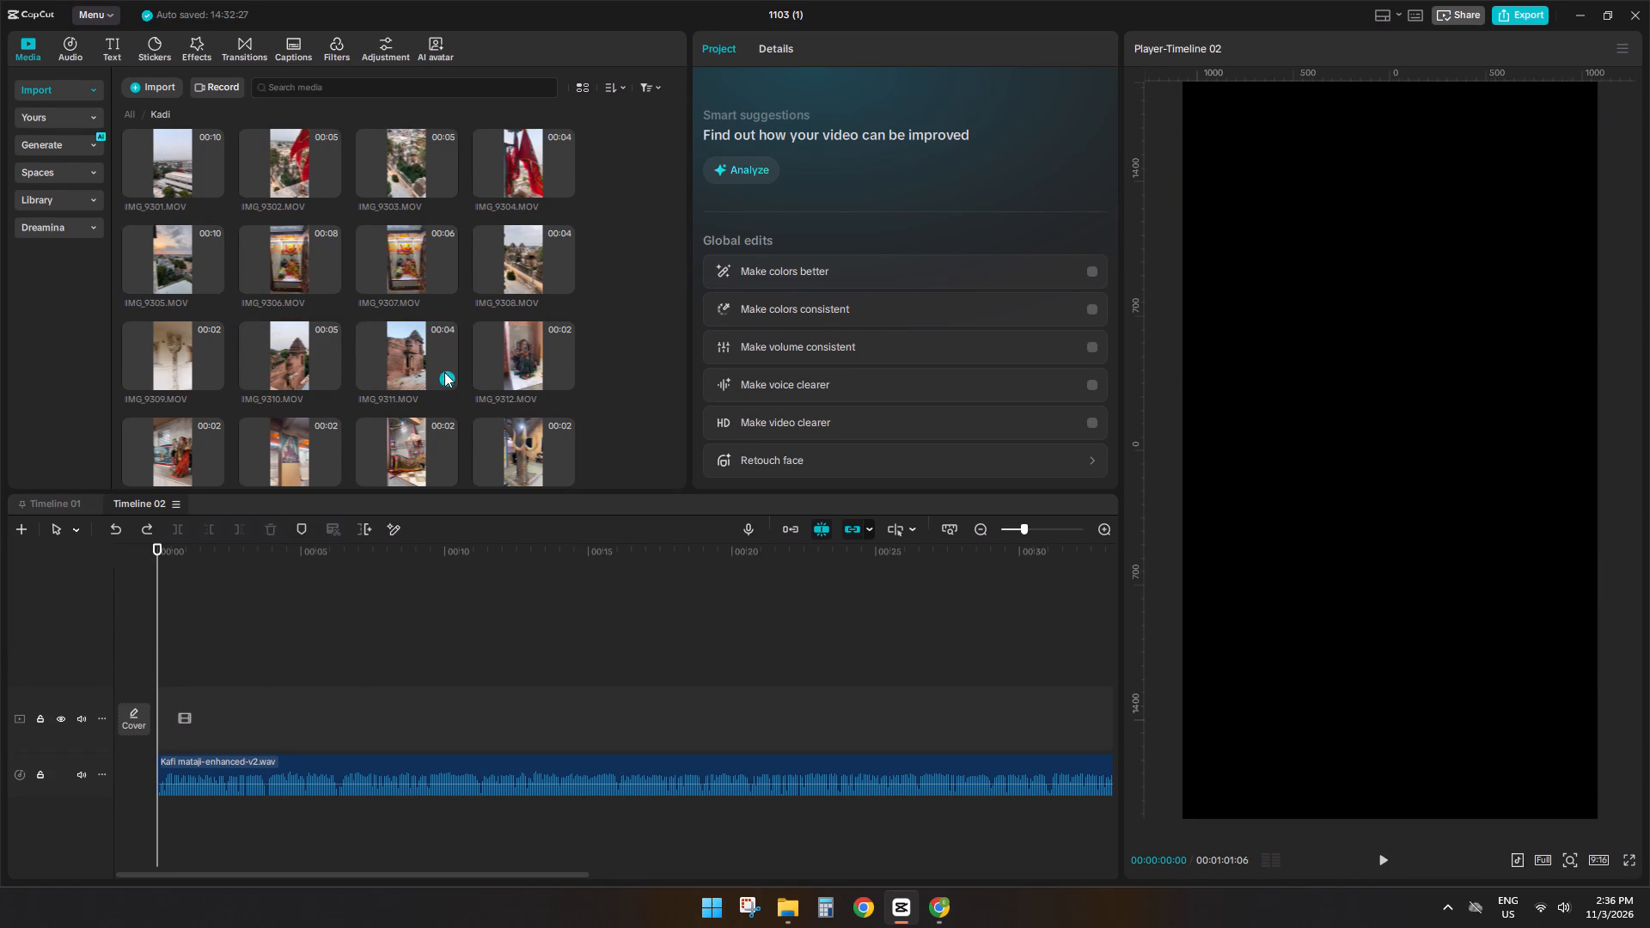
Preview the temple exterior clip IMG_9332 in the Kadi folder.
scroll(444, 372, down, 12)
click(398, 345)
key(space)
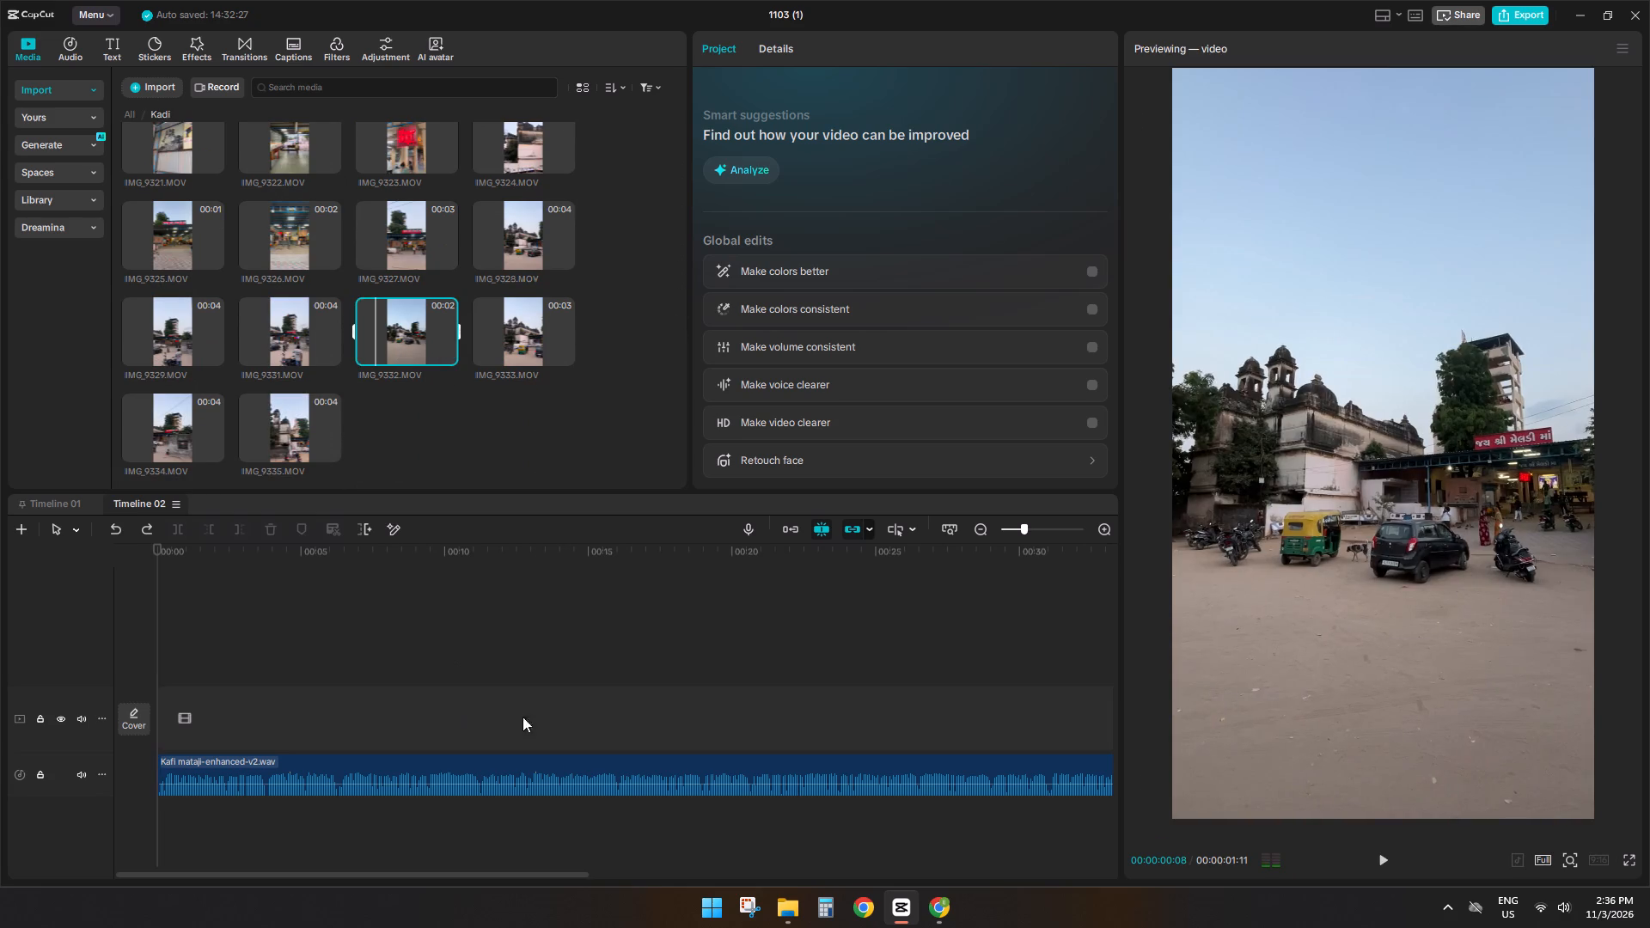
Listen to later parts of the Kafi mataji voice-over on Timeline 02, around 30 to 47 s, 26 s and 10 s.
double_click(586, 694)
ctrl+scroll(586, 691, down, 8)
ctrl+double_click(605, 679)
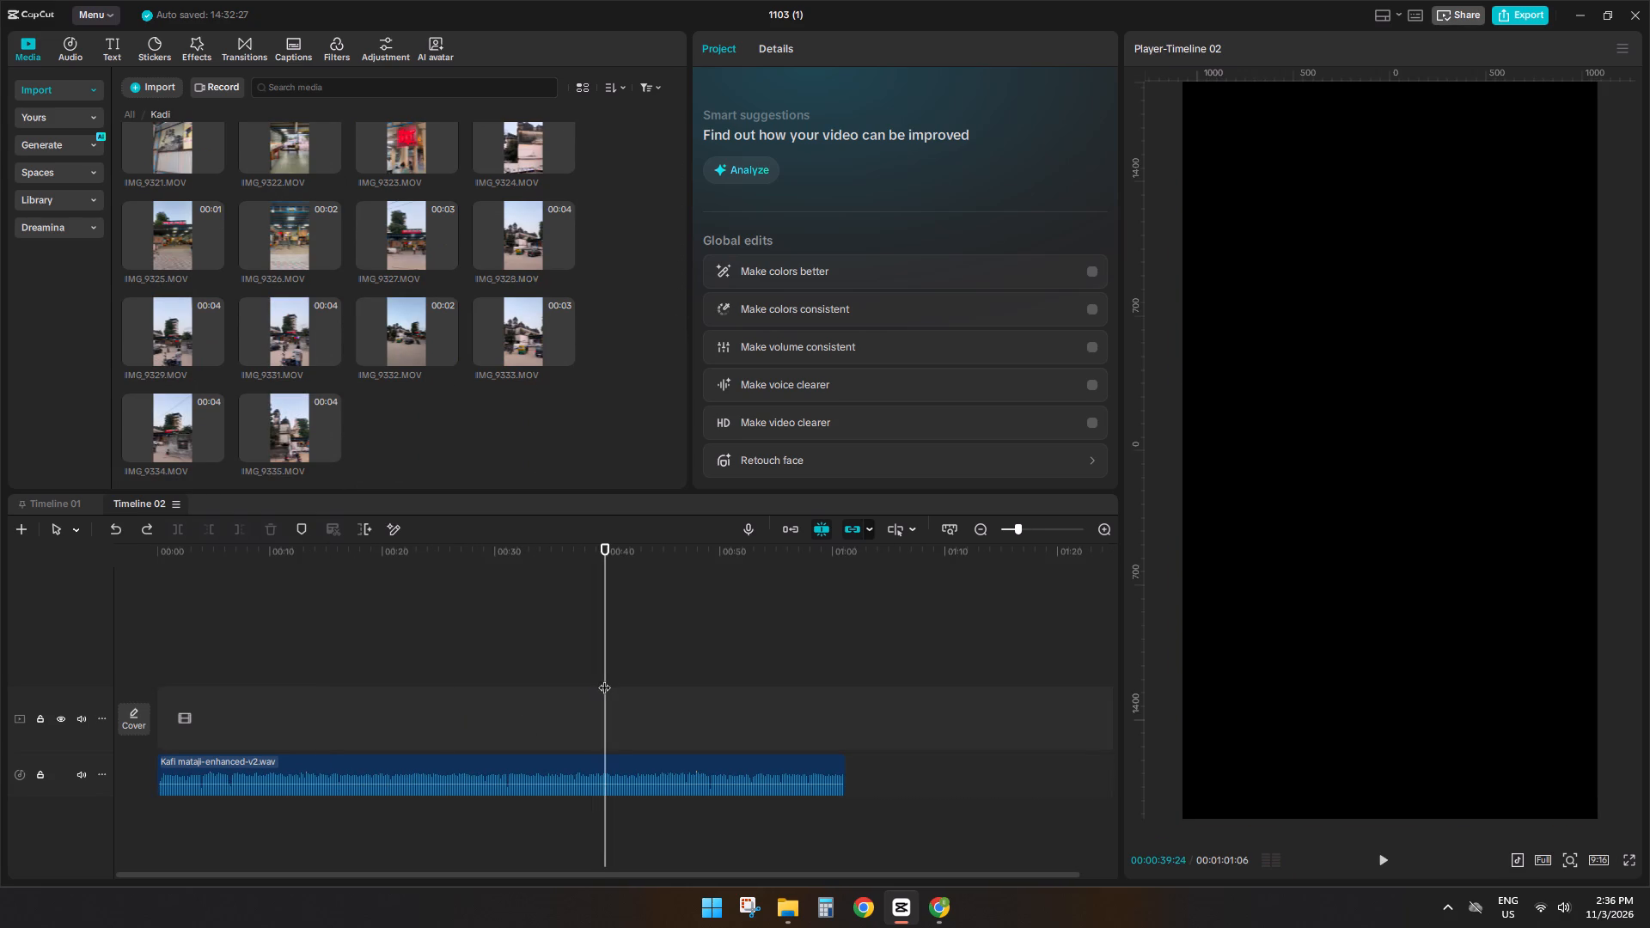
click(489, 688)
key(space)
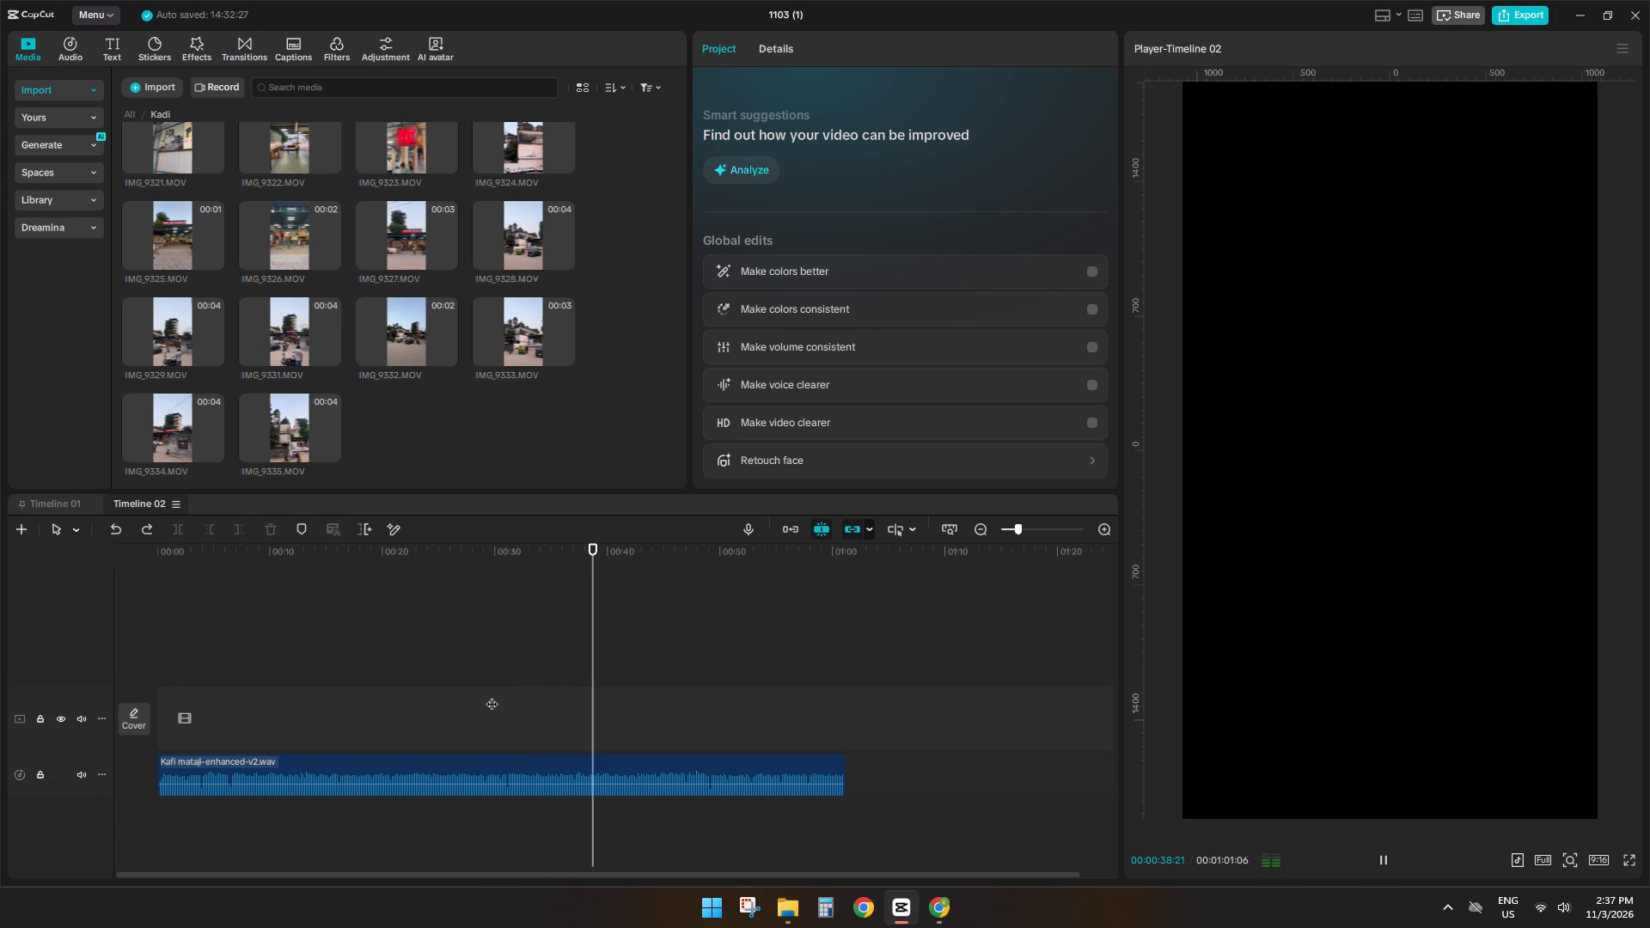
key(space)
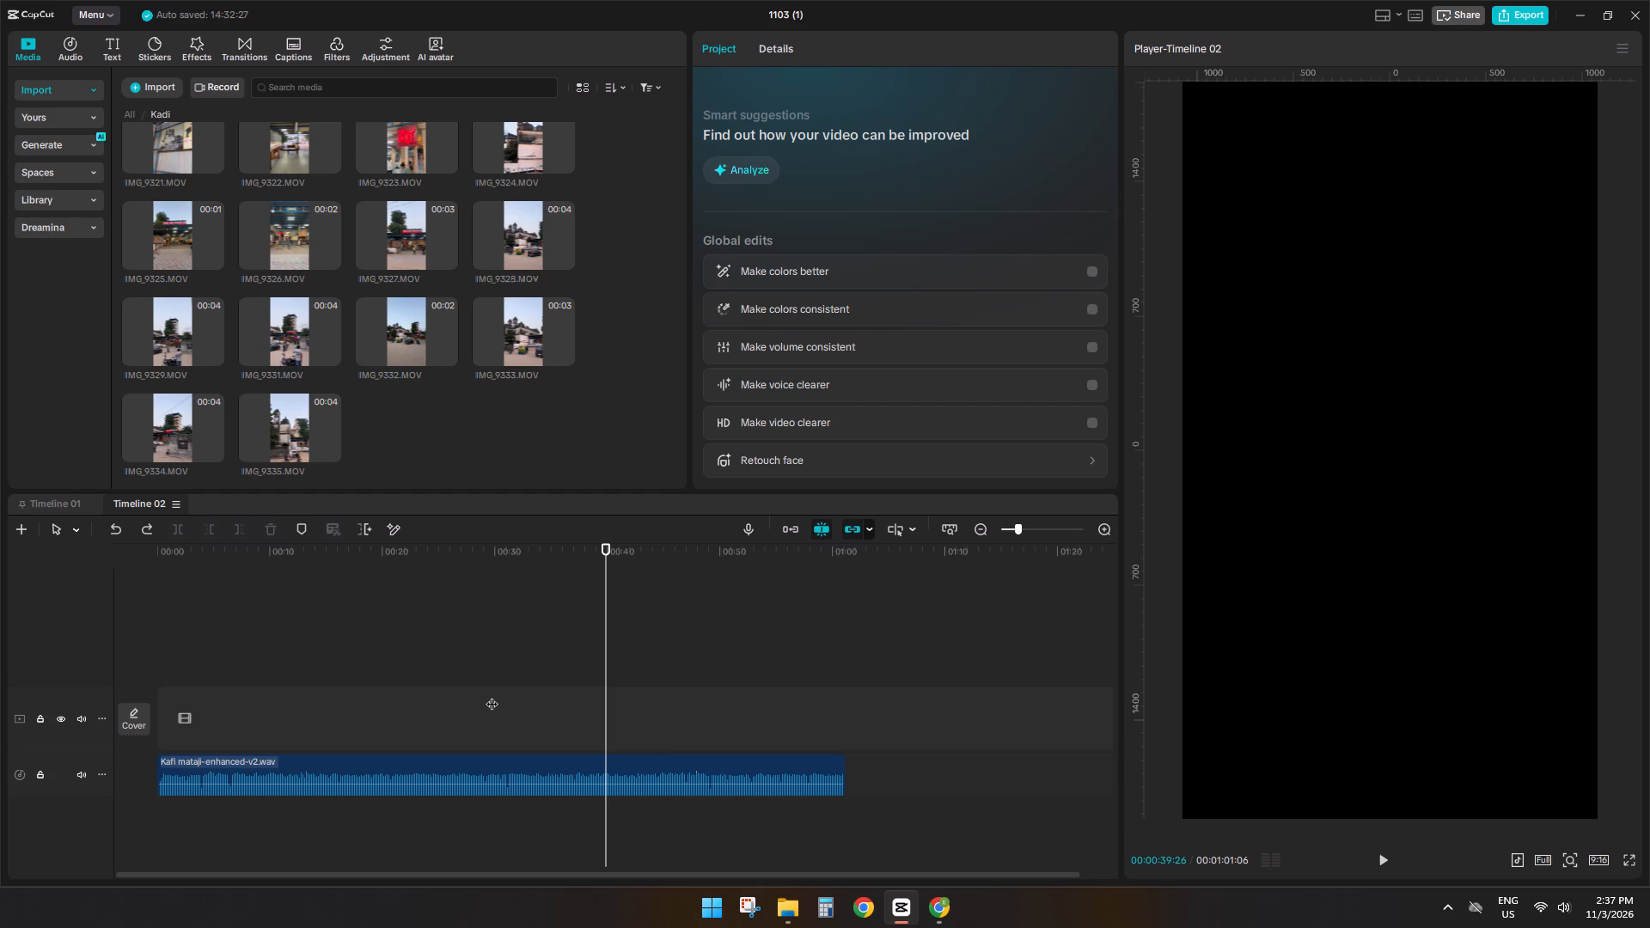
key(space)
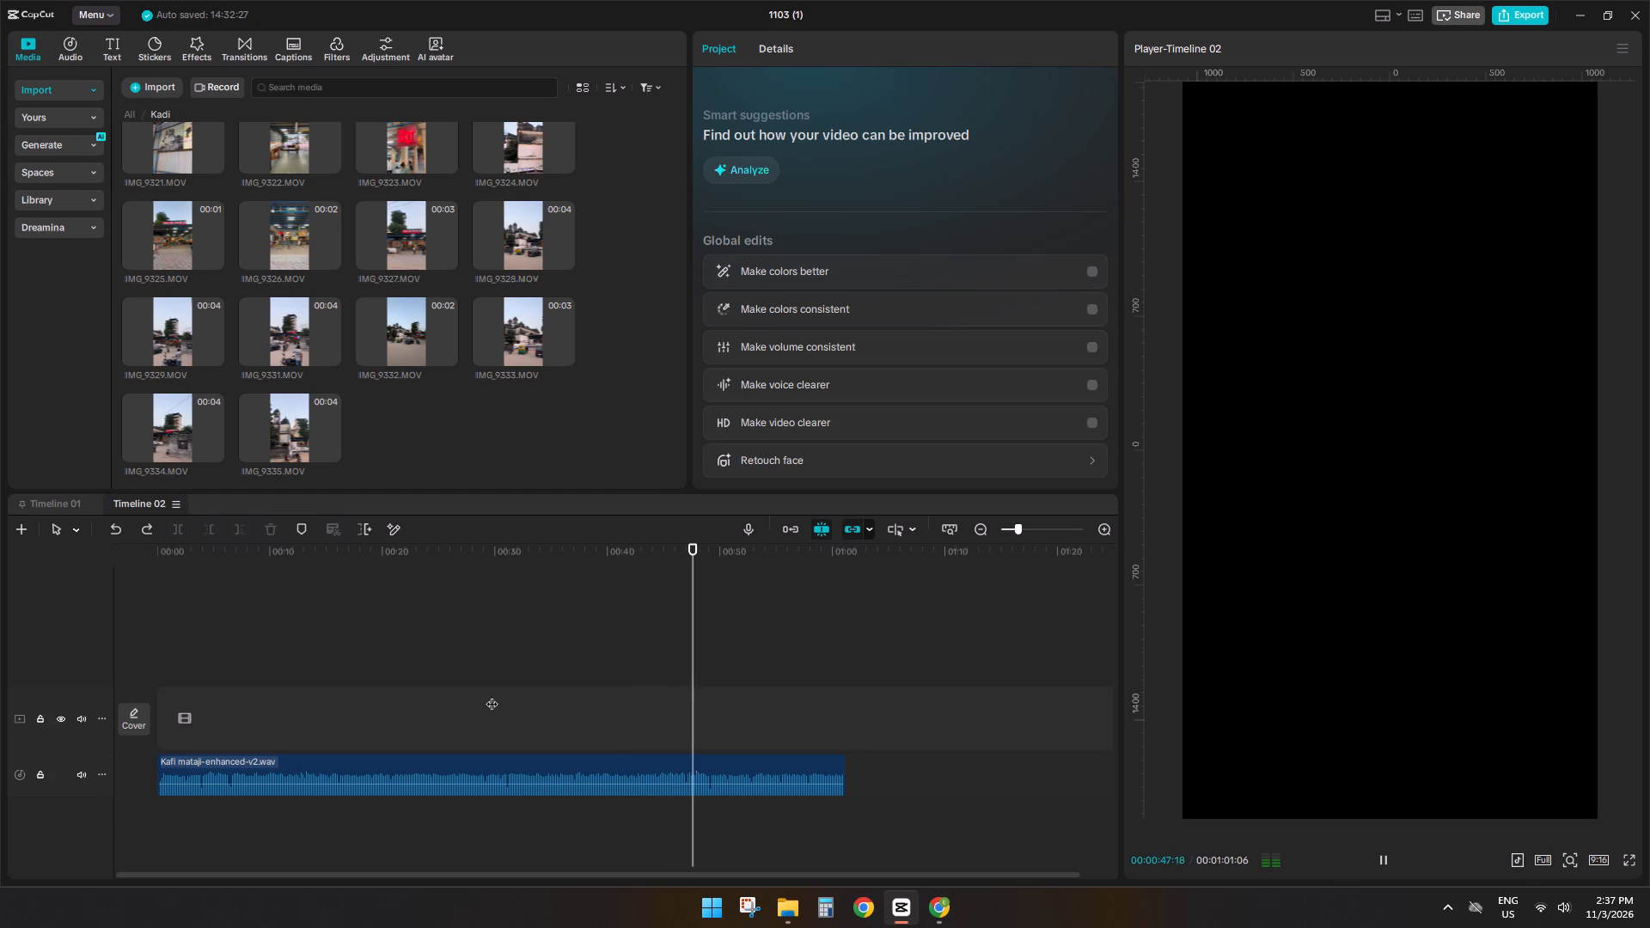
click(452, 689)
key(space)
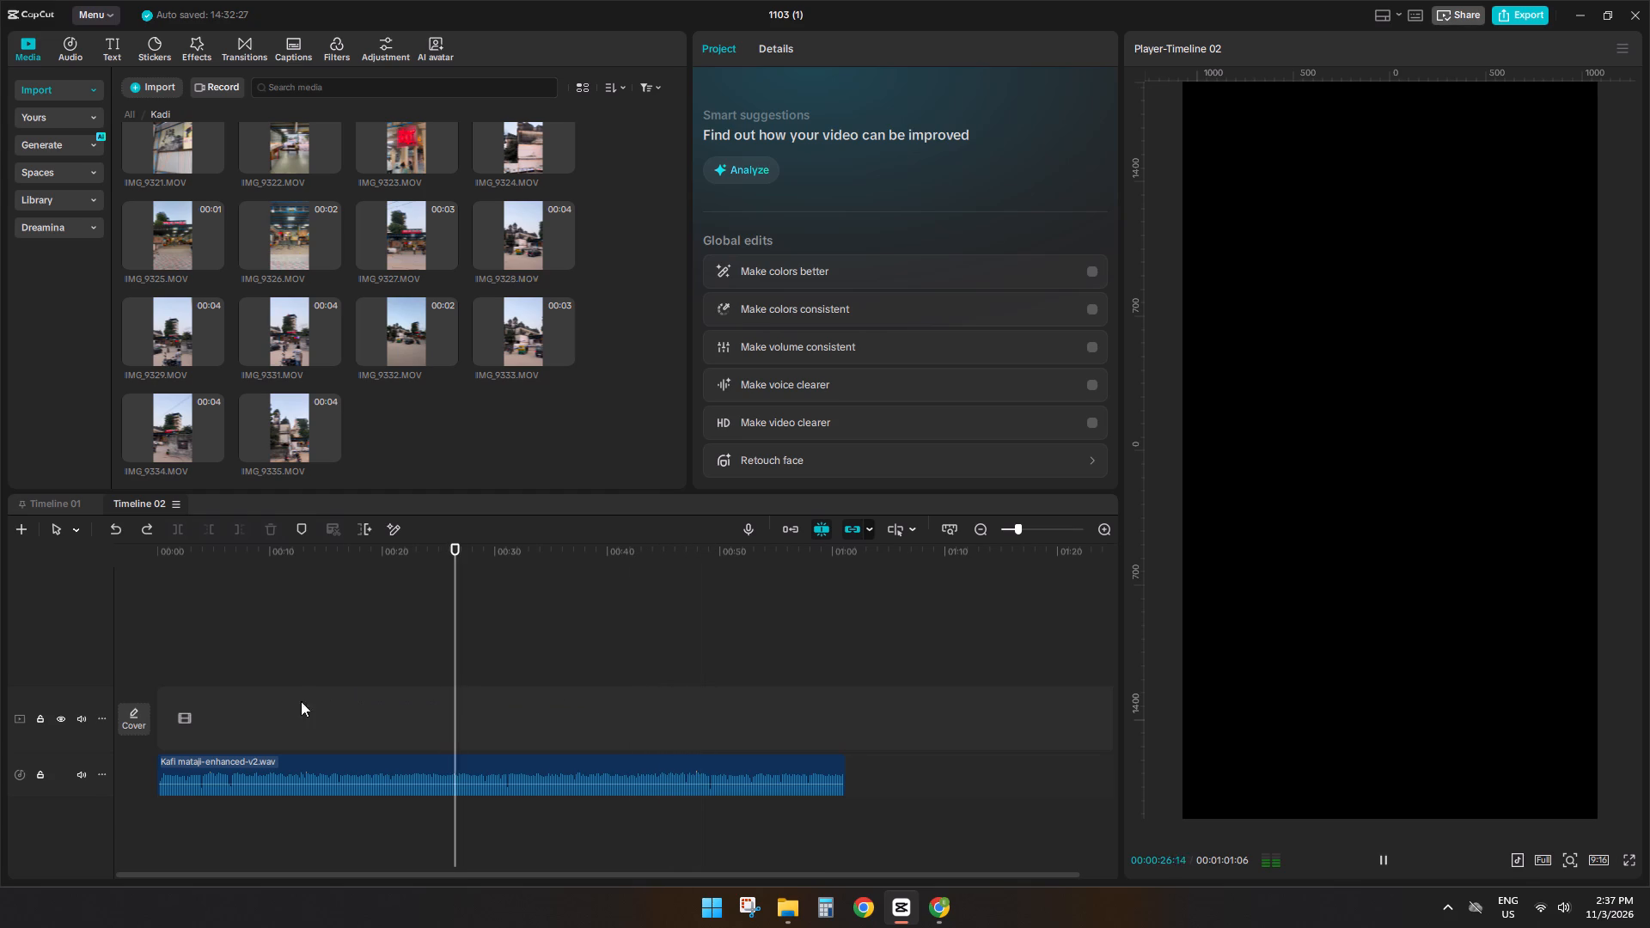
click(261, 708)
key(space)
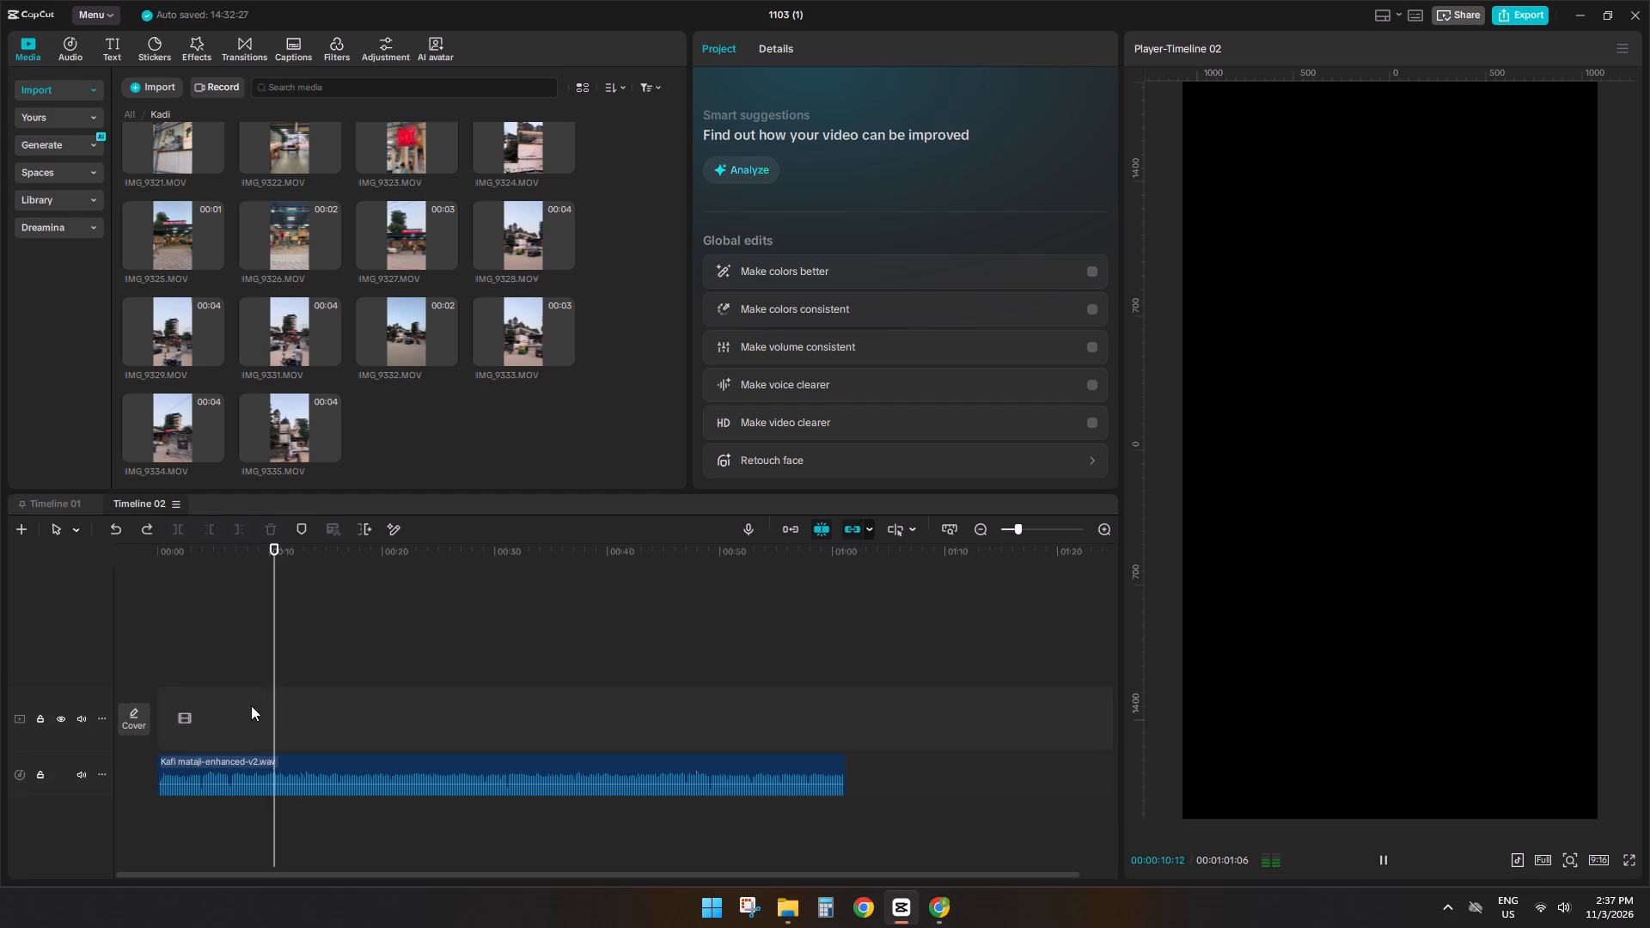
Go back to the beginning of Timeline 02 and replay the opening seconds of the voice-over.
double_click(236, 704)
drag(227, 704, 150, 706)
click(150, 706)
key(space)
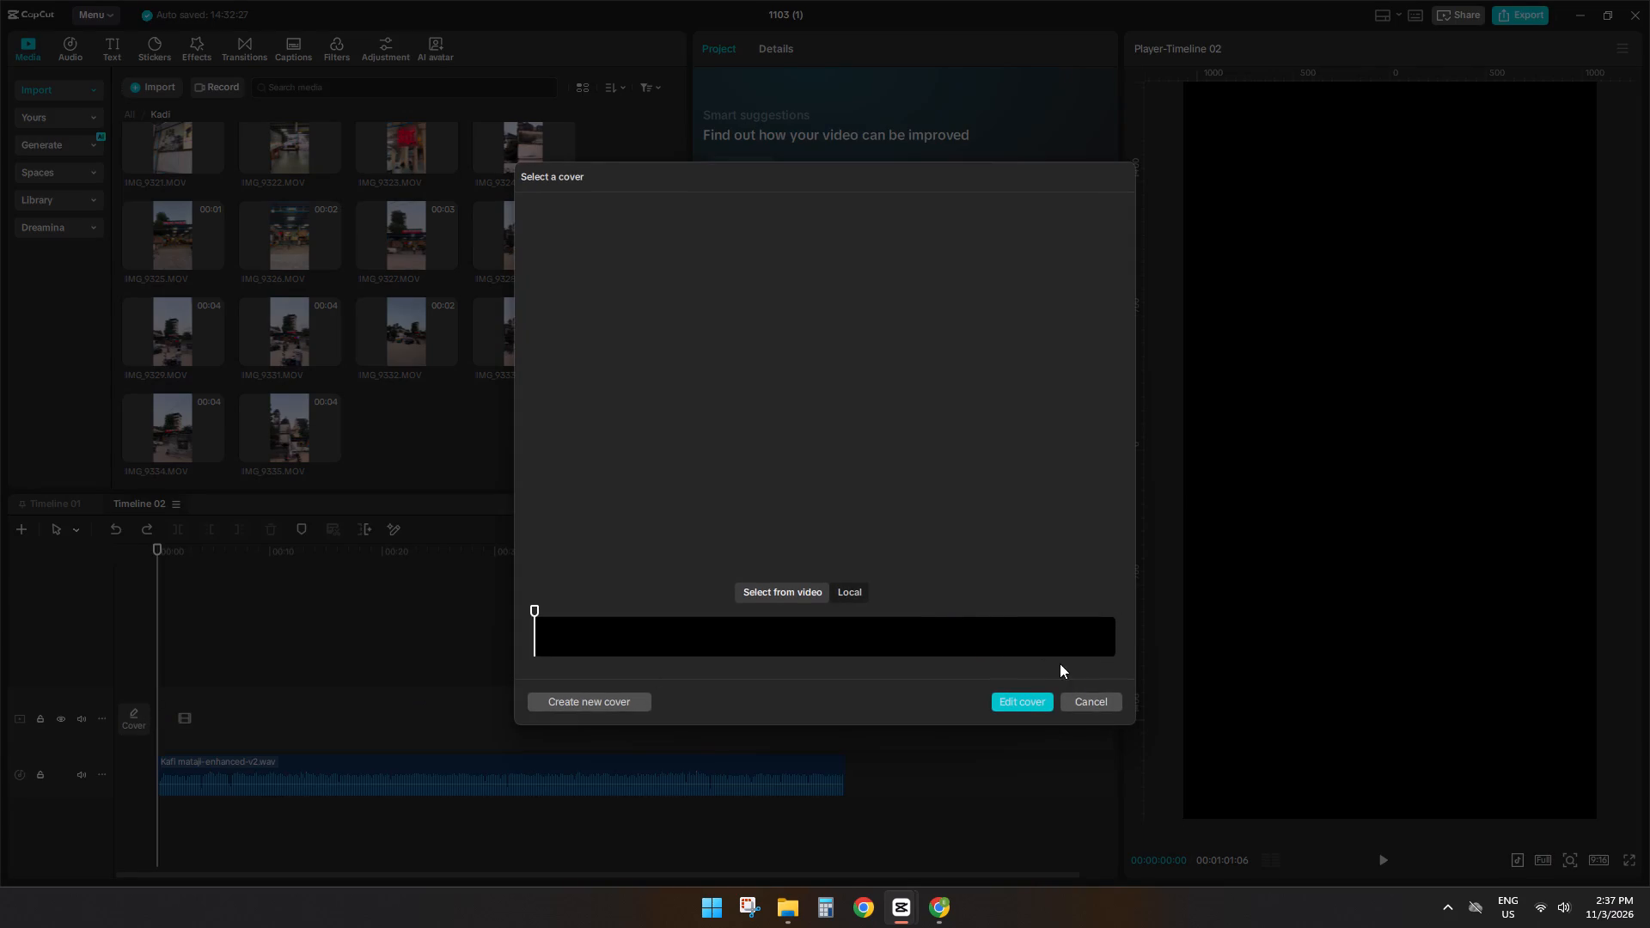
click(1074, 687)
double_click(1080, 705)
key(space)
double_click(229, 660)
key(space)
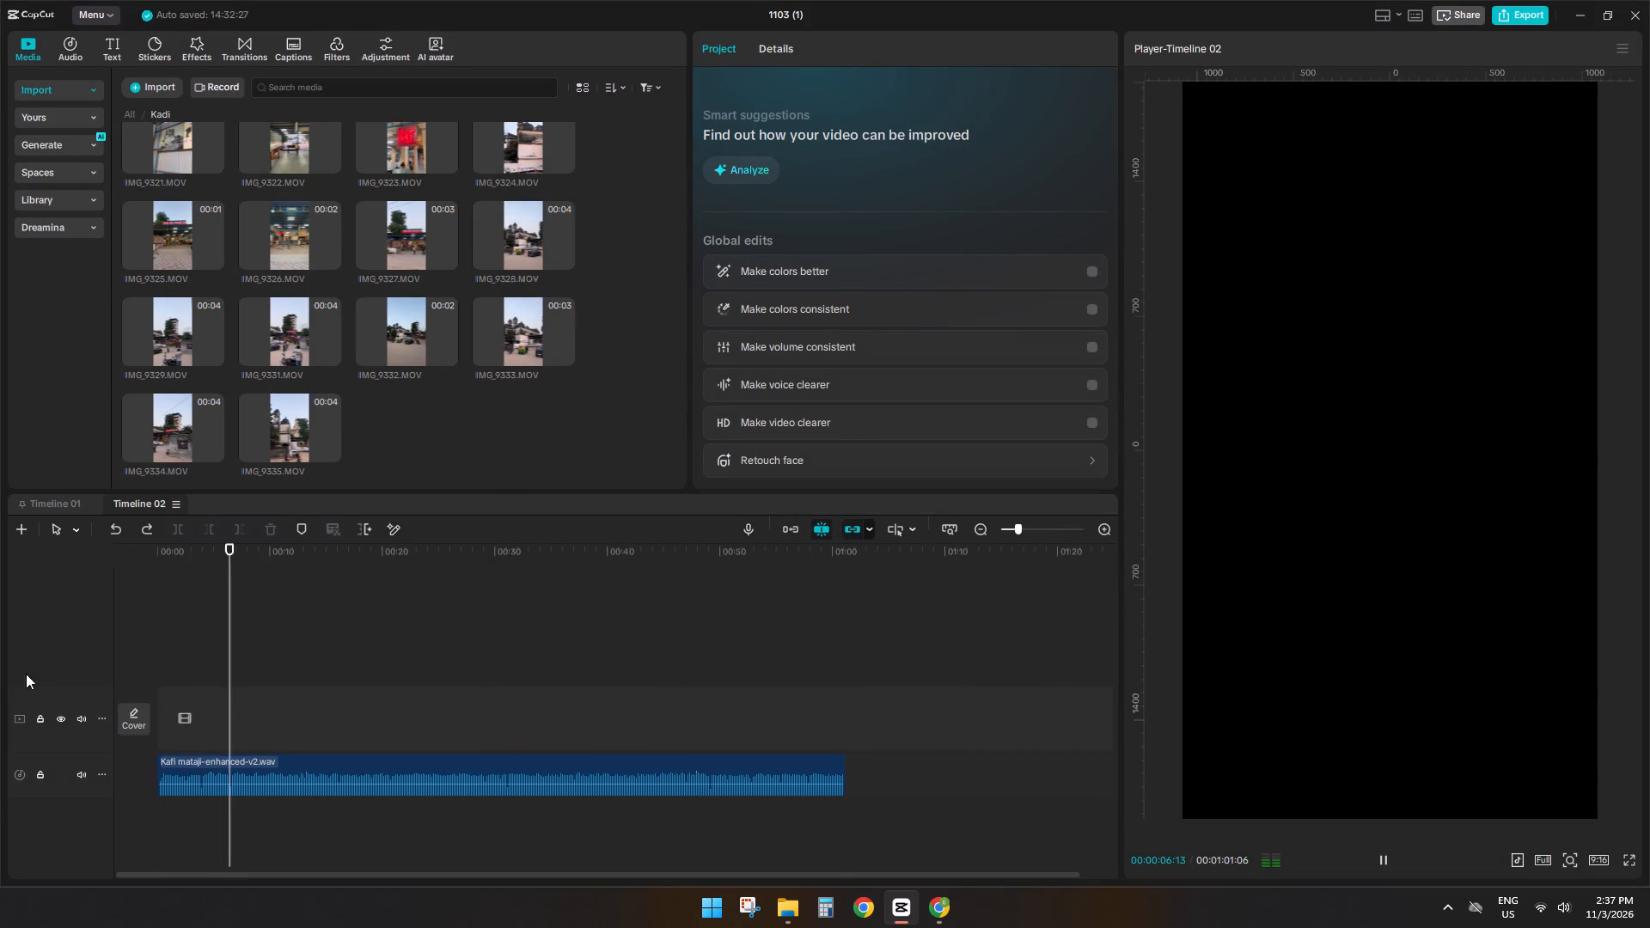
double_click(178, 687)
drag(178, 687, 90, 687)
key(space)
ctrl+scroll(177, 678, up, 6)
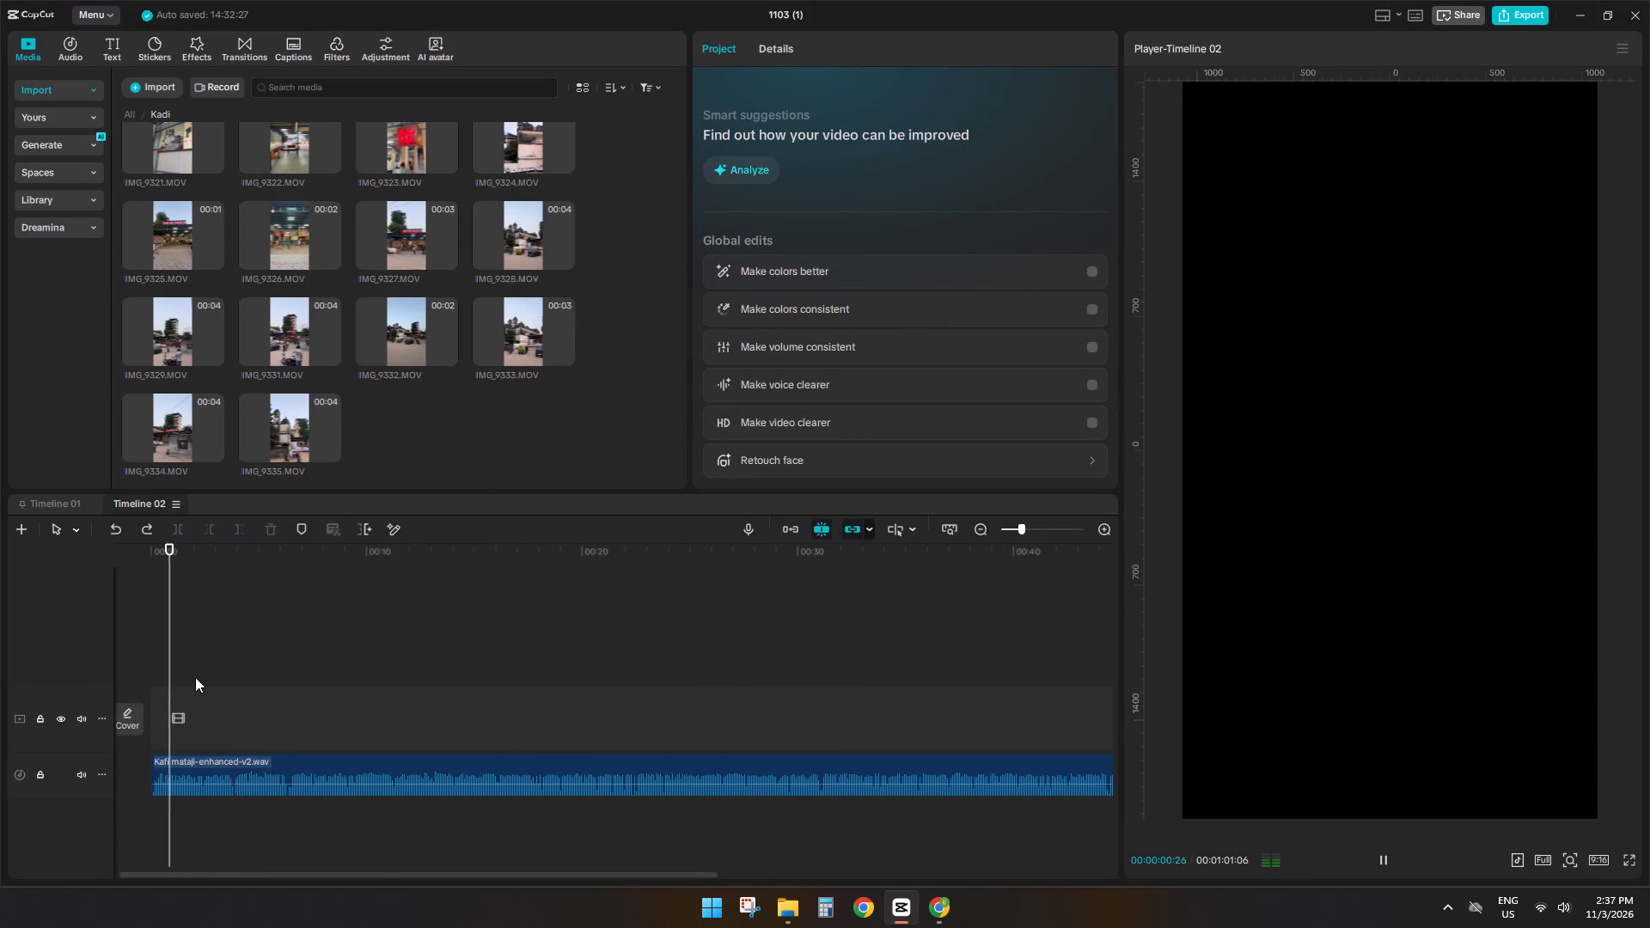
ctrl+scroll(195, 677, up, 3)
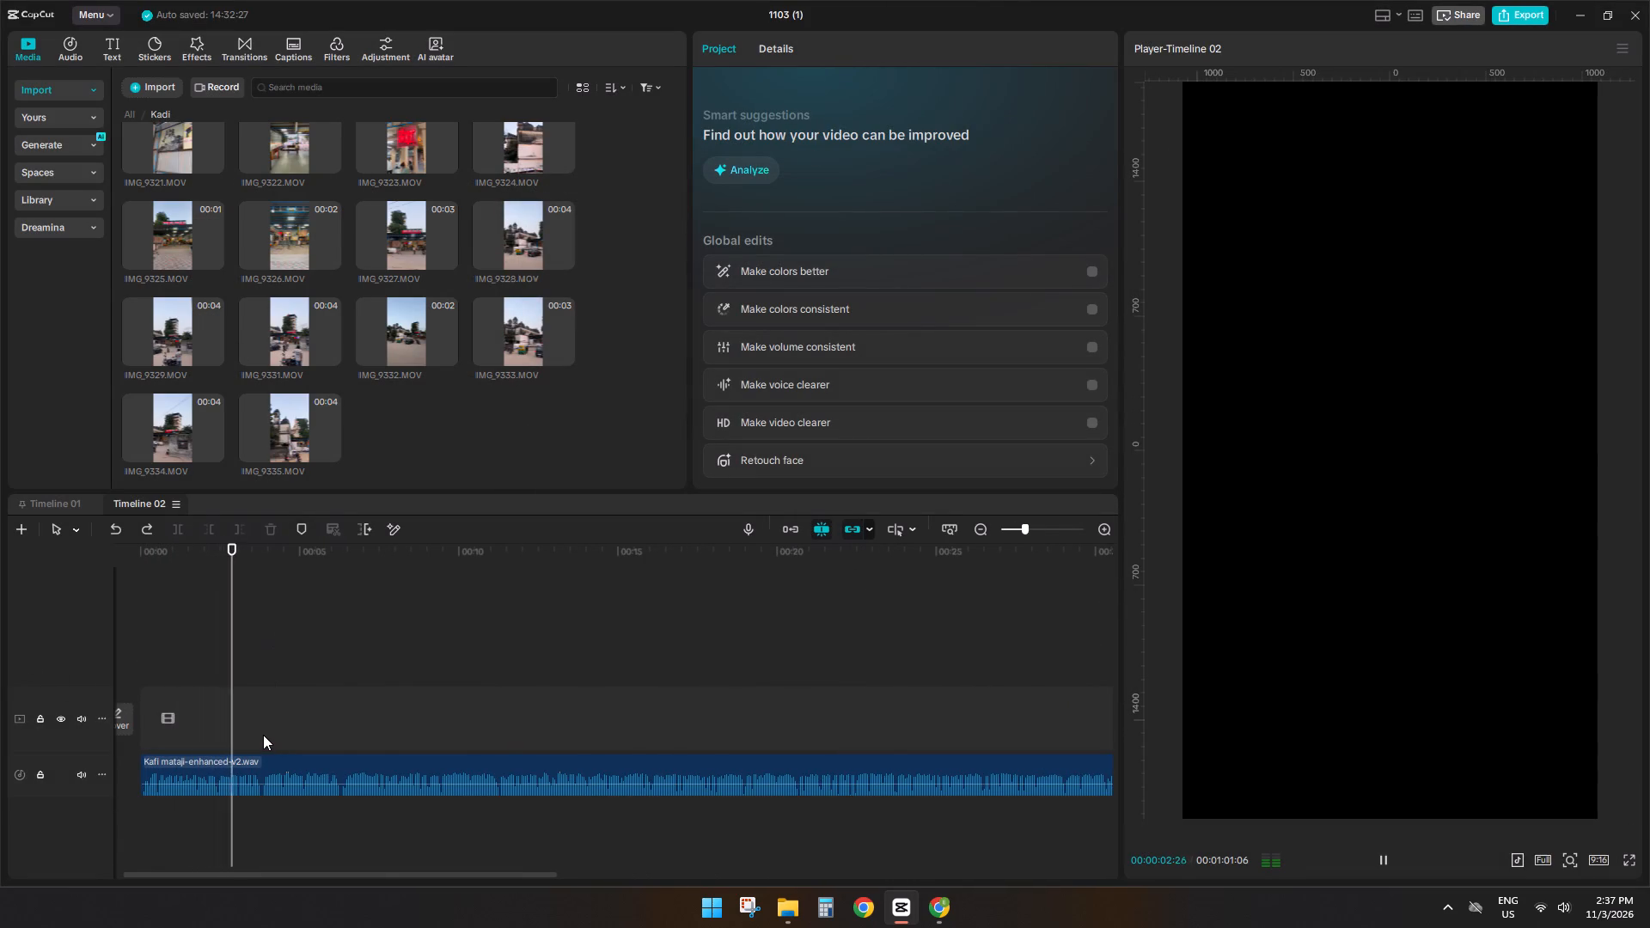
Add a timeline marker at 00:00:03:24 of the voice-over and return the playhead to the start.
click(263, 735)
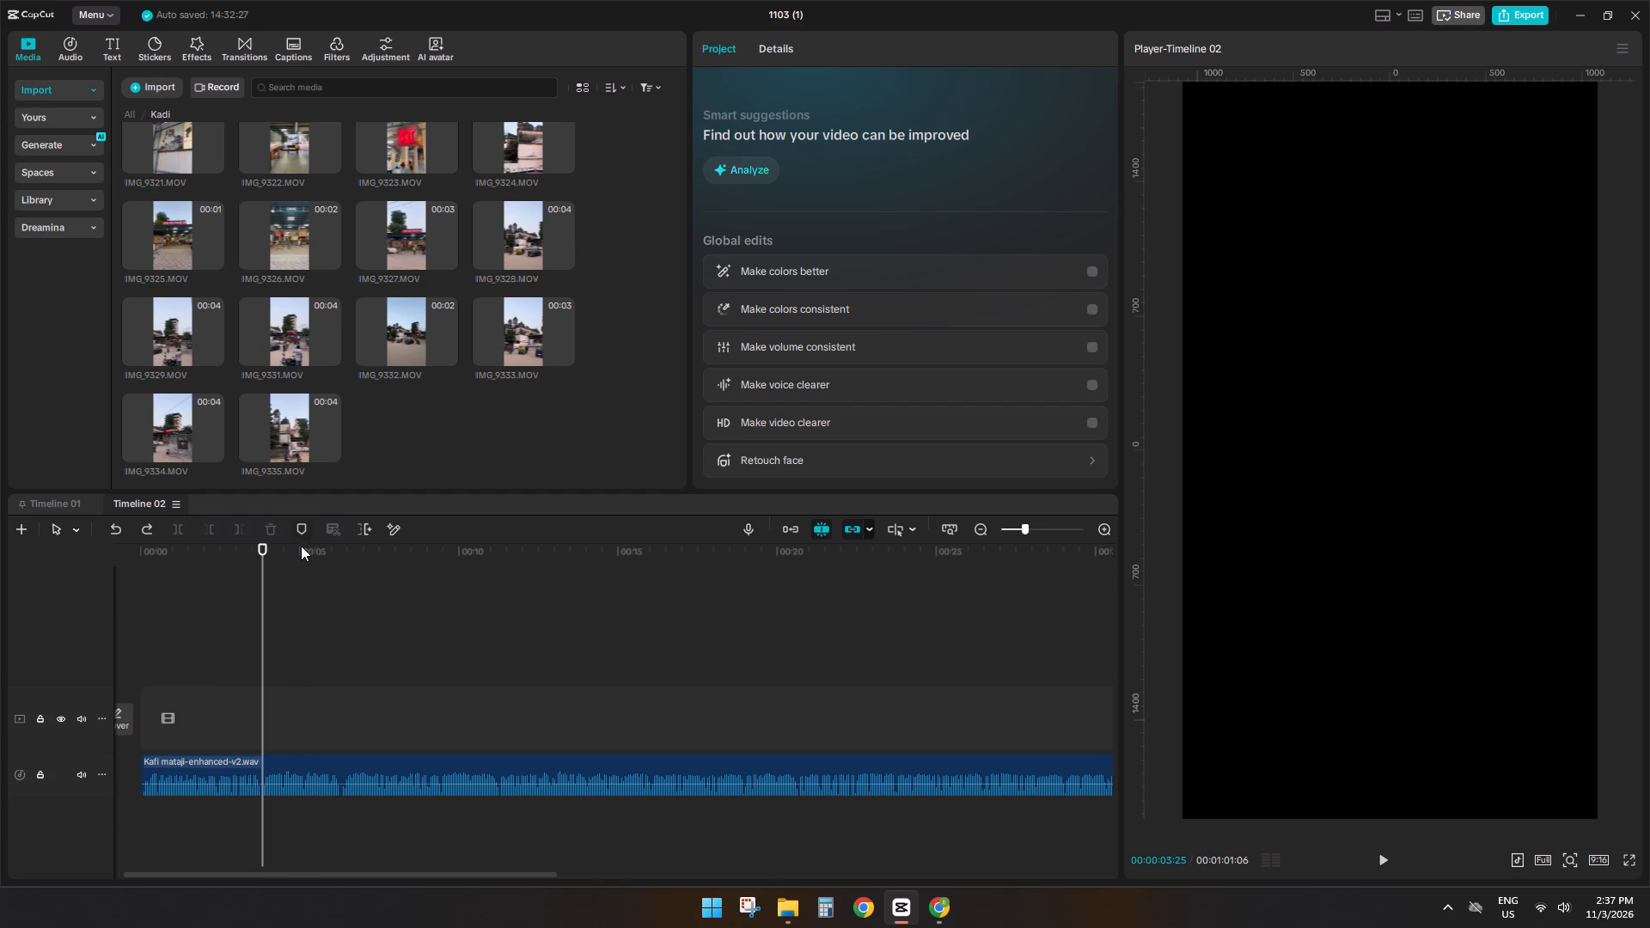
click(301, 546)
click(266, 642)
drag(266, 642, 261, 656)
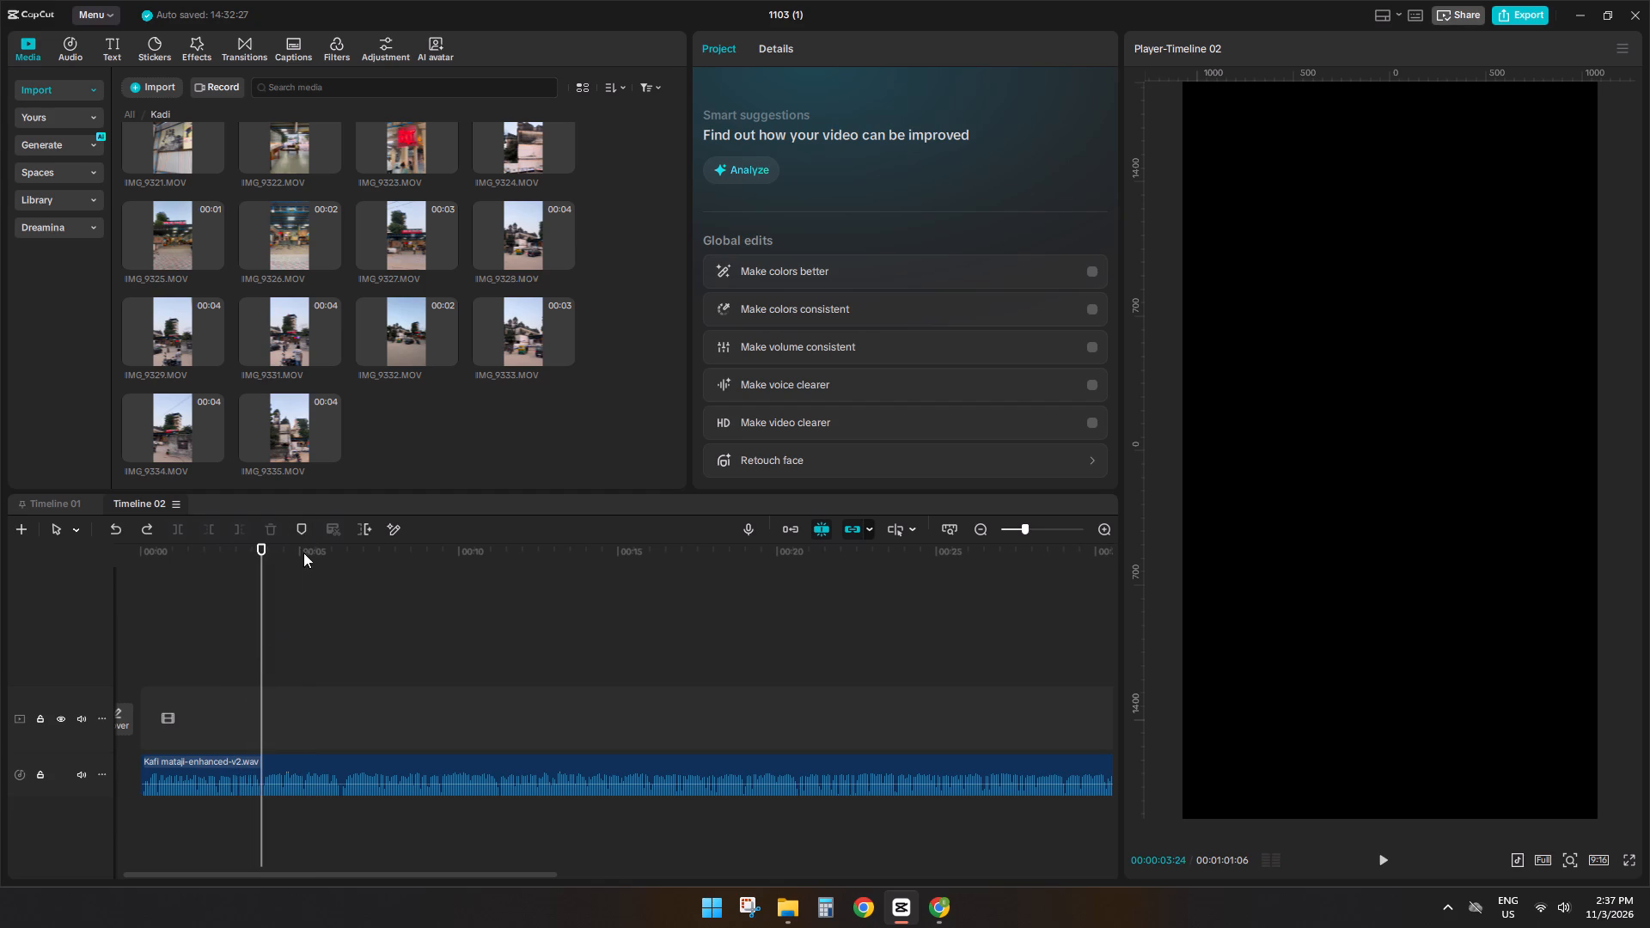
click(296, 526)
click(263, 596)
drag(152, 602, 0, 618)
click(0, 618)
double_click(215, 614)
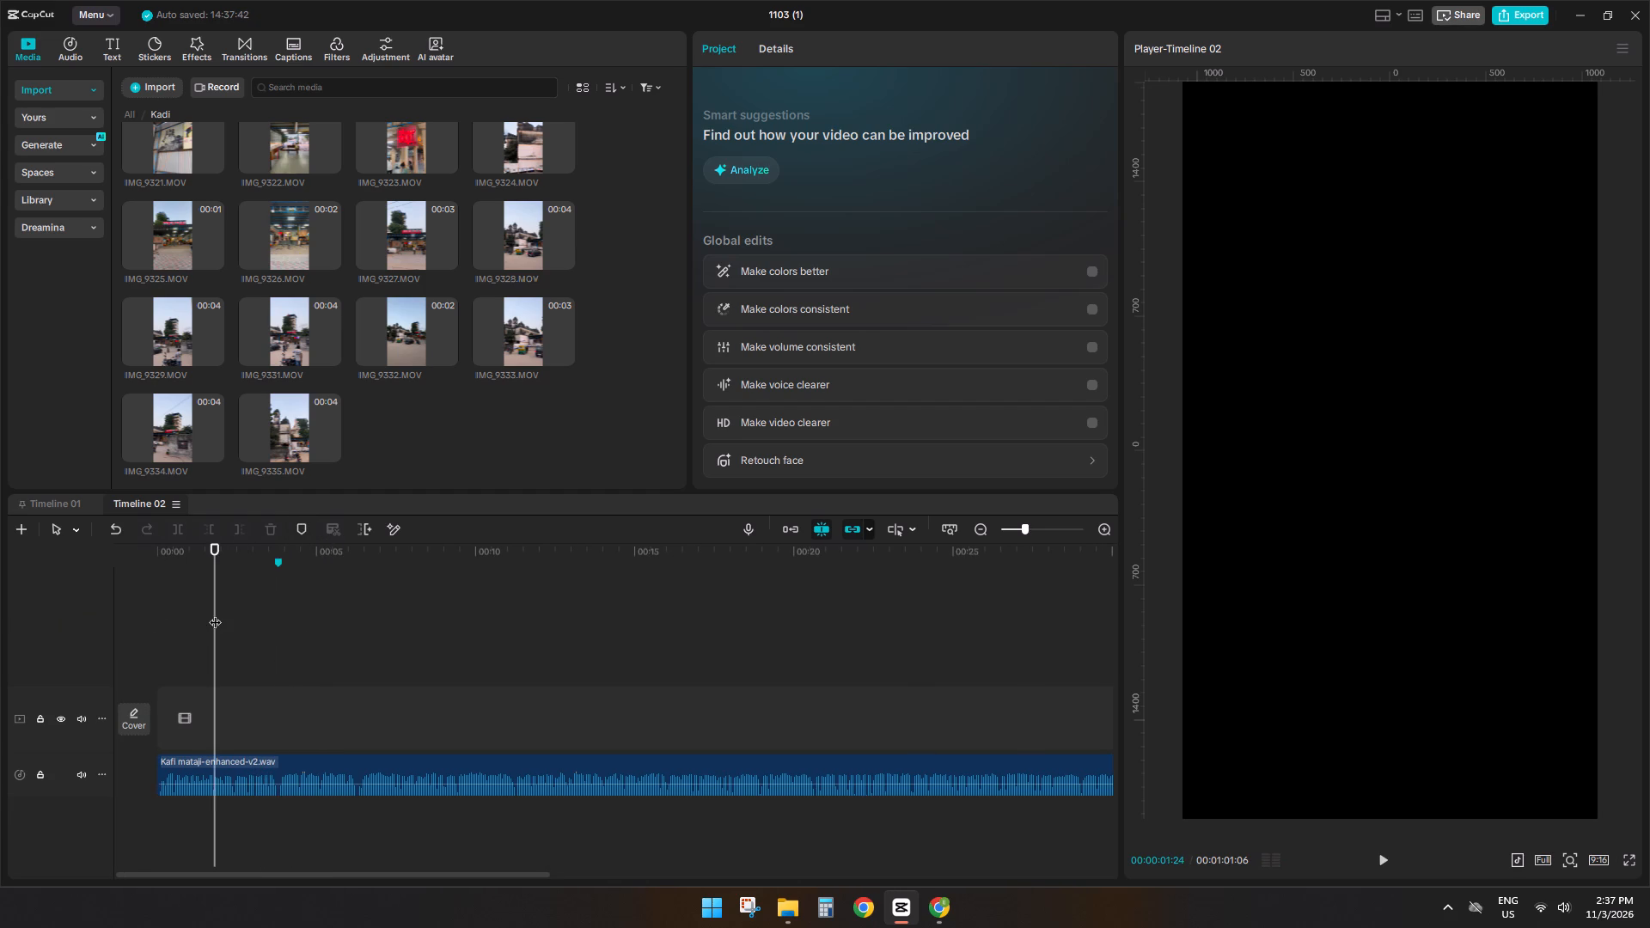
drag(216, 614, 206, 615)
click(87, 620)
drag(208, 567, 320, 581)
drag(321, 582, 0, 598)
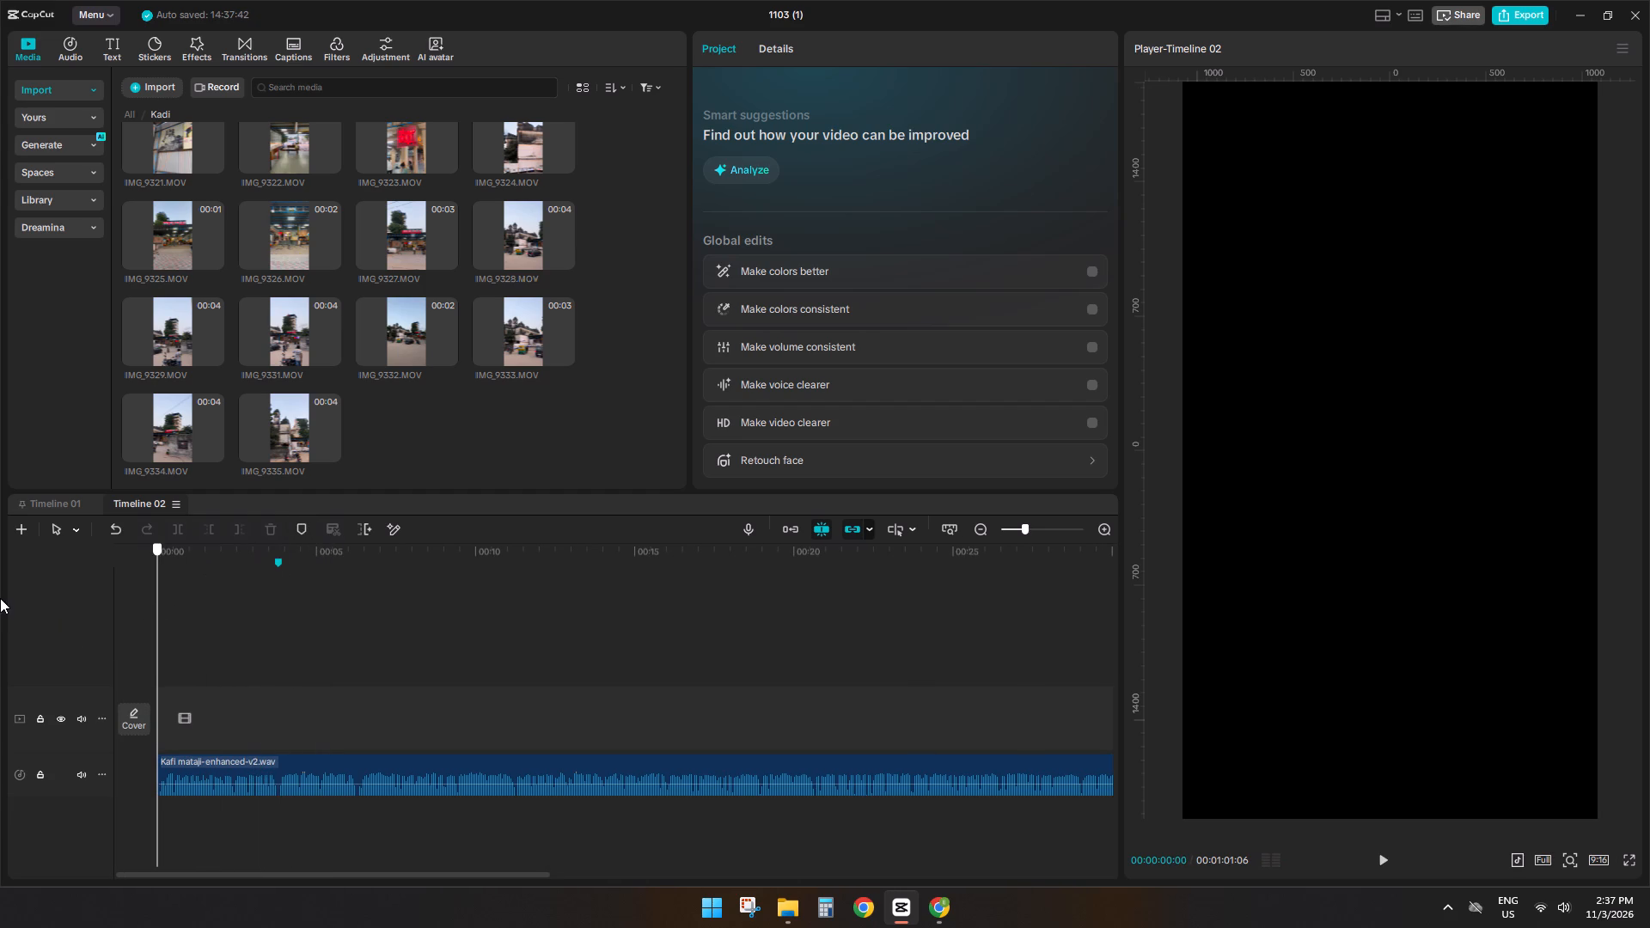
drag(0, 598, 0, 602)
Preview the temple and street clips IMG_9329, IMG_9326, IMG_9328, IMG_9333, IMG_9335, IMG_9334 and IMG_9325 as candidates for the opening.
click(166, 355)
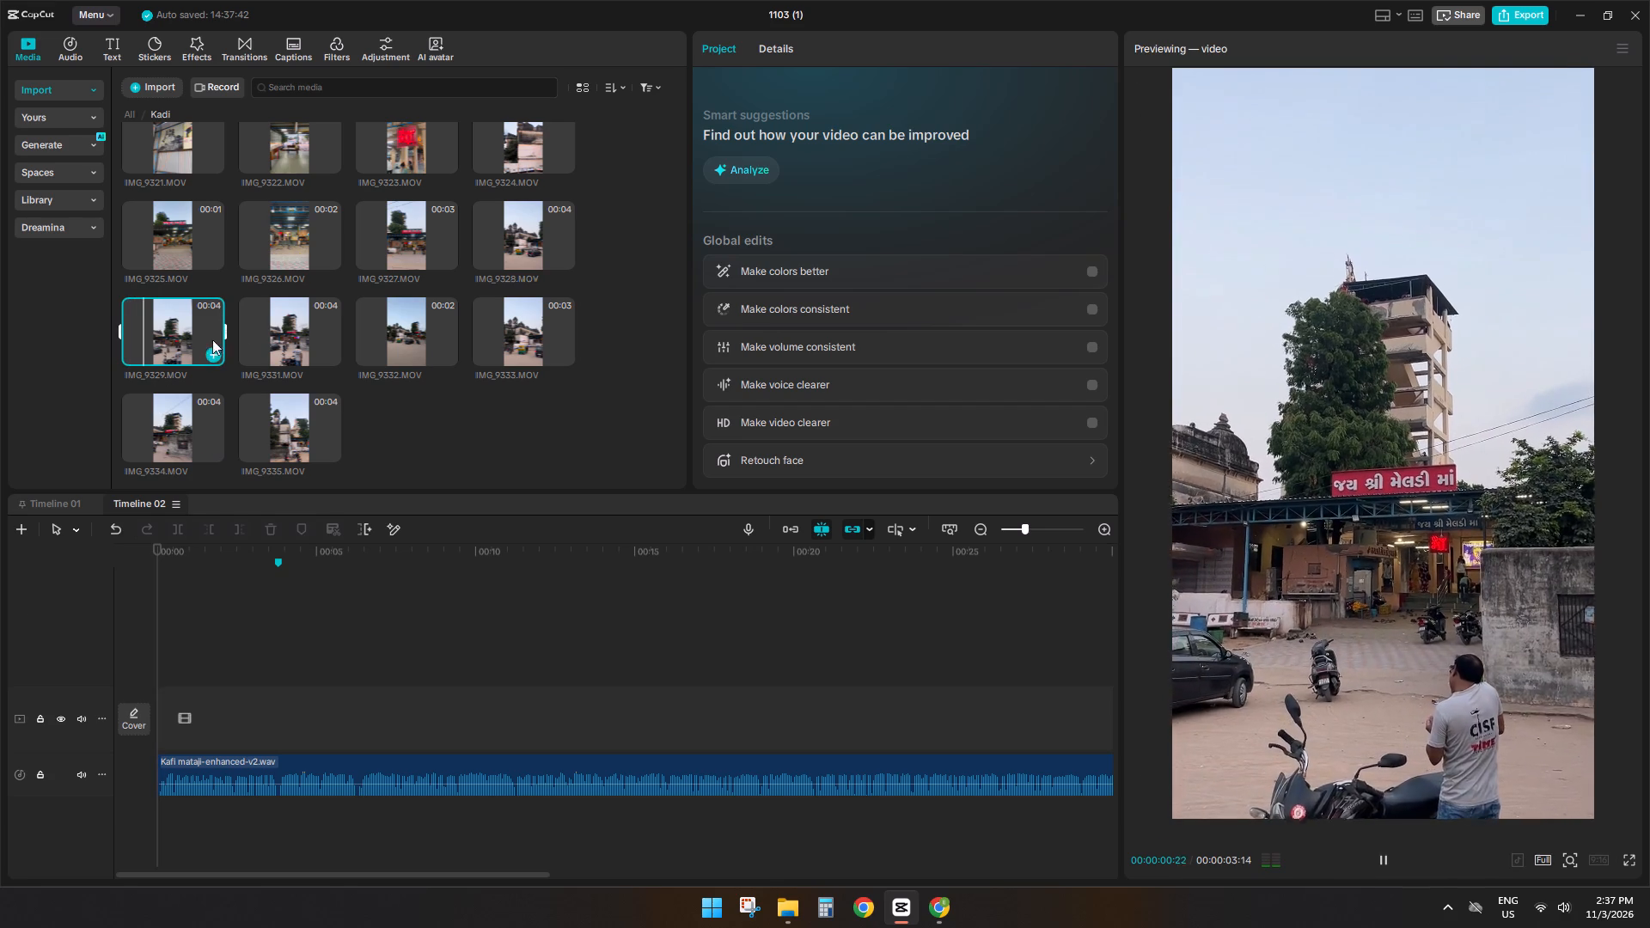
click(284, 238)
scroll(337, 345, up, 3)
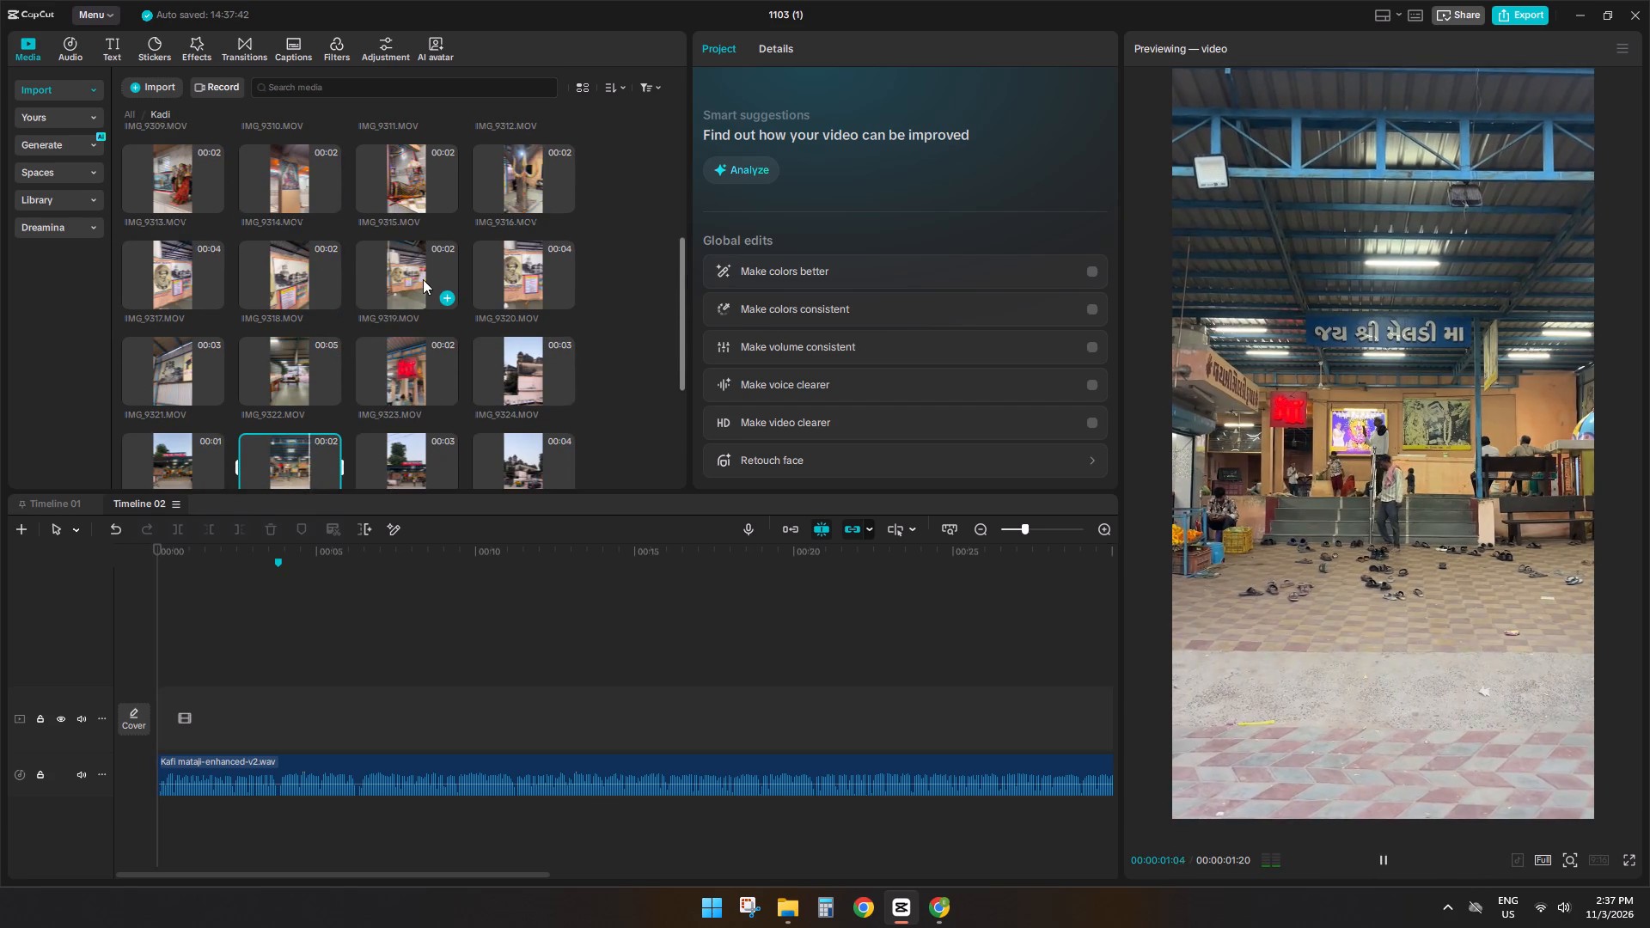
scroll(419, 386, down, 1)
click(516, 372)
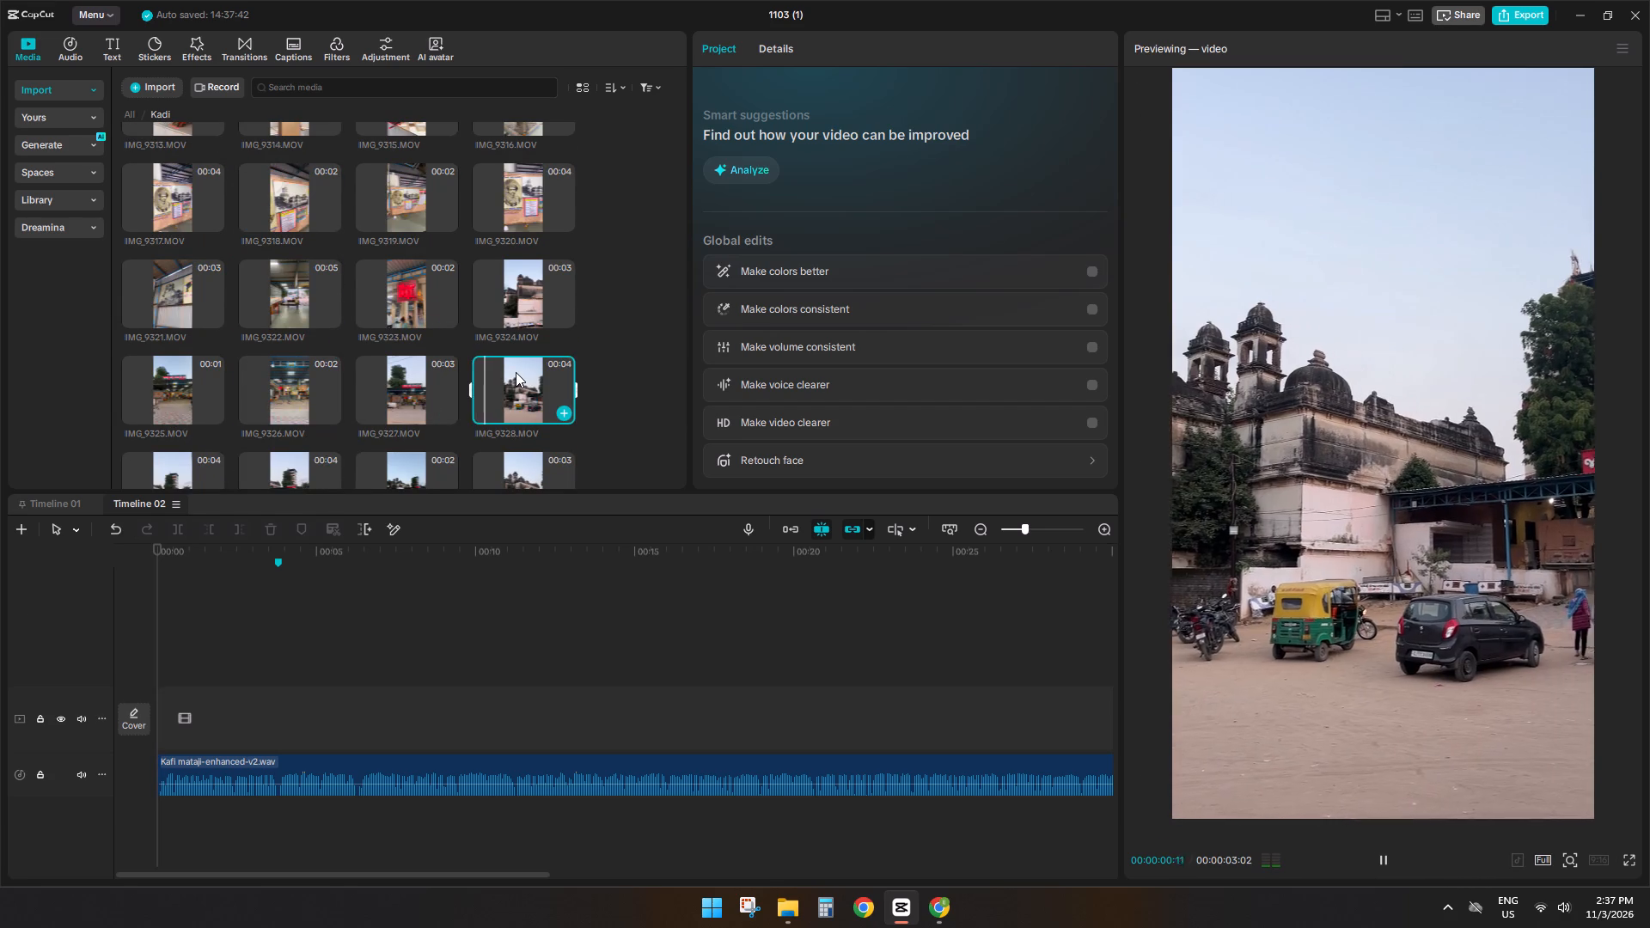
scroll(516, 372, down, 2)
click(514, 357)
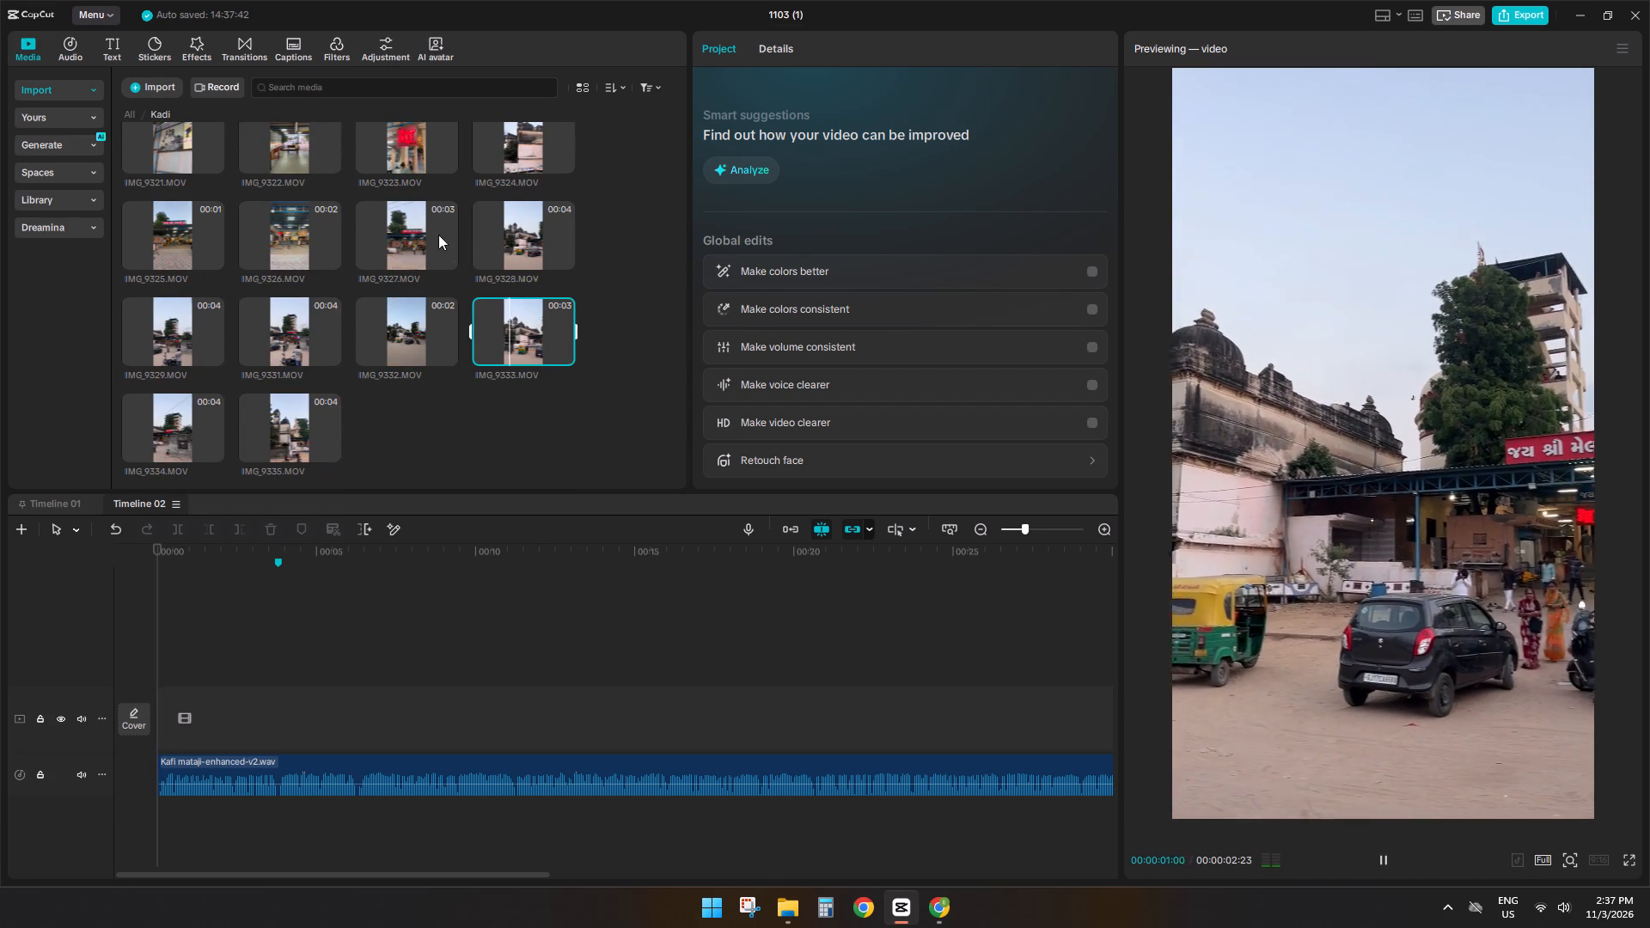
click(415, 235)
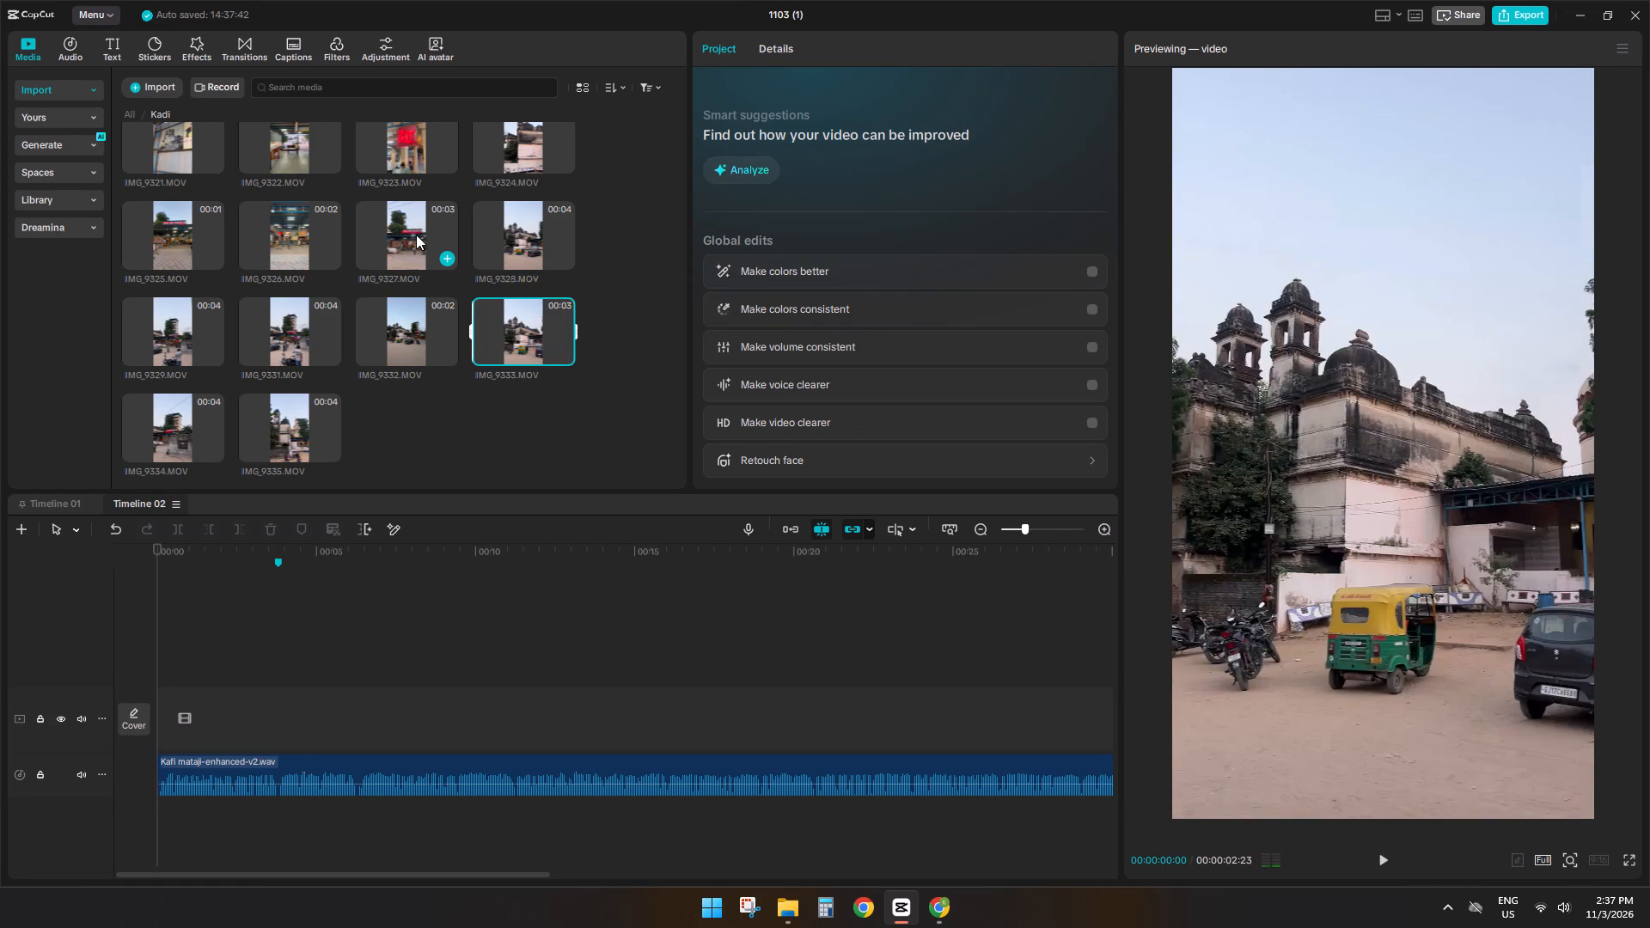
click(406, 330)
double_click(284, 419)
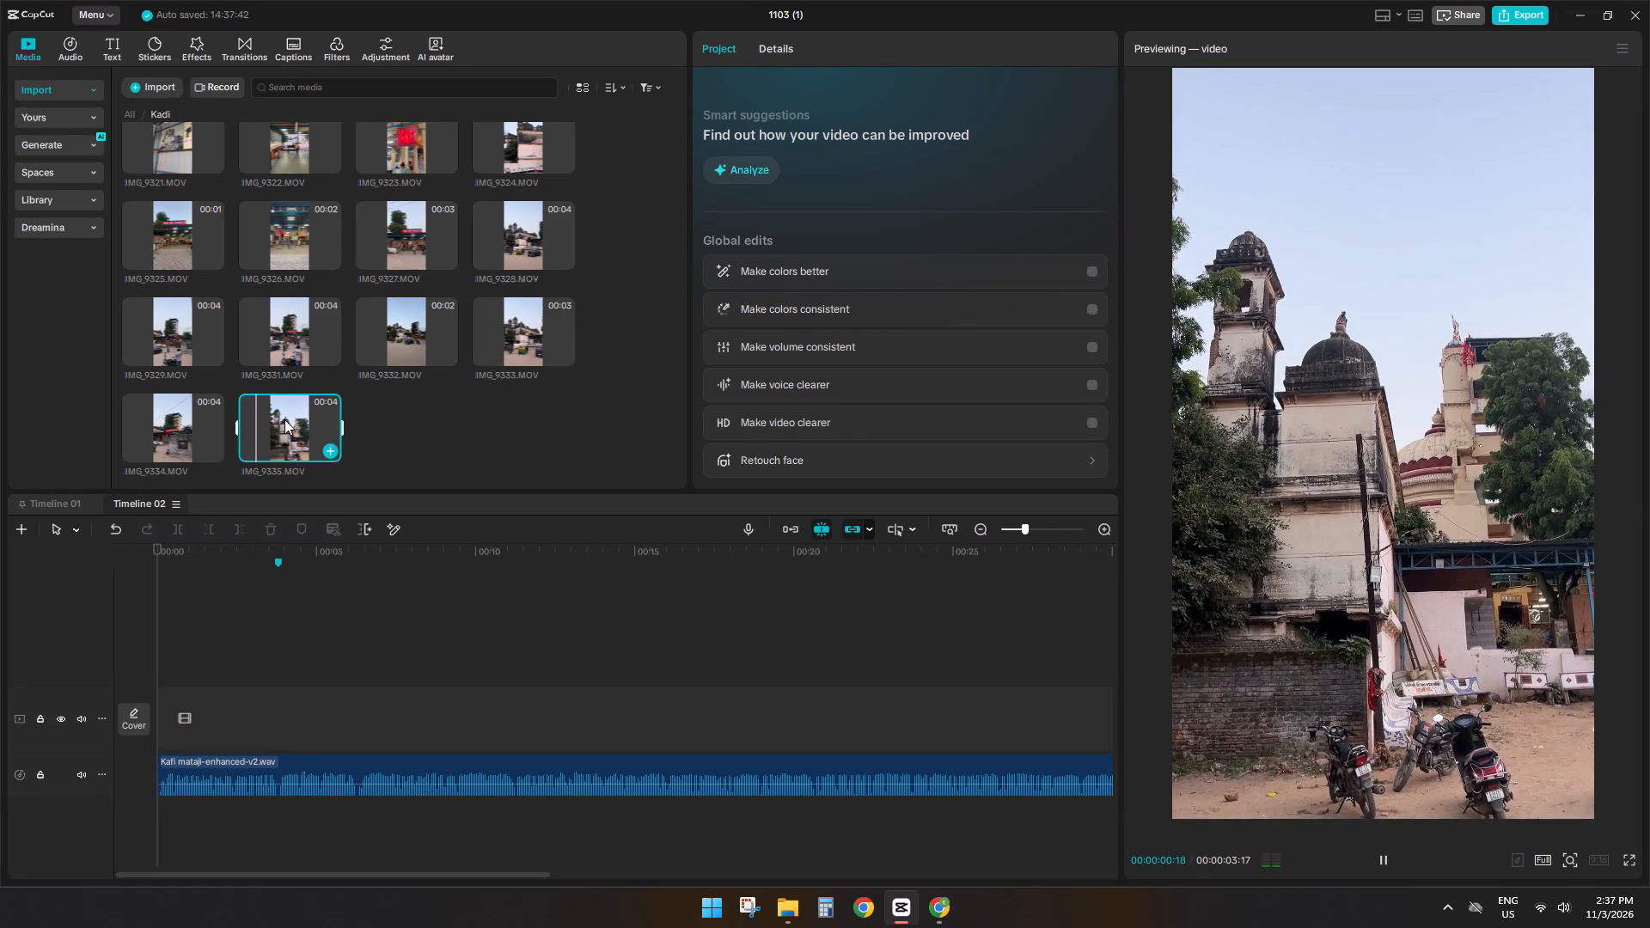
click(174, 435)
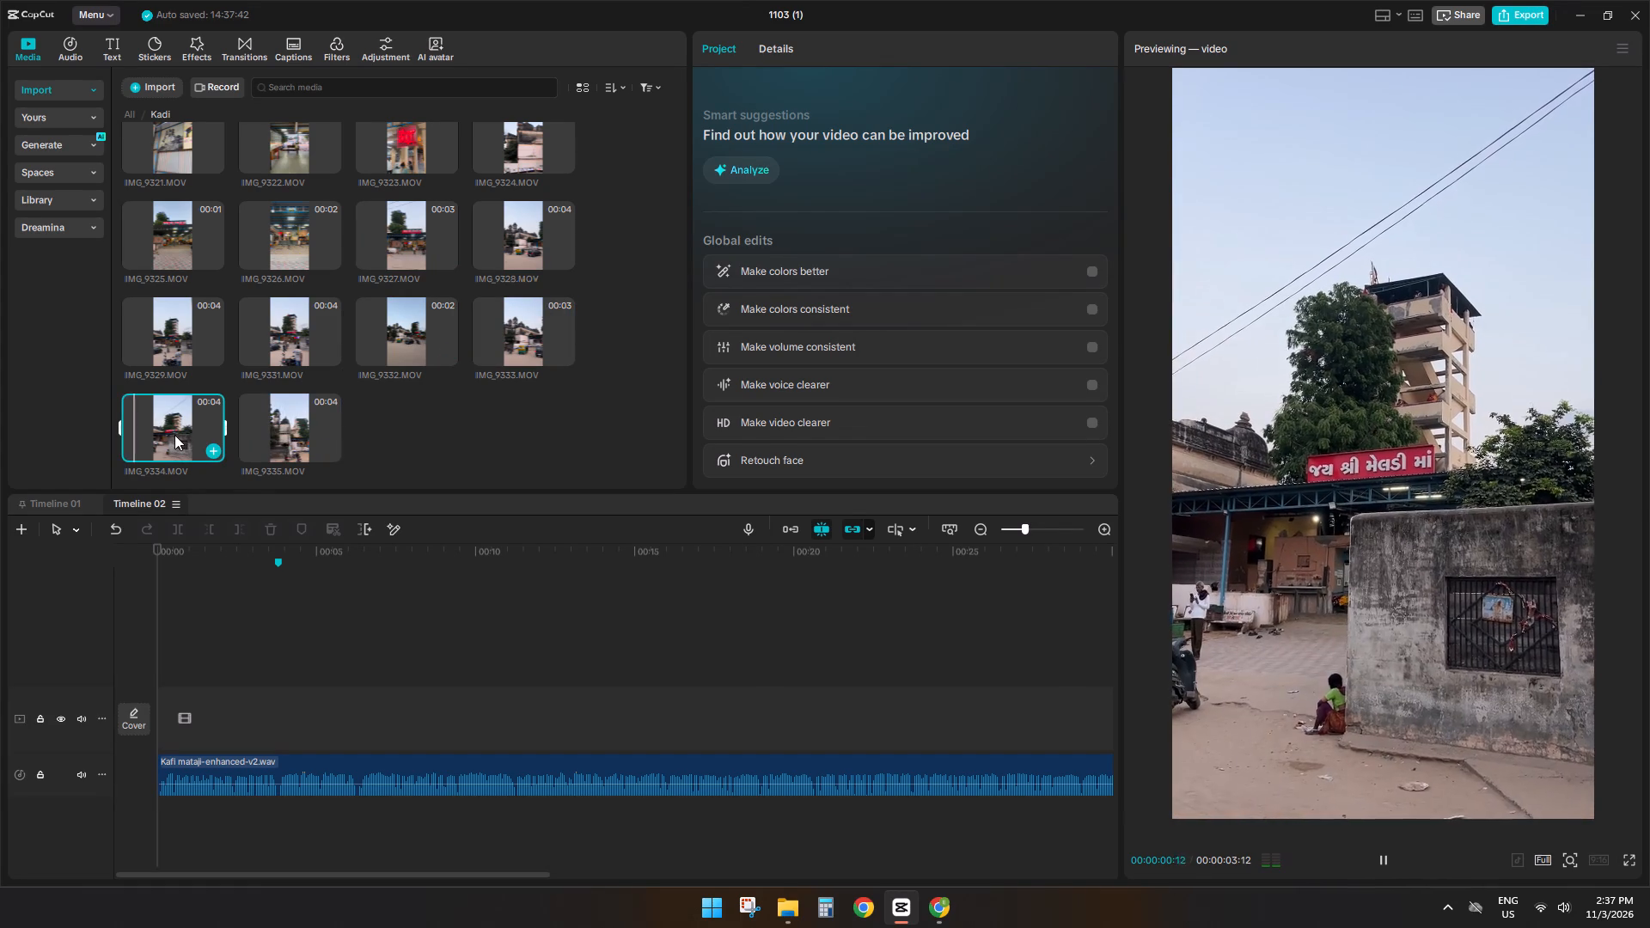
scroll(208, 431, up, 1)
click(185, 332)
scroll(376, 367, up, 3)
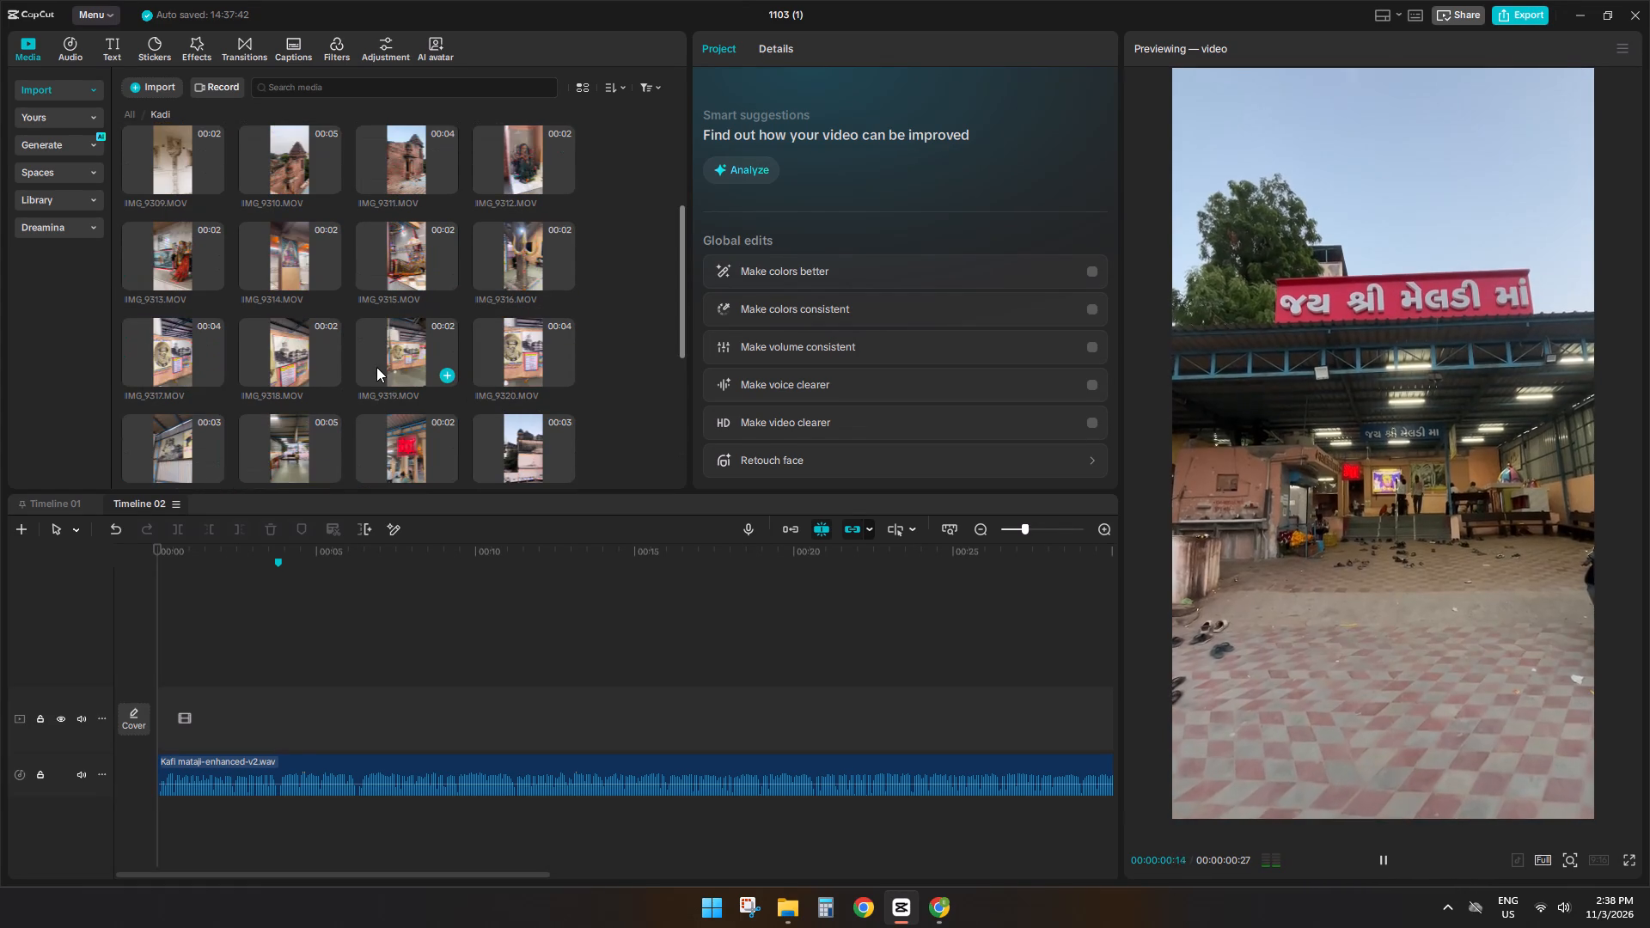
scroll(423, 401, up, 3)
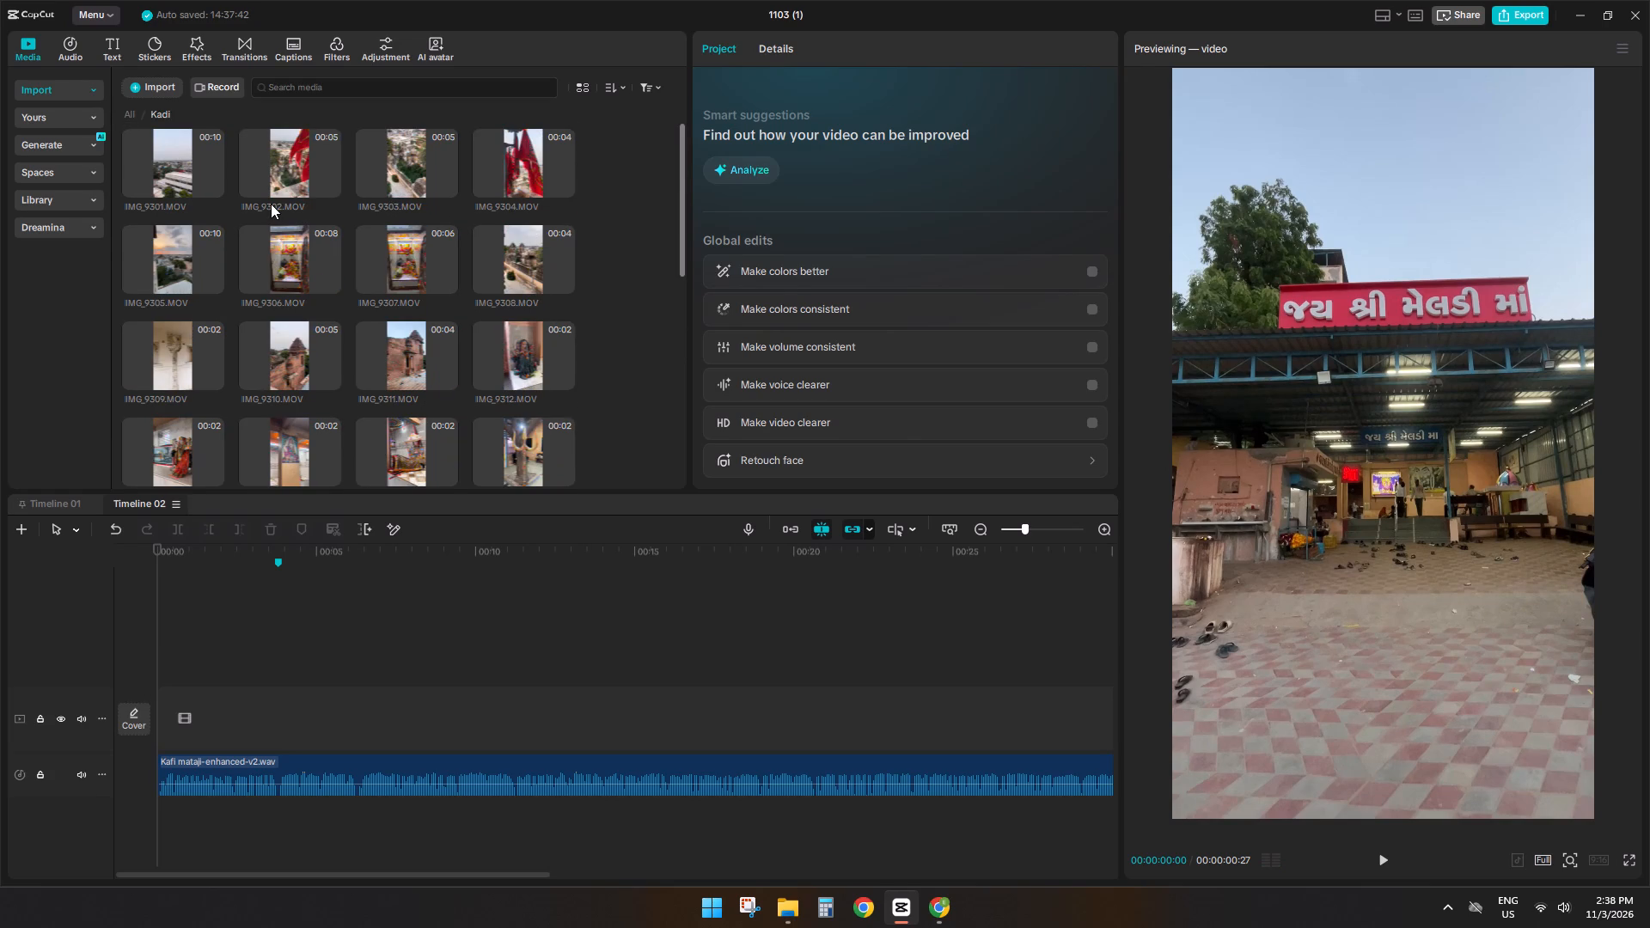
Preview the rooftop view clips IMG_9301, IMG_9302 and IMG_9303, comparing them for the opening shot.
click(271, 204)
click(292, 180)
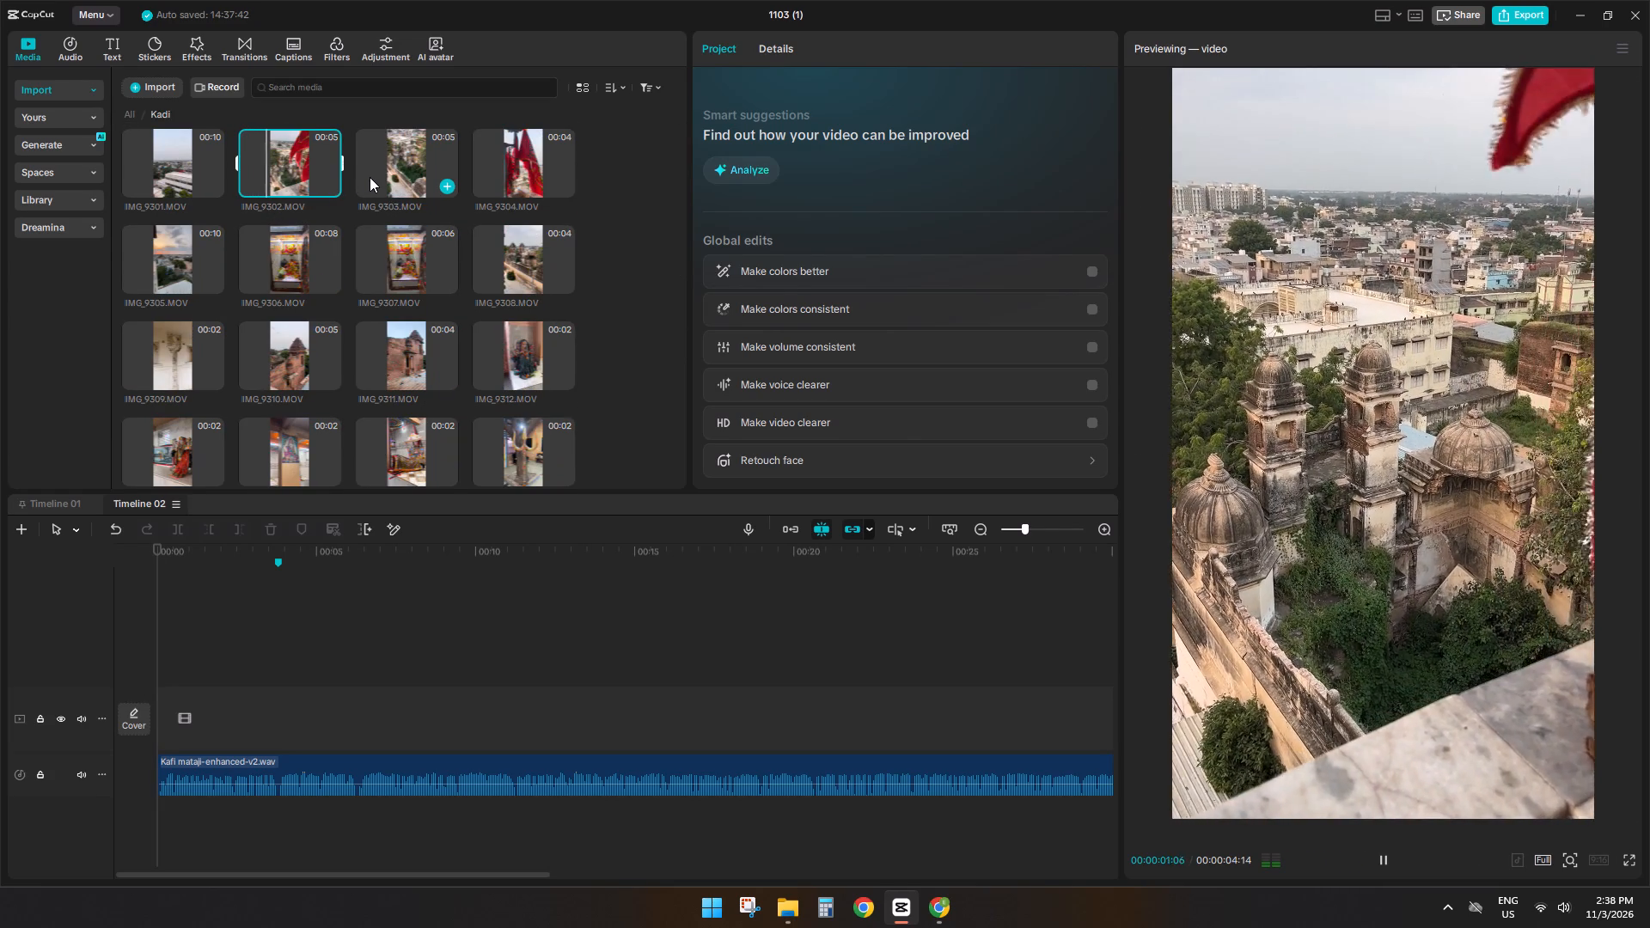
click(376, 177)
click(283, 176)
drag(287, 177, 351, 211)
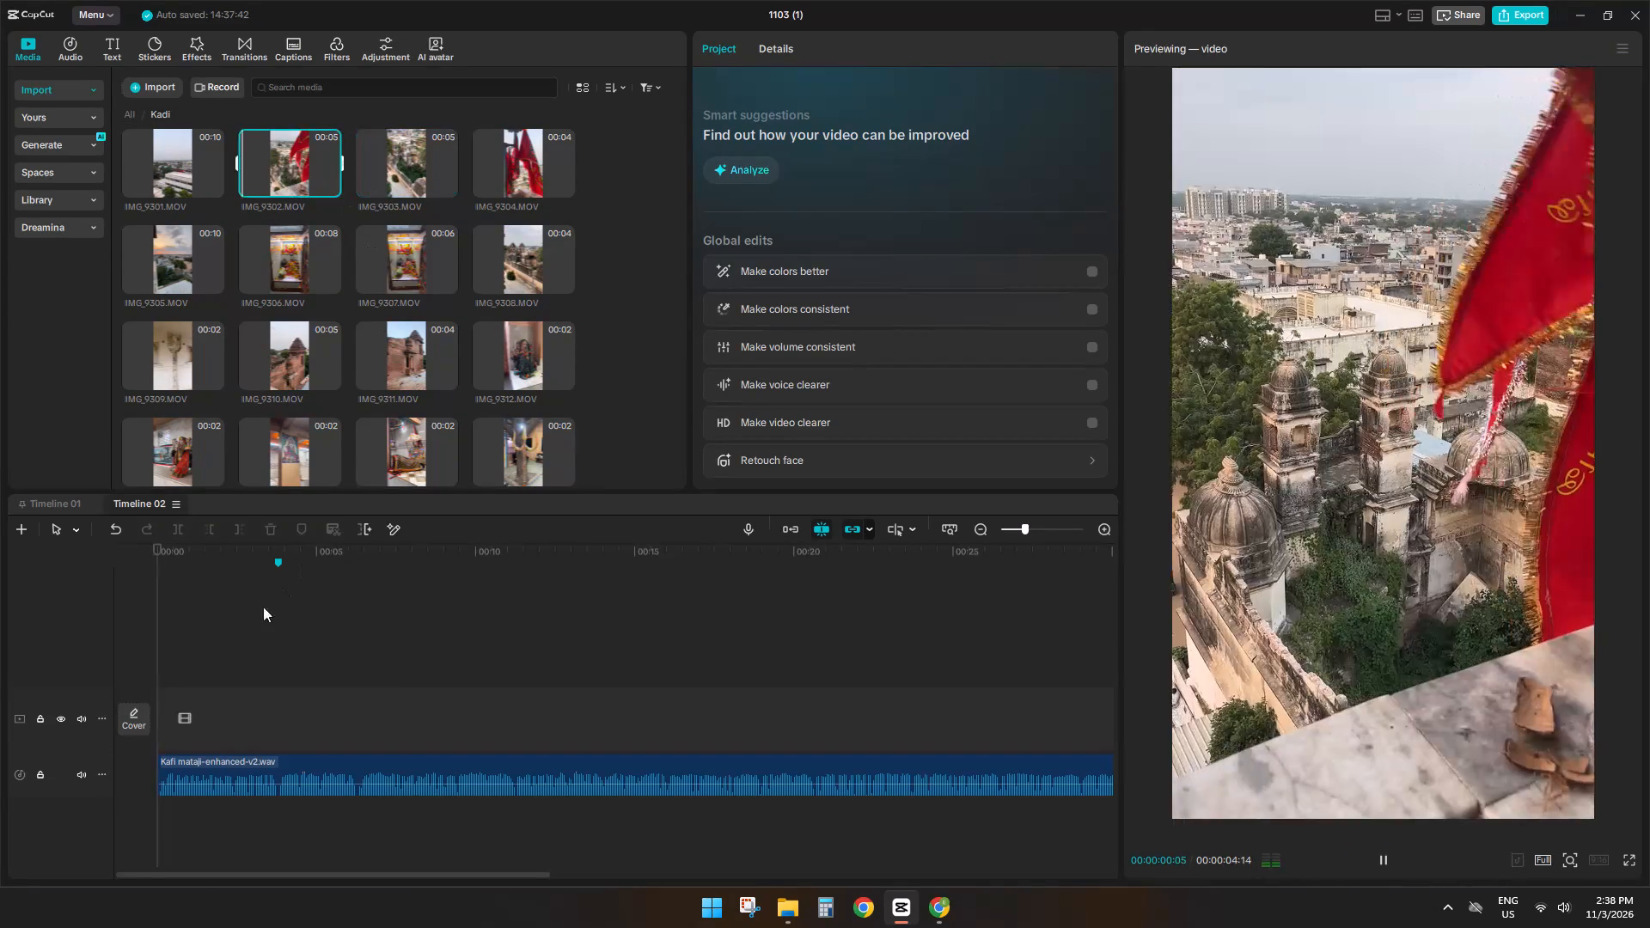
click(183, 681)
click(295, 141)
click(175, 159)
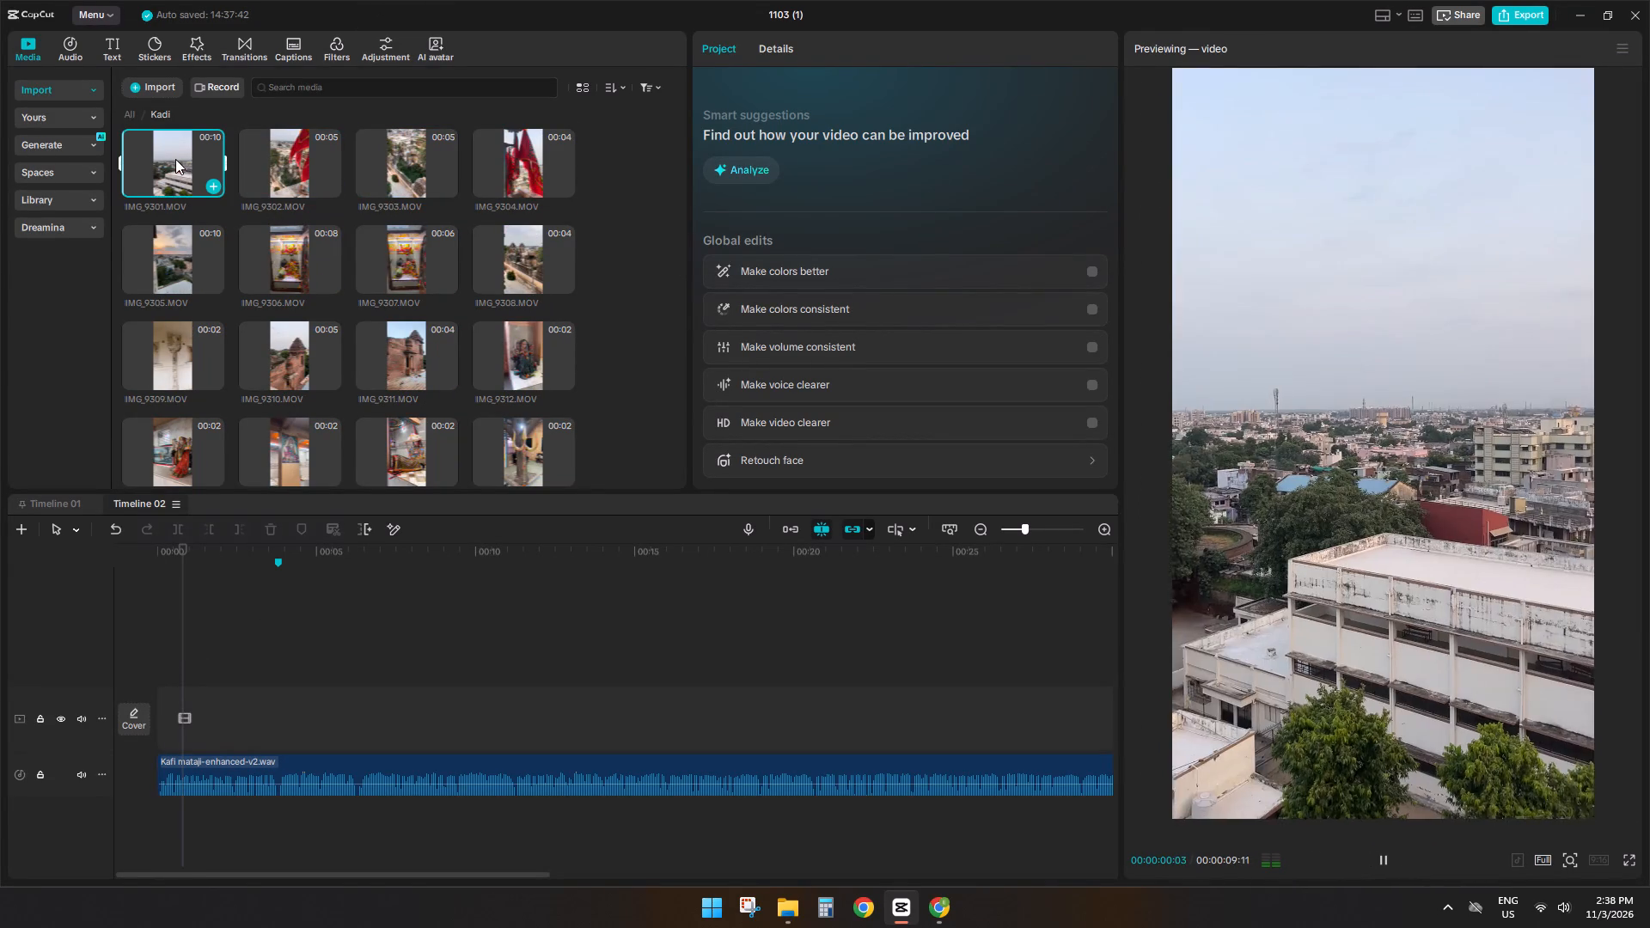
double_click(285, 175)
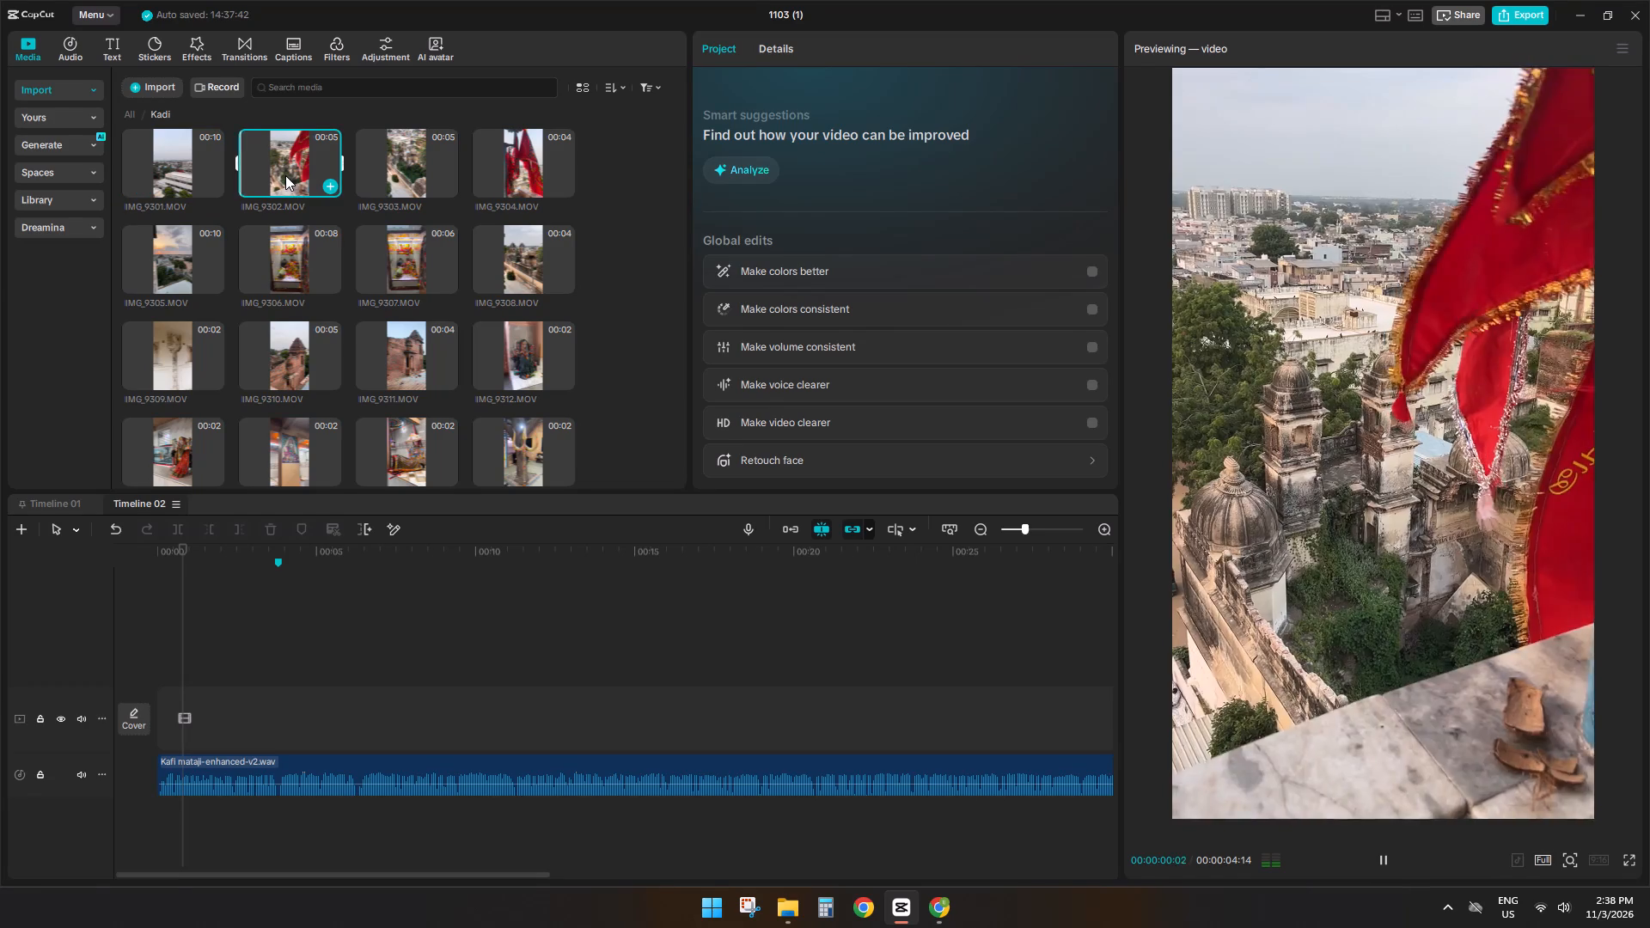
double_click(285, 175)
drag(360, 235, 371, 262)
drag(371, 317, 353, 375)
drag(352, 382, 348, 424)
Place IMG_9302 at the very start of the main video track on Timeline 02 and play it with the voice-over.
click(294, 163)
drag(295, 163, 185, 713)
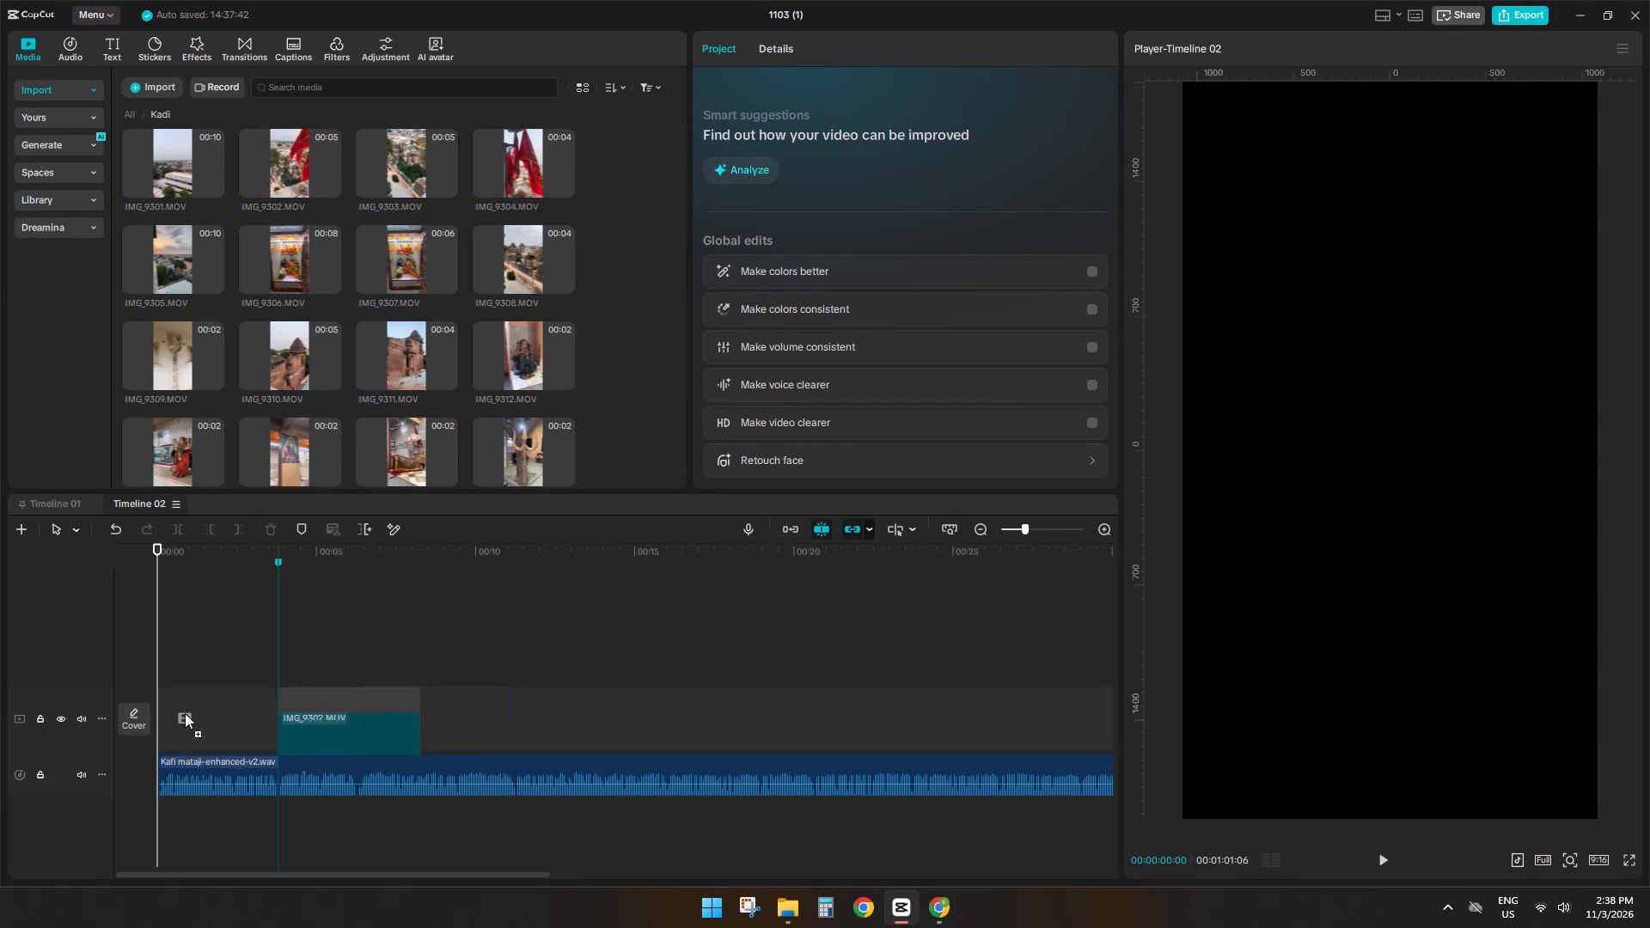
drag(185, 713, 155, 711)
click(219, 632)
drag(219, 632, 0, 630)
key(space)
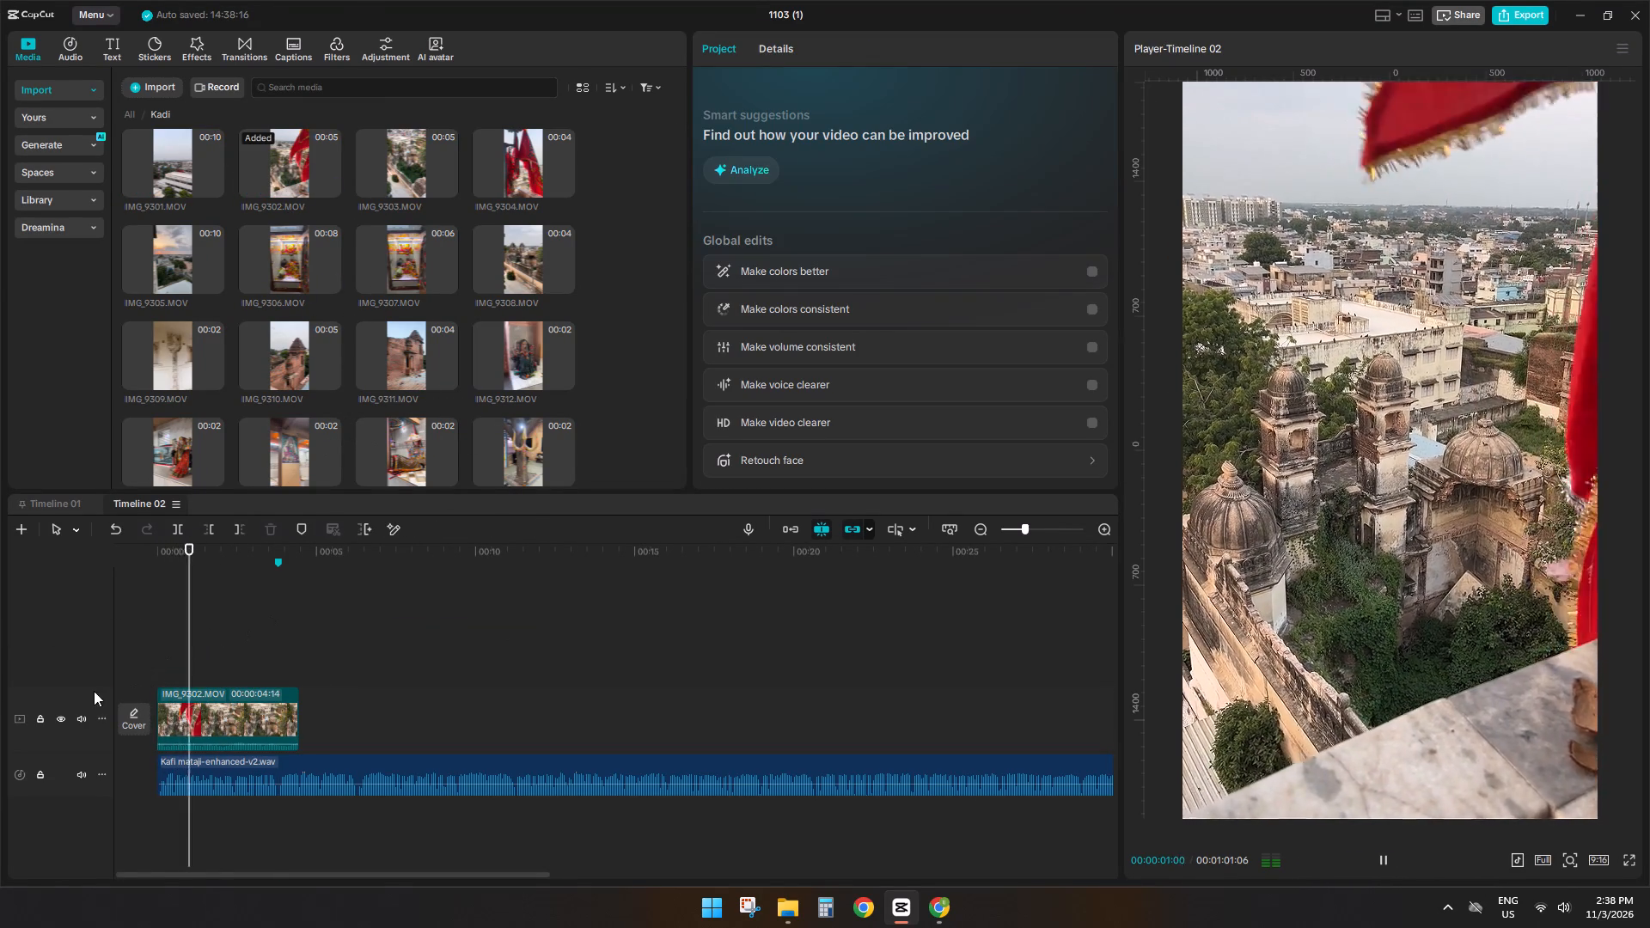
Mute the main video track on Timeline 02.
click(80, 714)
Play the opening with the voice-over, split IMG_9302 at 00:00:02:18 and delete the part after the cut.
click(290, 655)
drag(290, 655, 0, 672)
key(space)
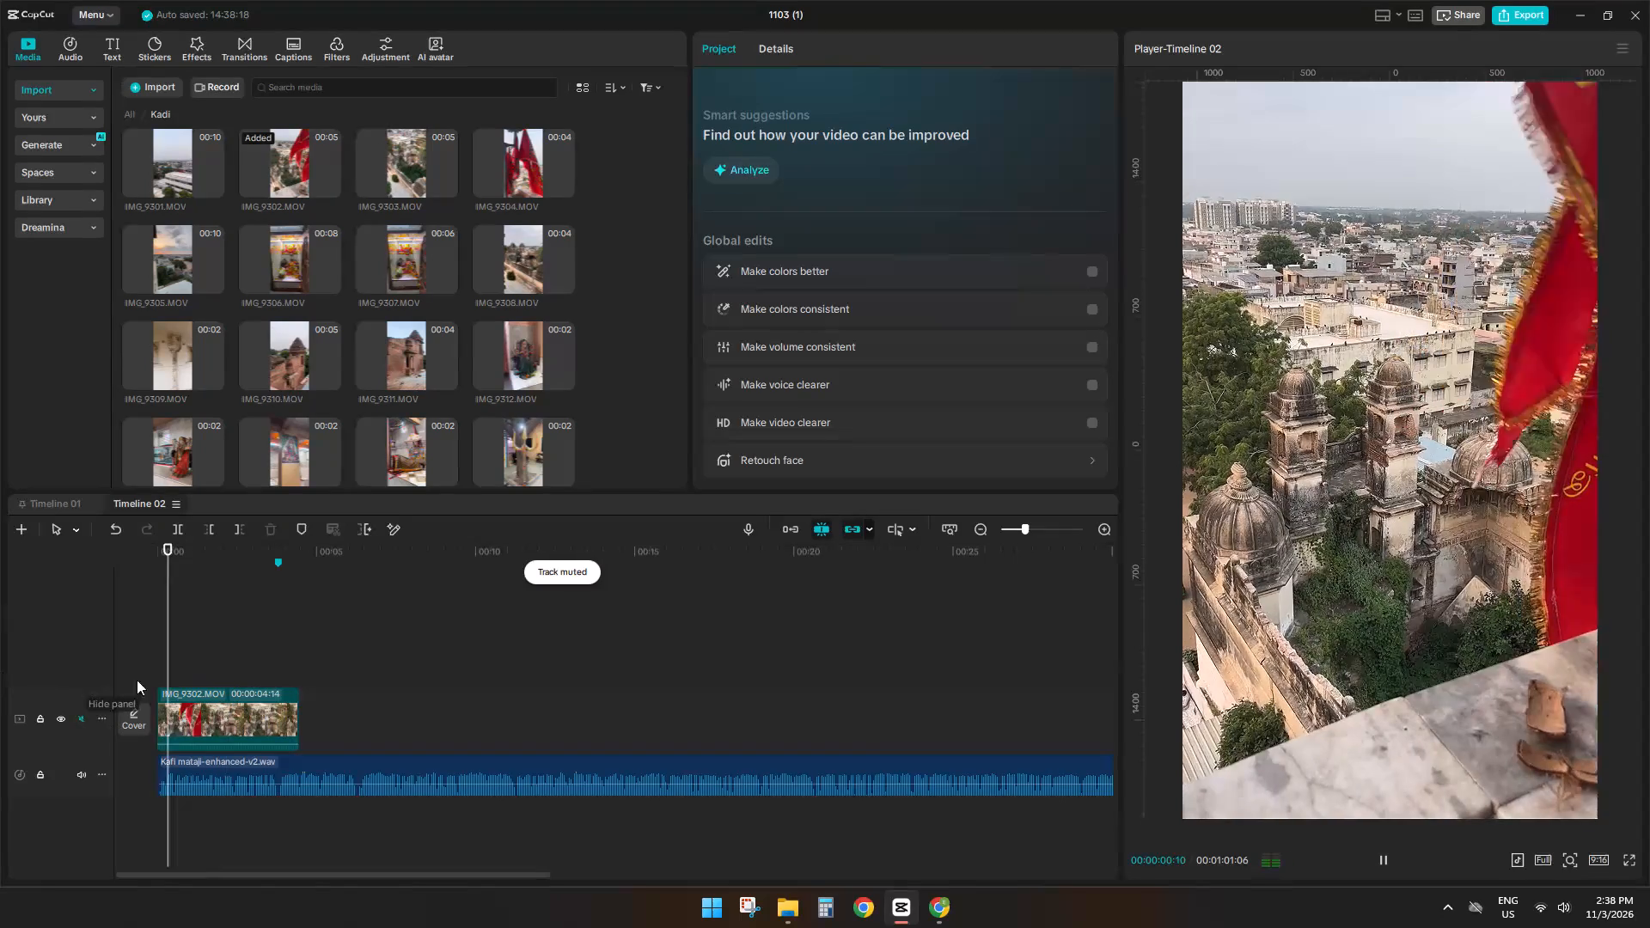
ctrl+scroll(202, 693, up, 9)
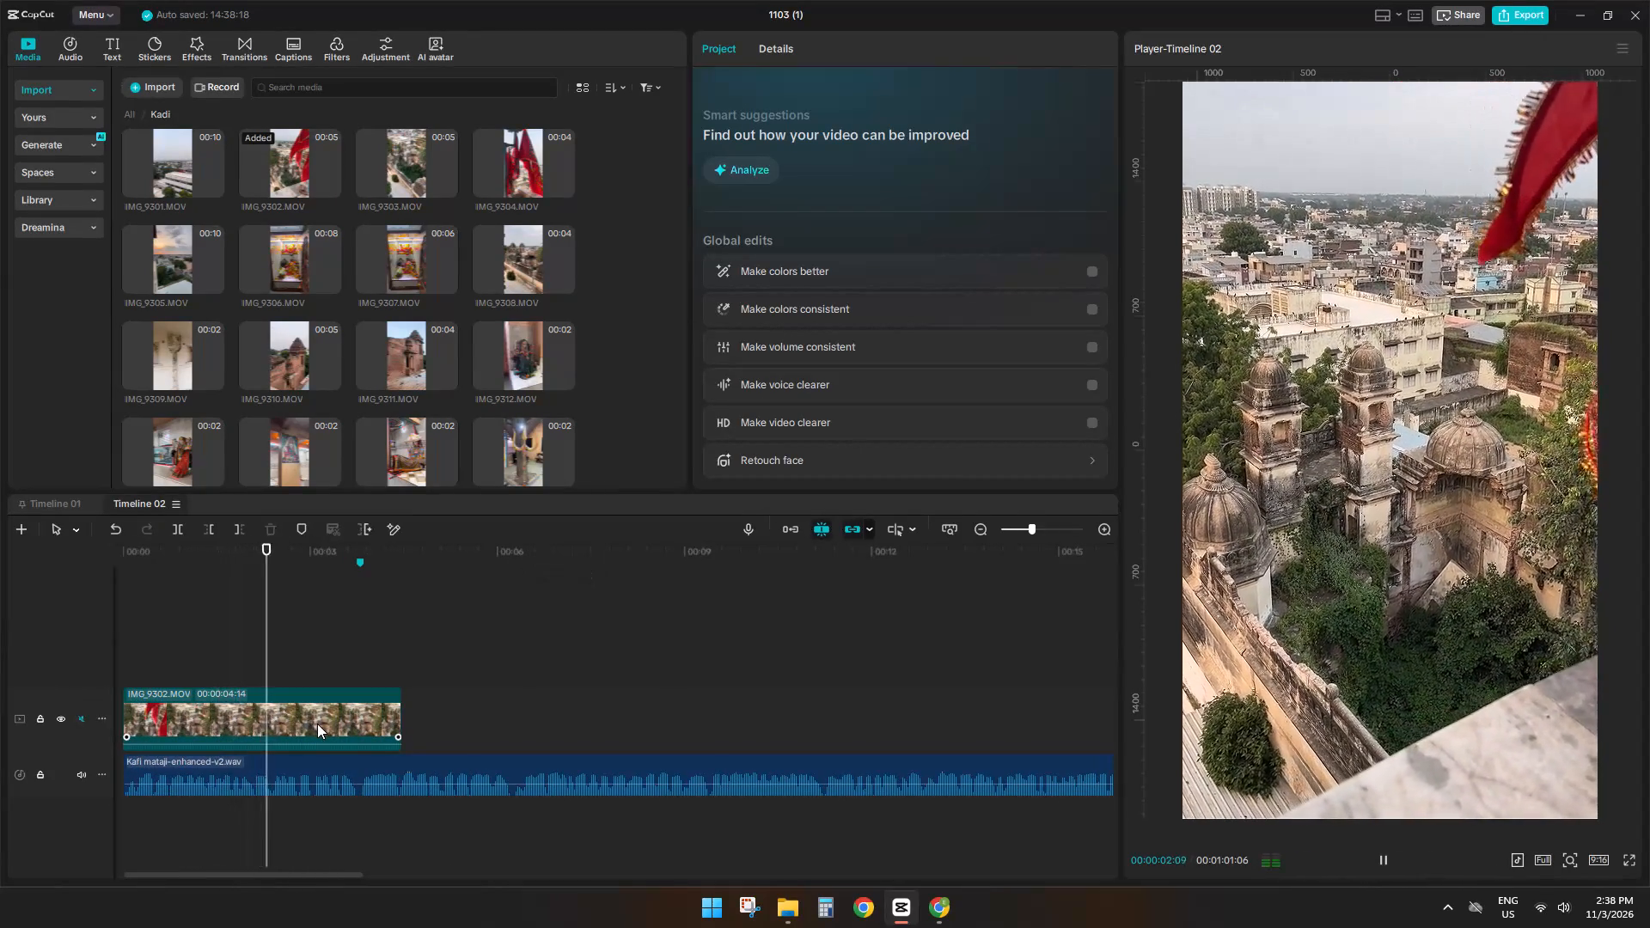
key(space)
key(space)
key(space)
click(317, 722)
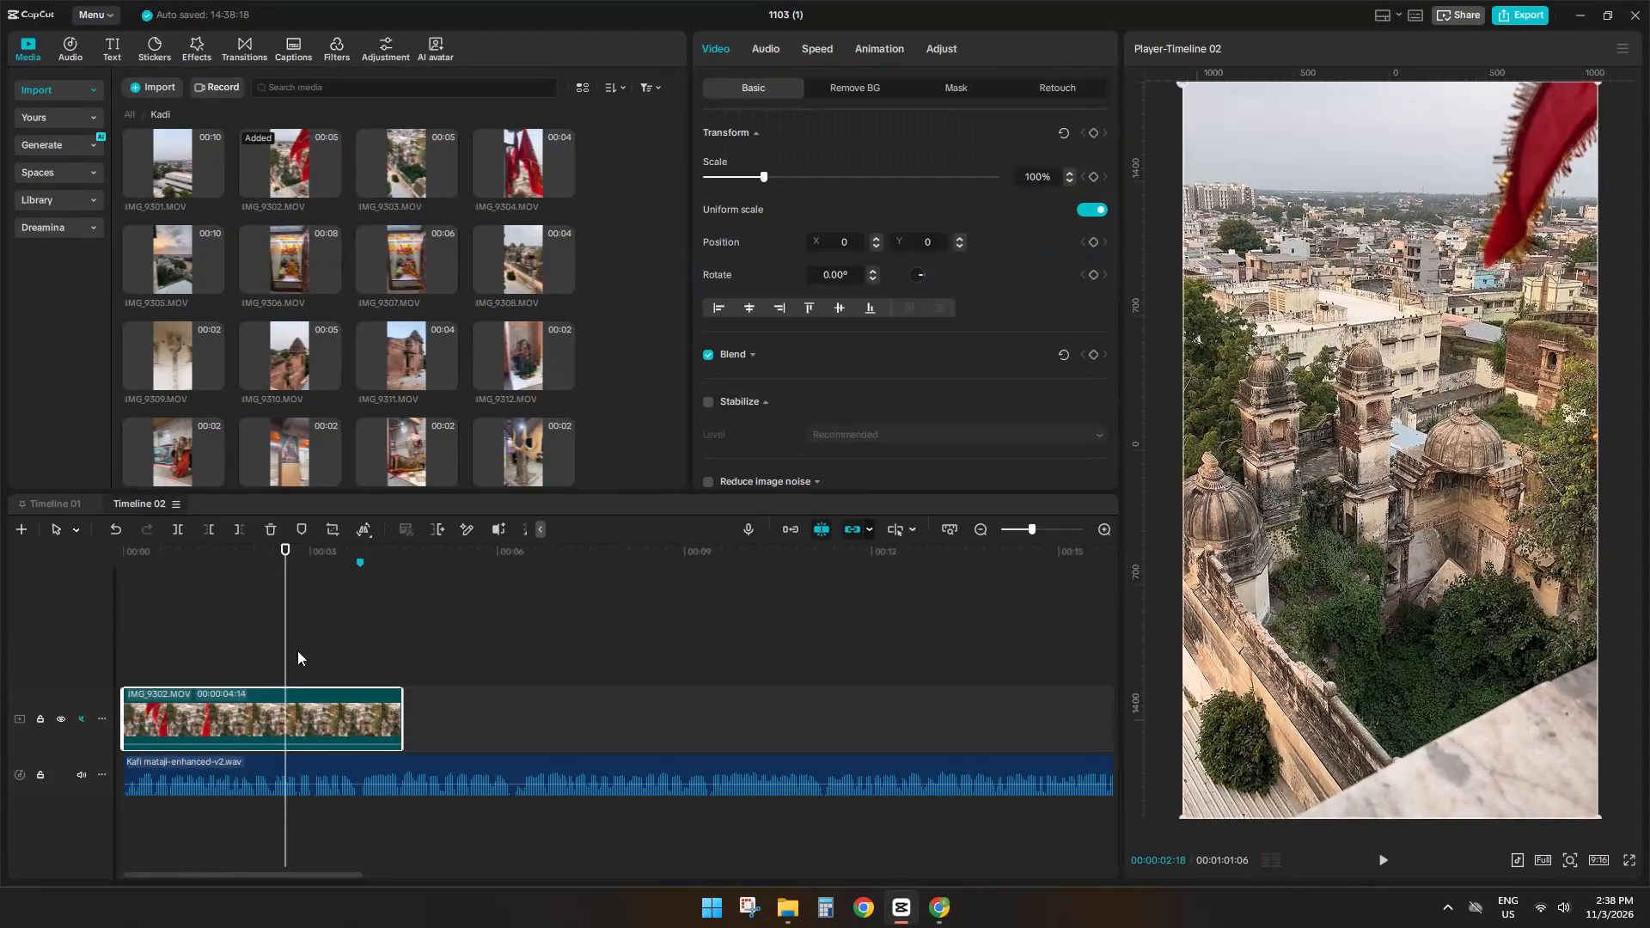
key(s)
key(d)
Place IMG_9310 after IMG_9302 on the main video track and turn on the main track magnet to close the gap between them.
drag(316, 391, 355, 490)
click(302, 368)
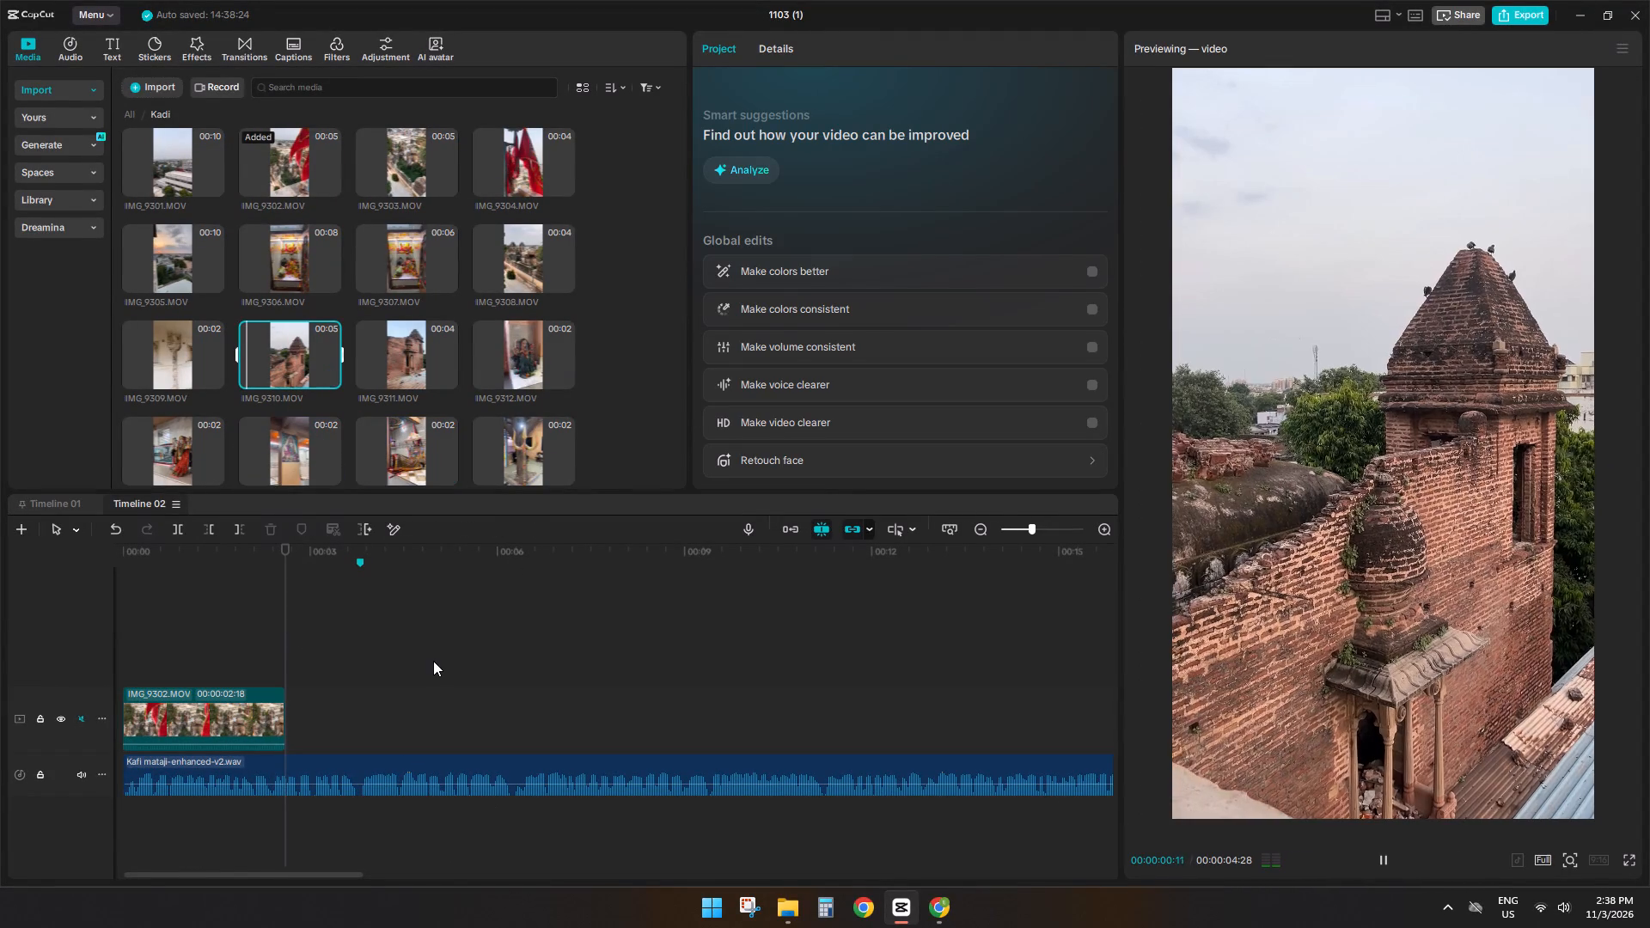
key(space)
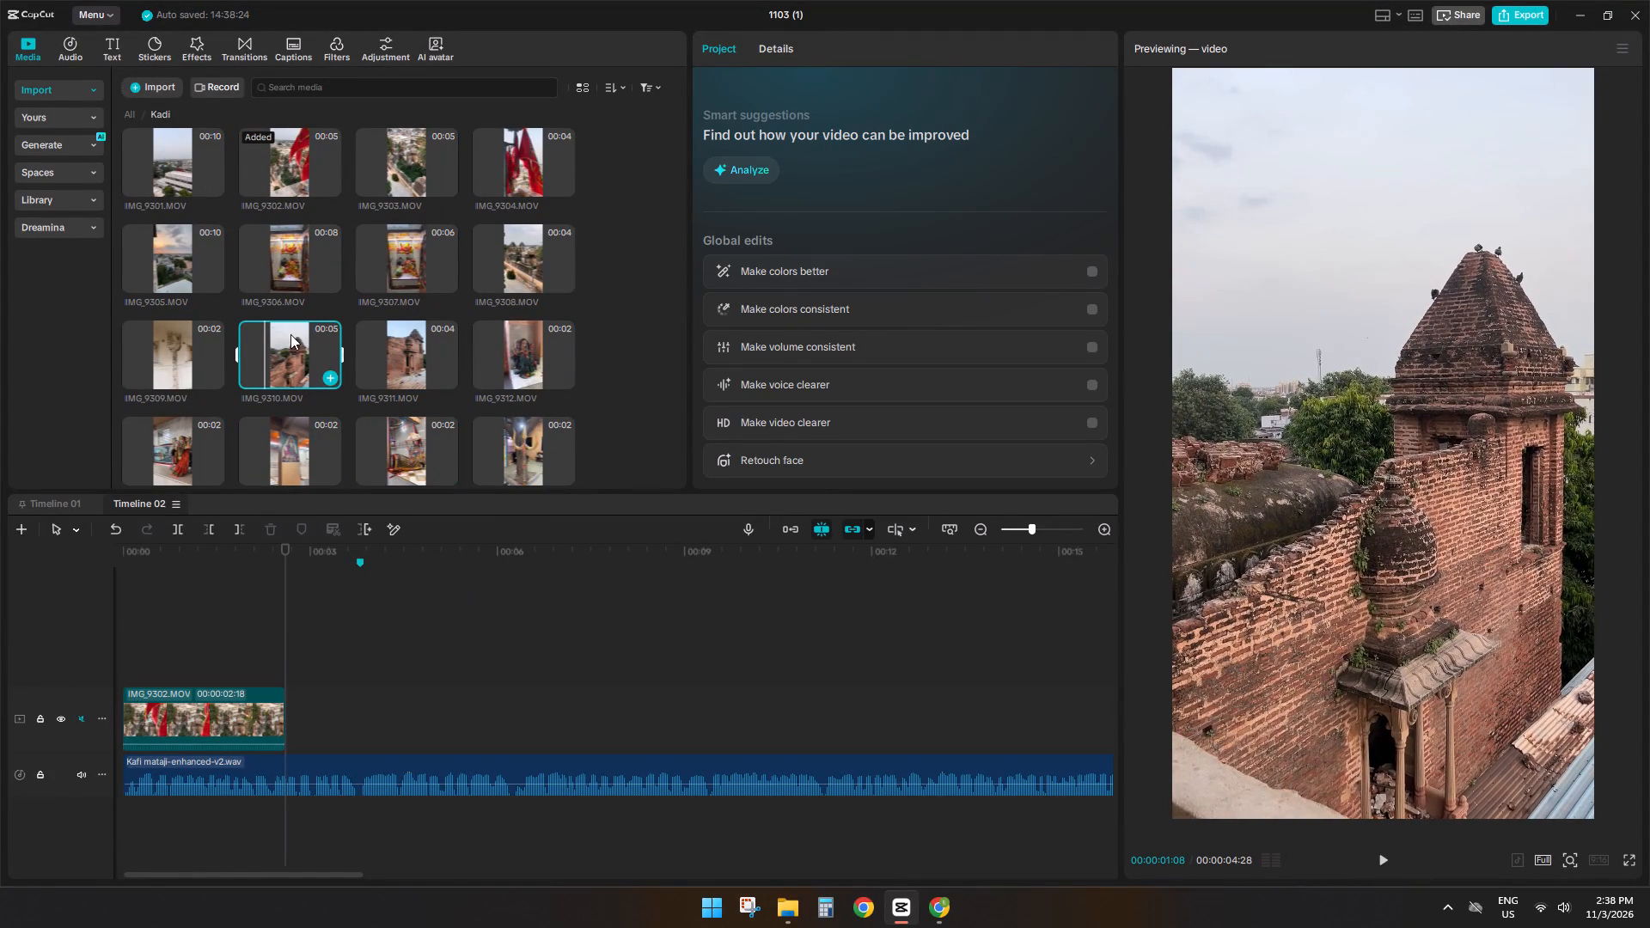
click(293, 361)
drag(340, 367, 308, 713)
click(308, 713)
click(287, 362)
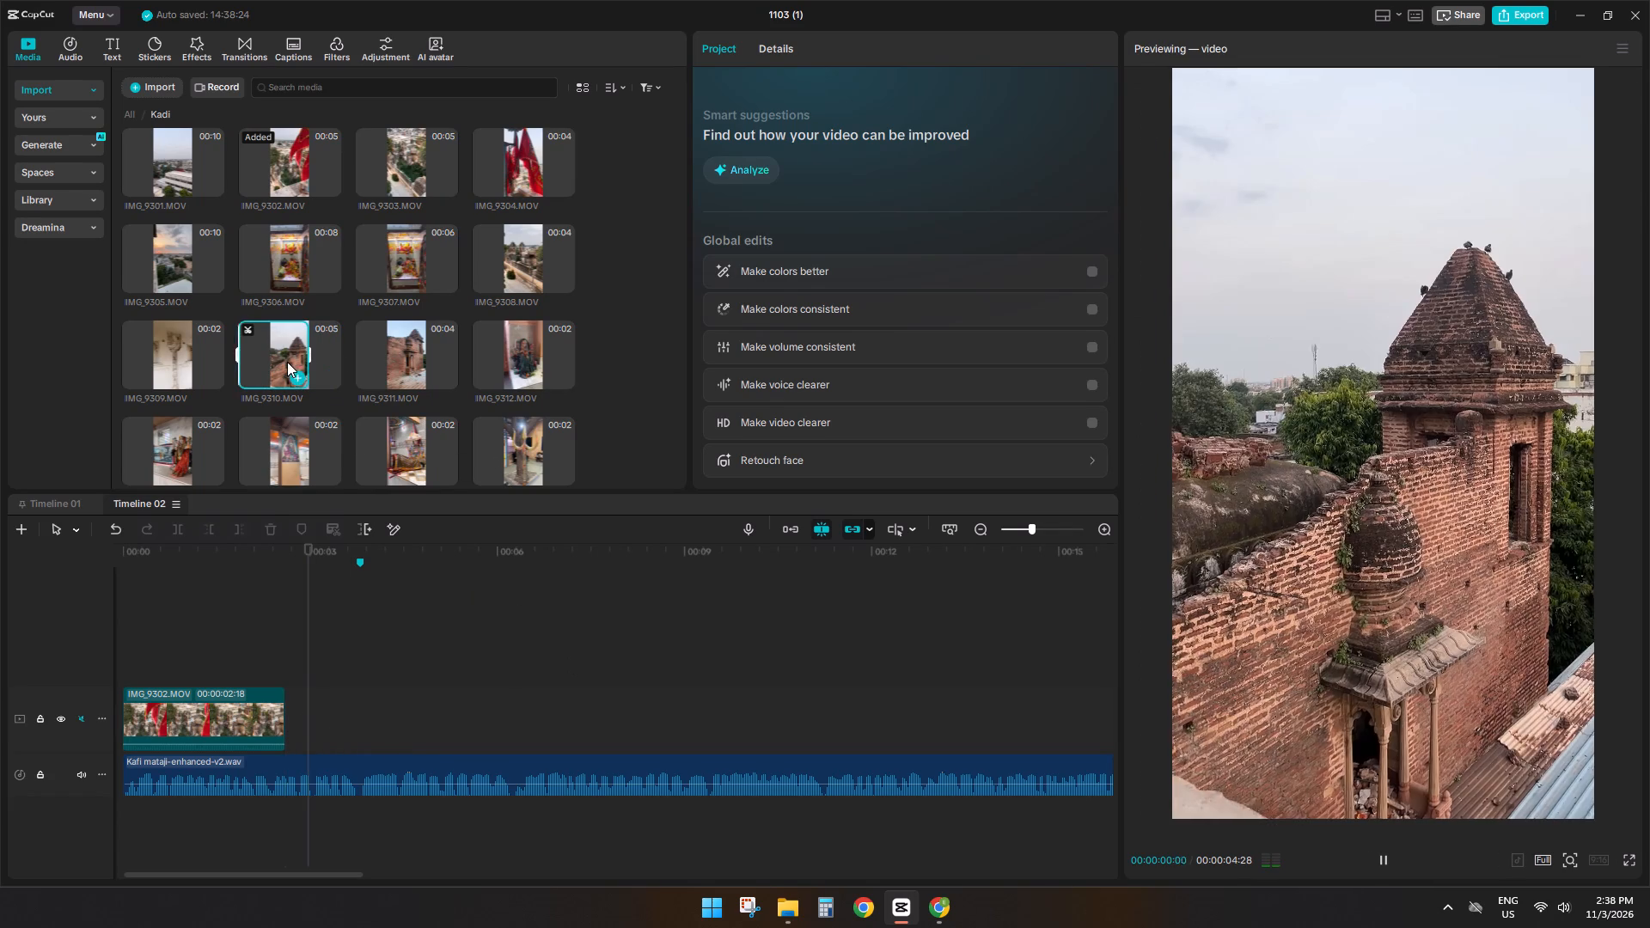
key(space)
drag(307, 351, 376, 348)
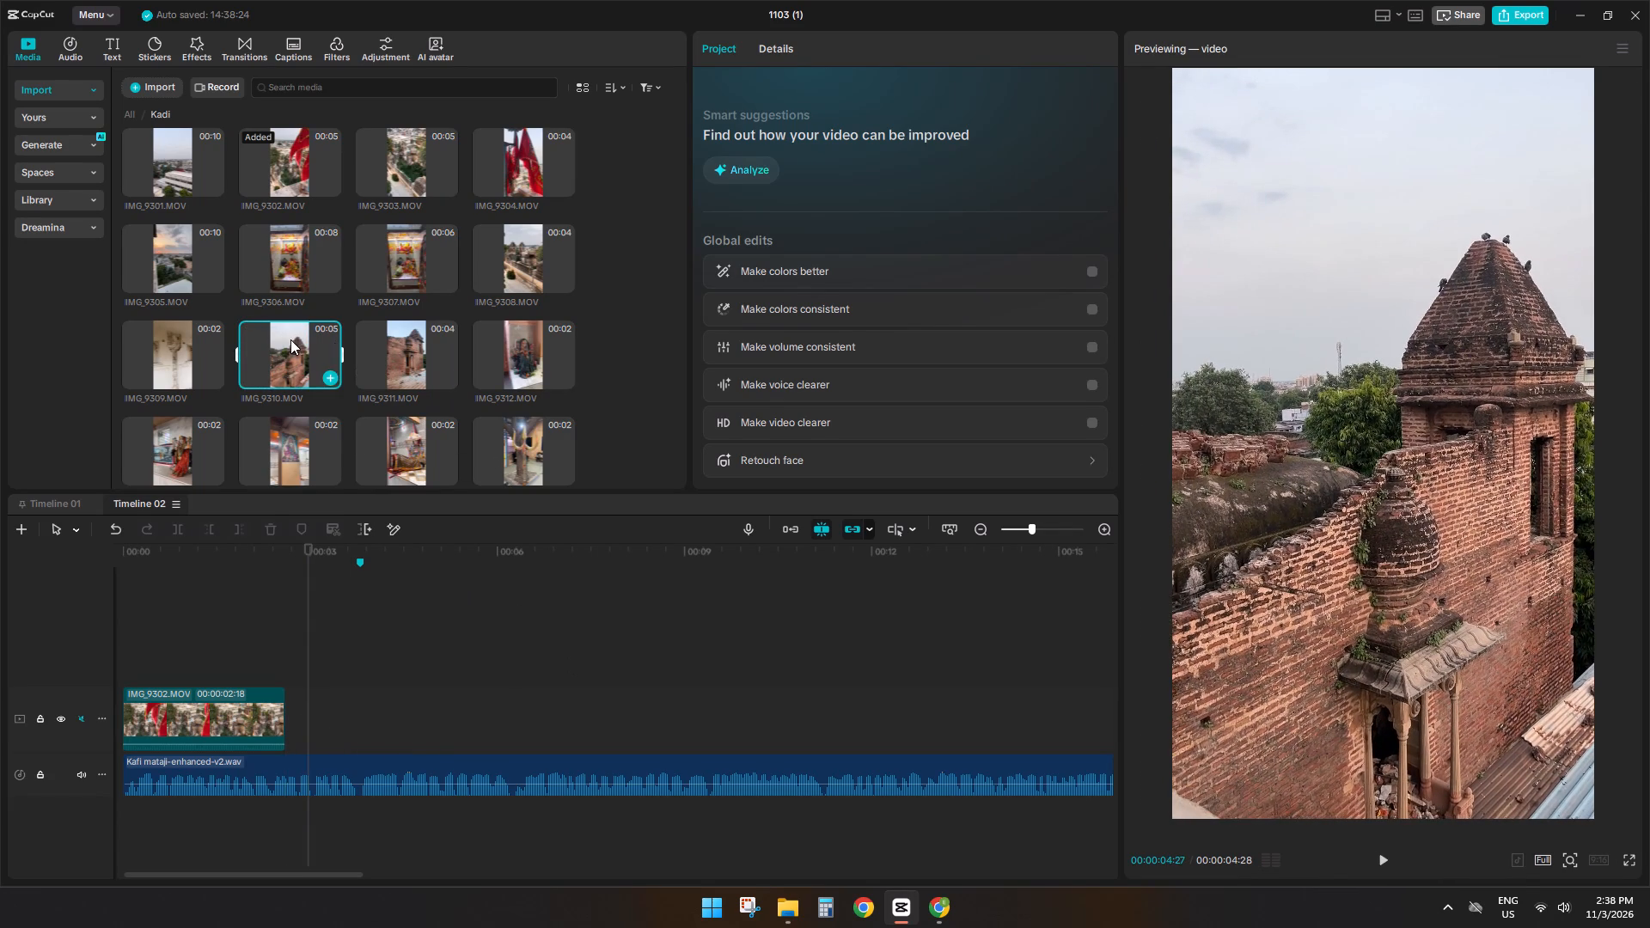
drag(290, 339, 297, 723)
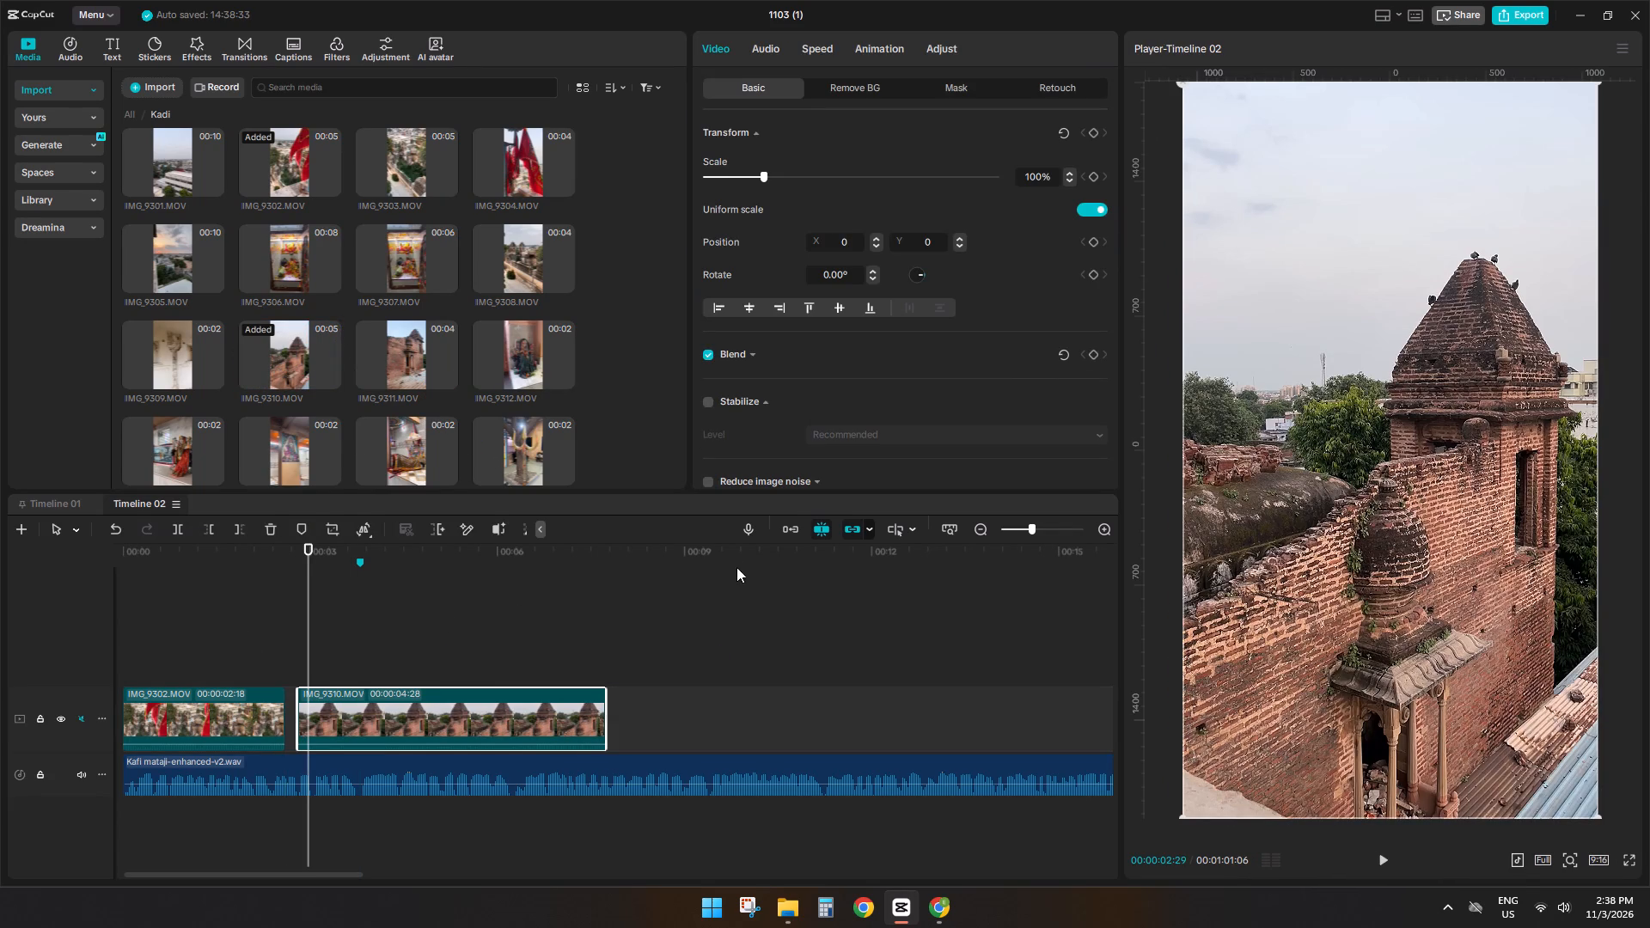
click(789, 530)
Play the cut from IMG_9302 to IMG_9310 and extend the end of IMG_9302 to a duration of 00:00:02:29.
click(258, 639)
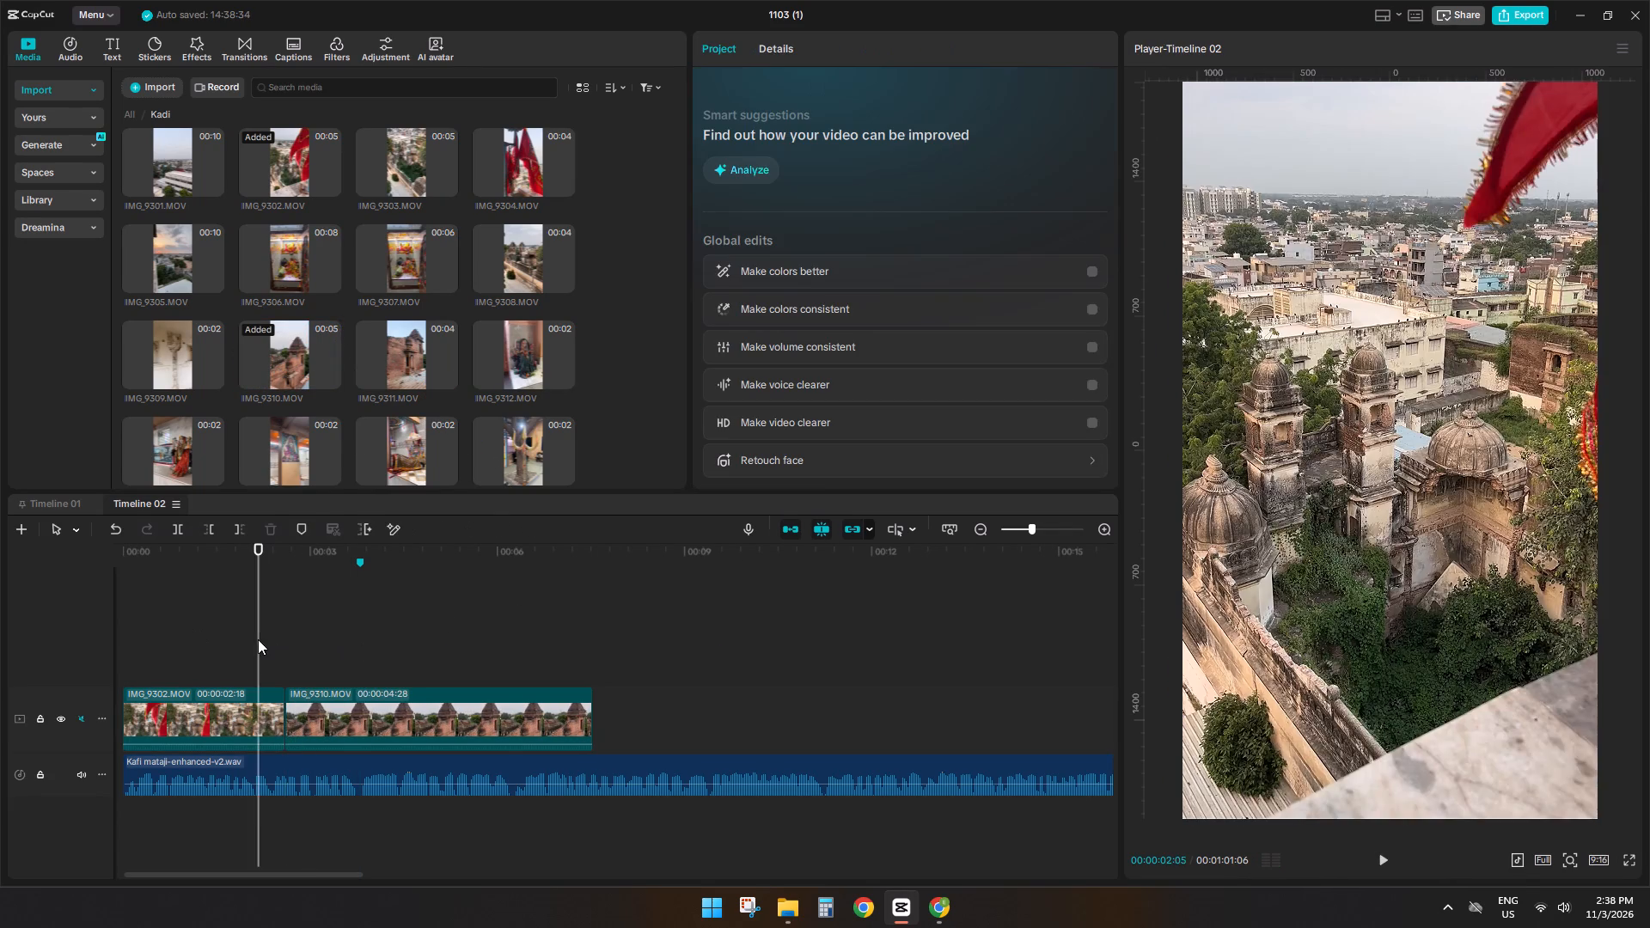
key(space)
click(216, 638)
key(space)
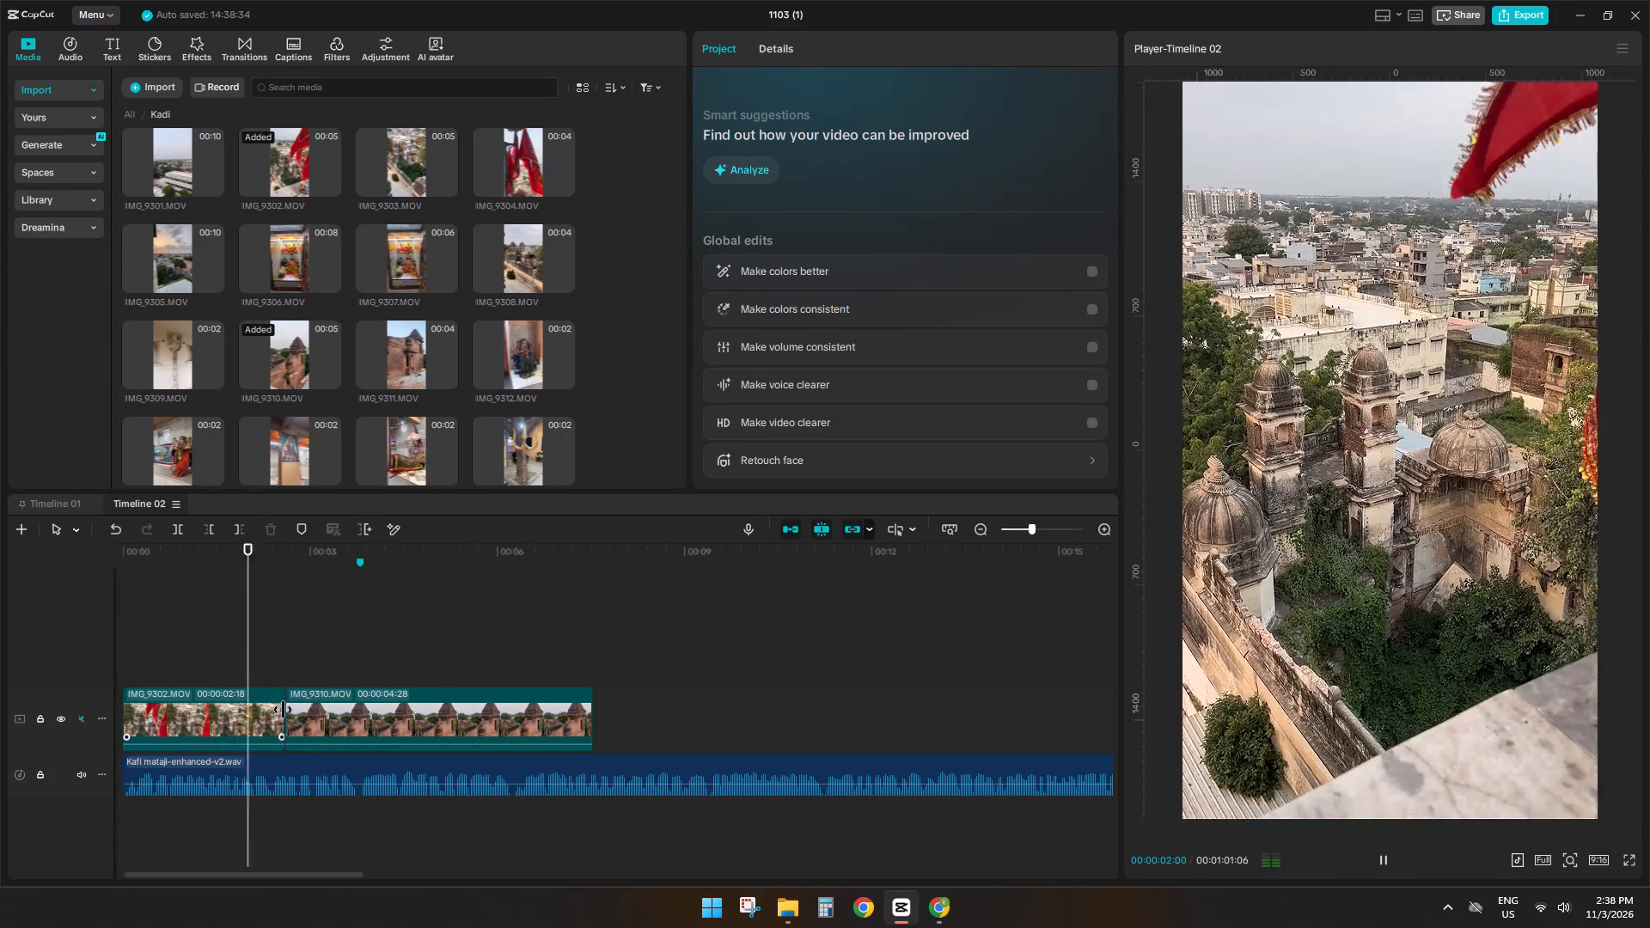
key(space)
double_click(267, 726)
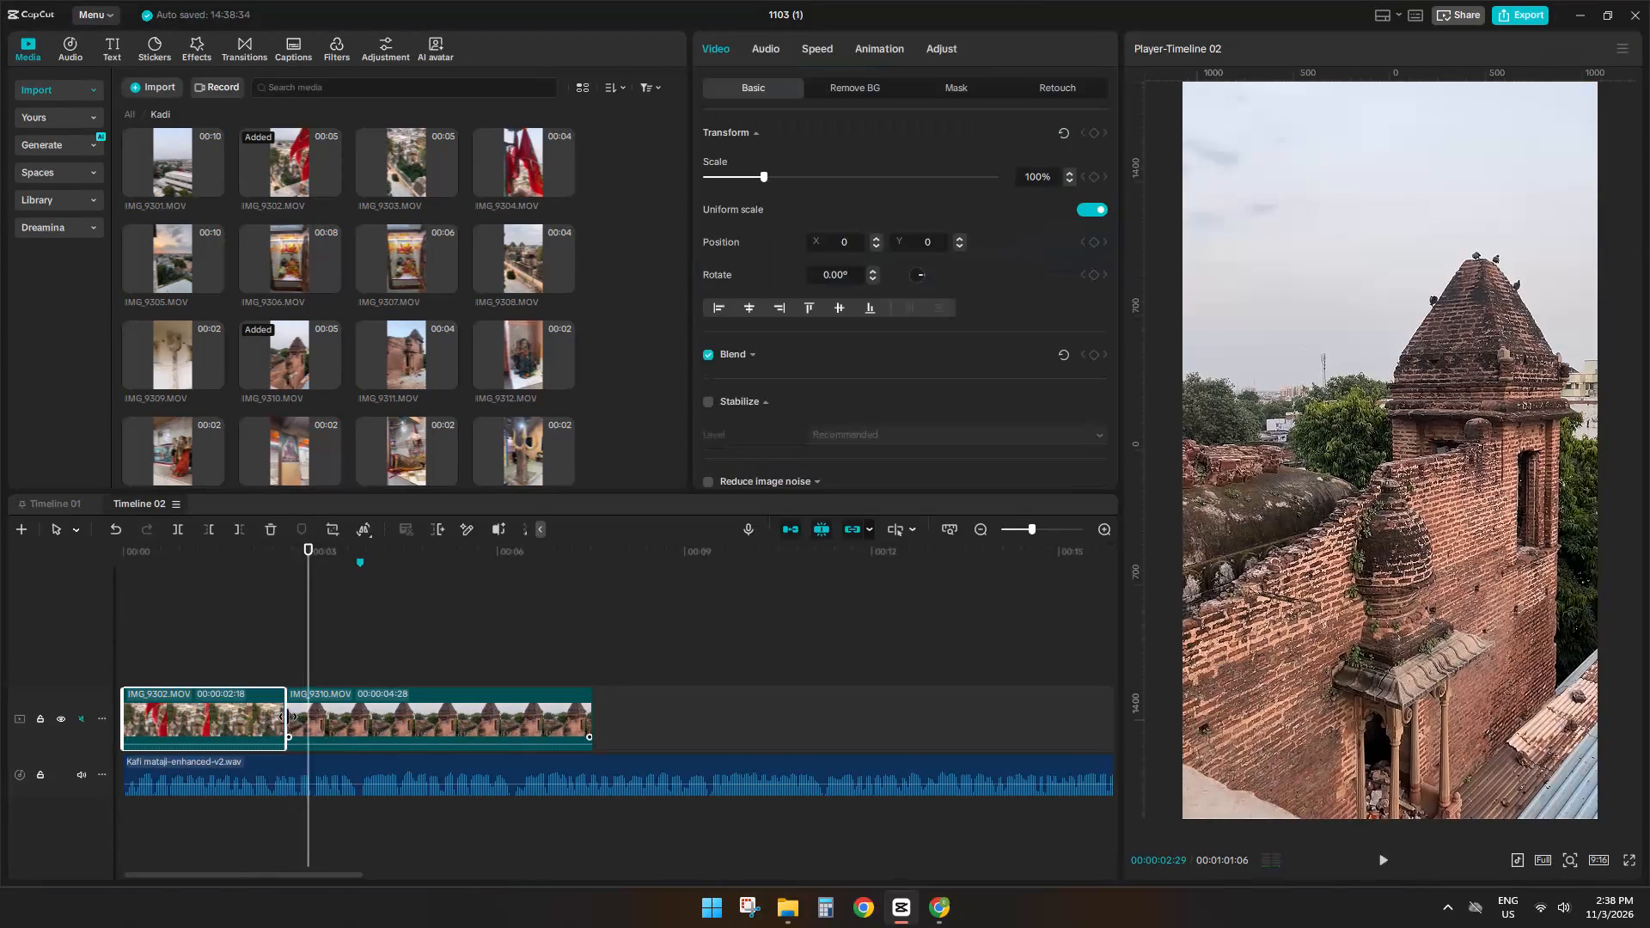
click(288, 717)
drag(290, 716, 304, 716)
click(304, 716)
click(278, 705)
drag(283, 705, 285, 705)
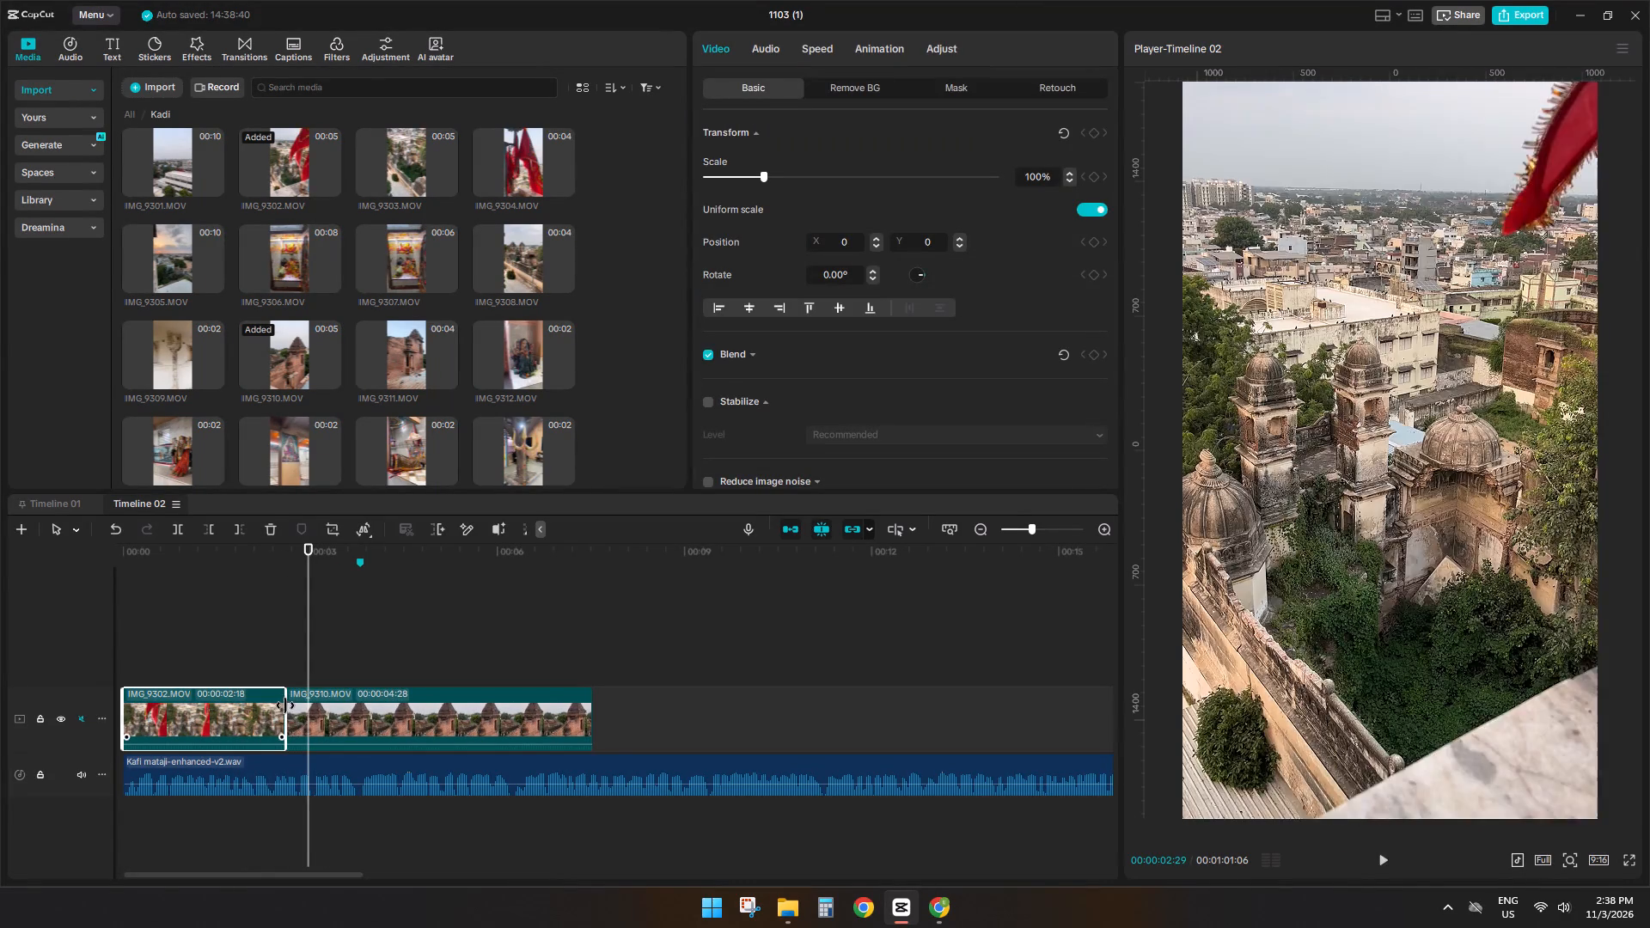
drag(285, 705, 309, 701)
Play IMG_9310 with the voice-over, split it at 00:00:06:07 and delete the part after the cut.
key(space)
key(space)
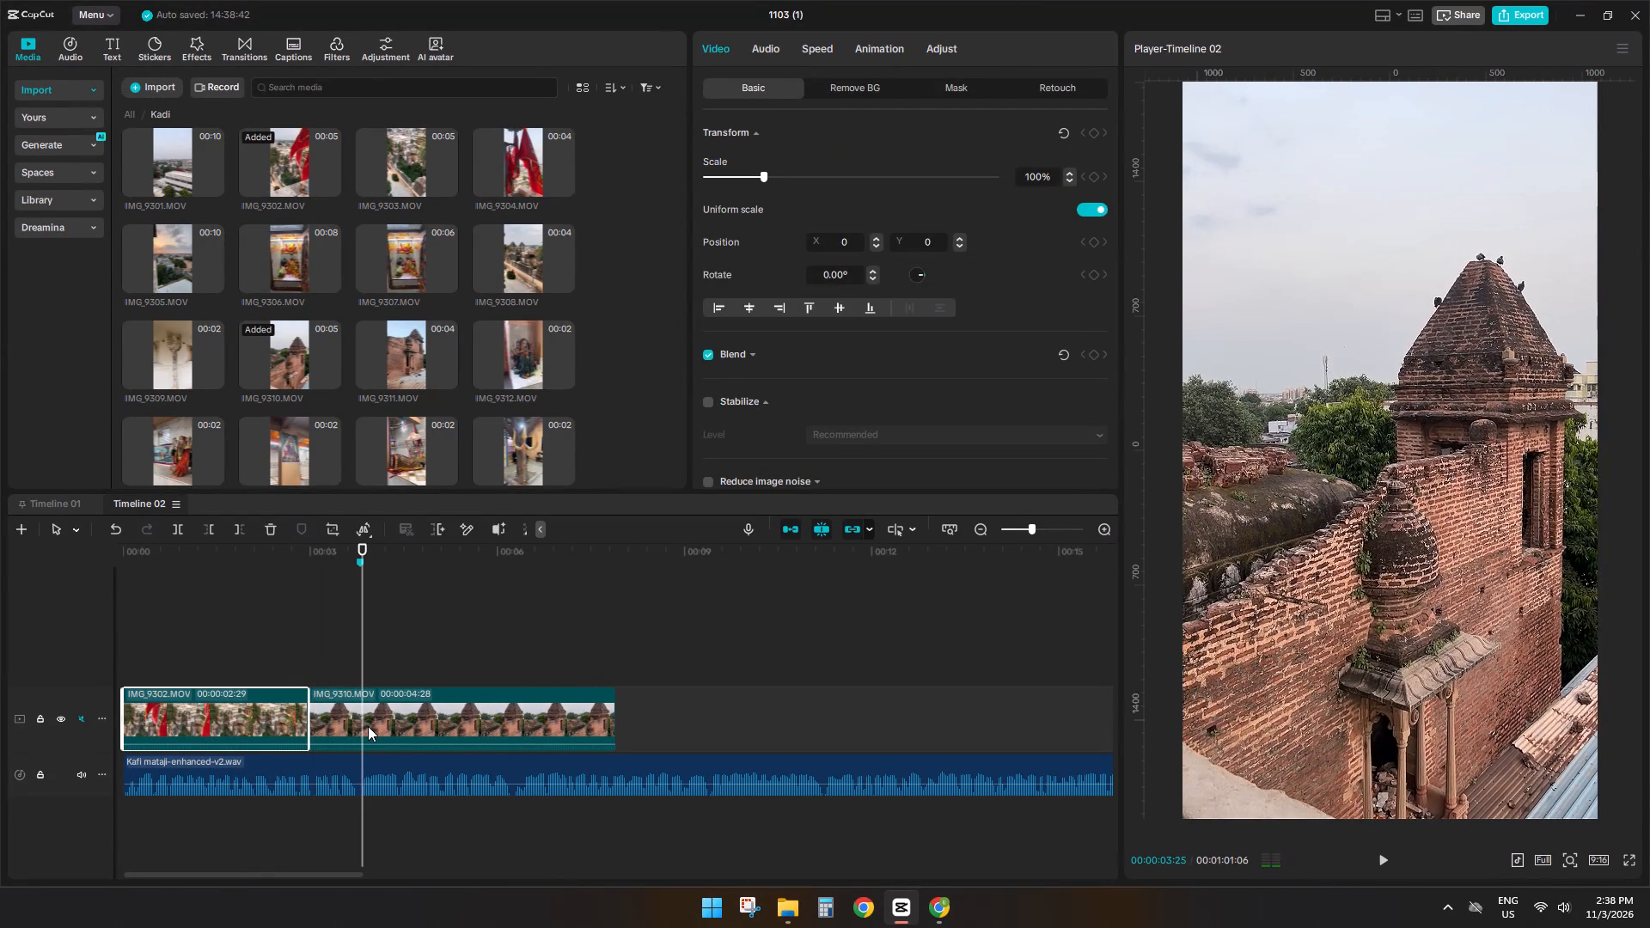
key(space)
key(space)
key(space)
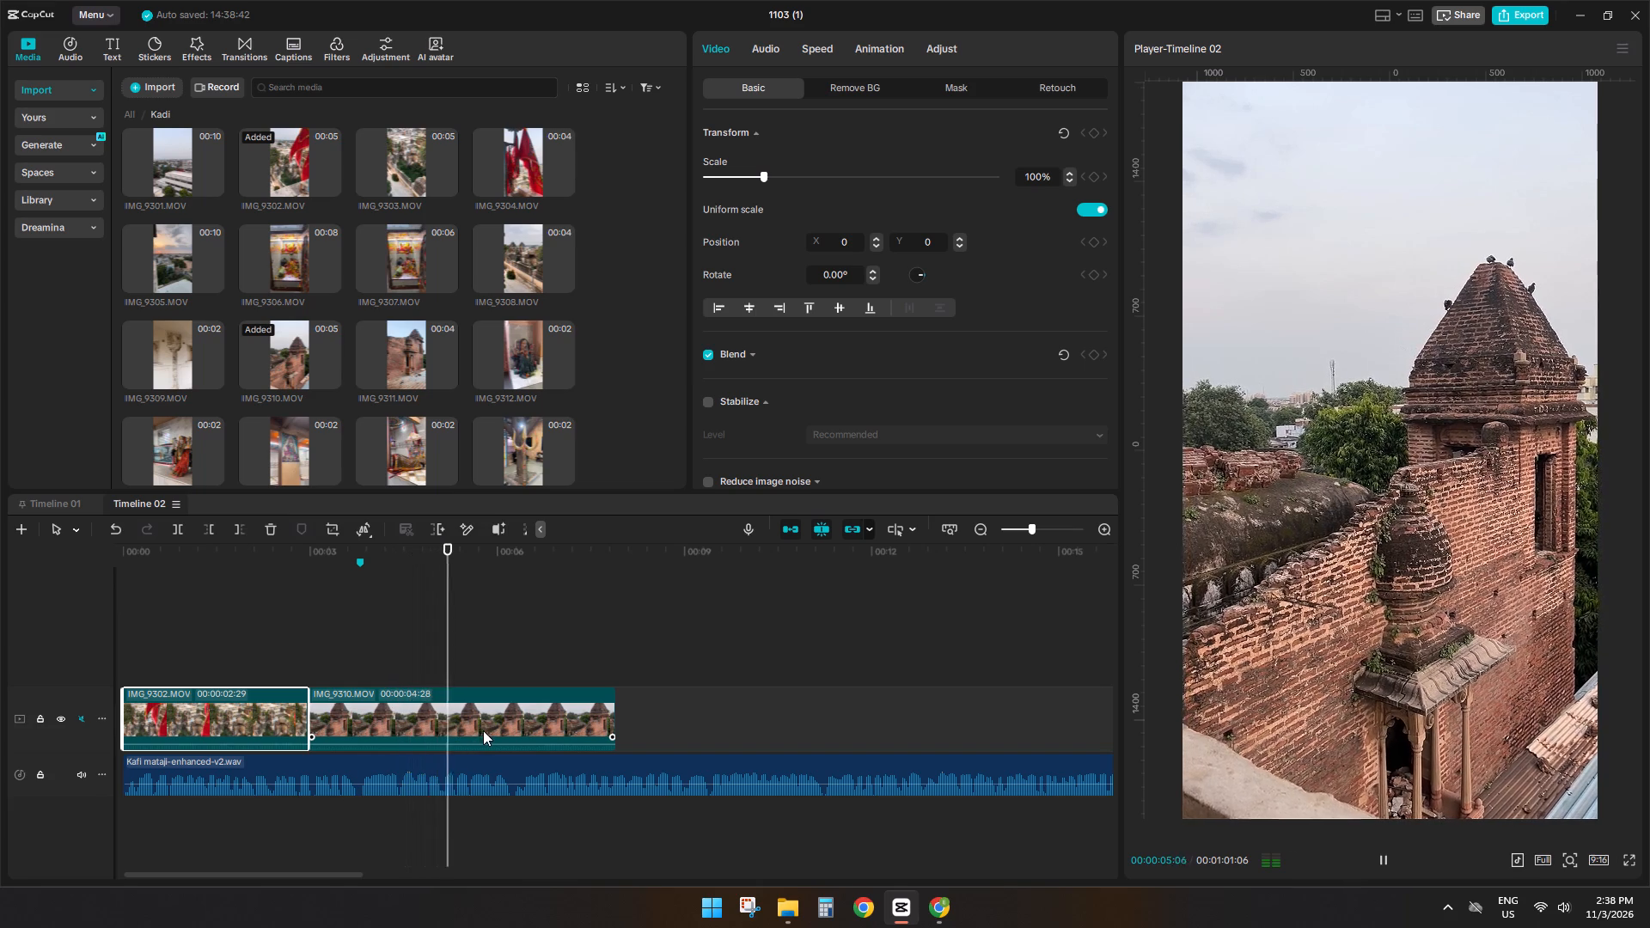
key(space)
click(522, 731)
text(sd)
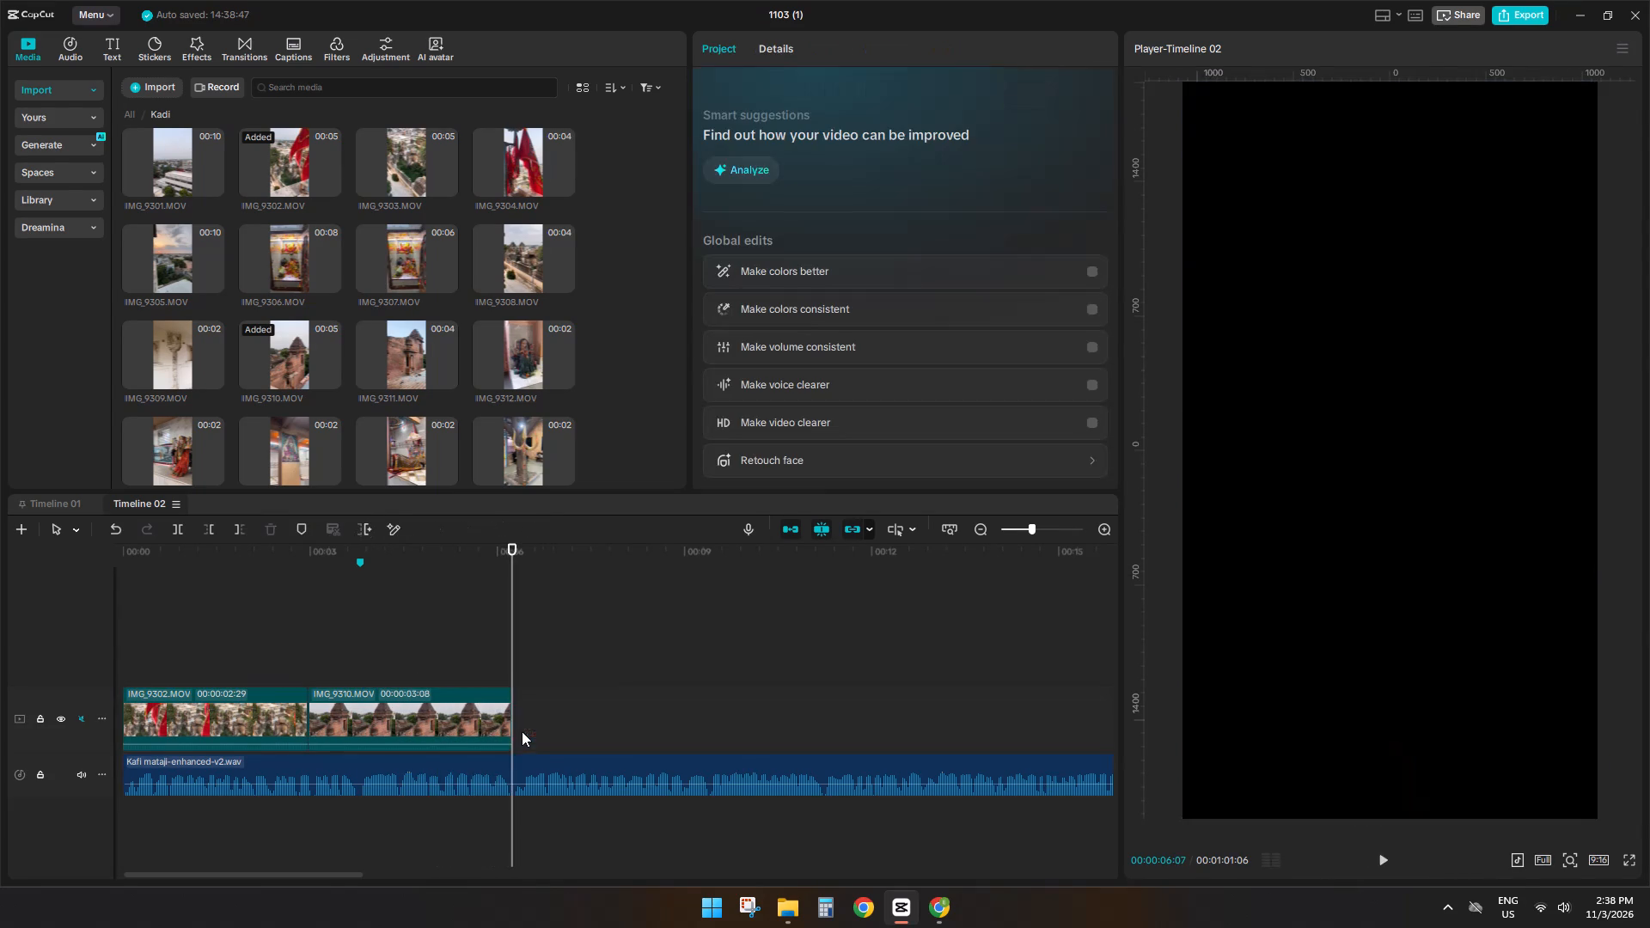
Listen to the following voice-over line and place the city view clip IMG_9301 directly after IMG_9310 on the main video track.
key(space)
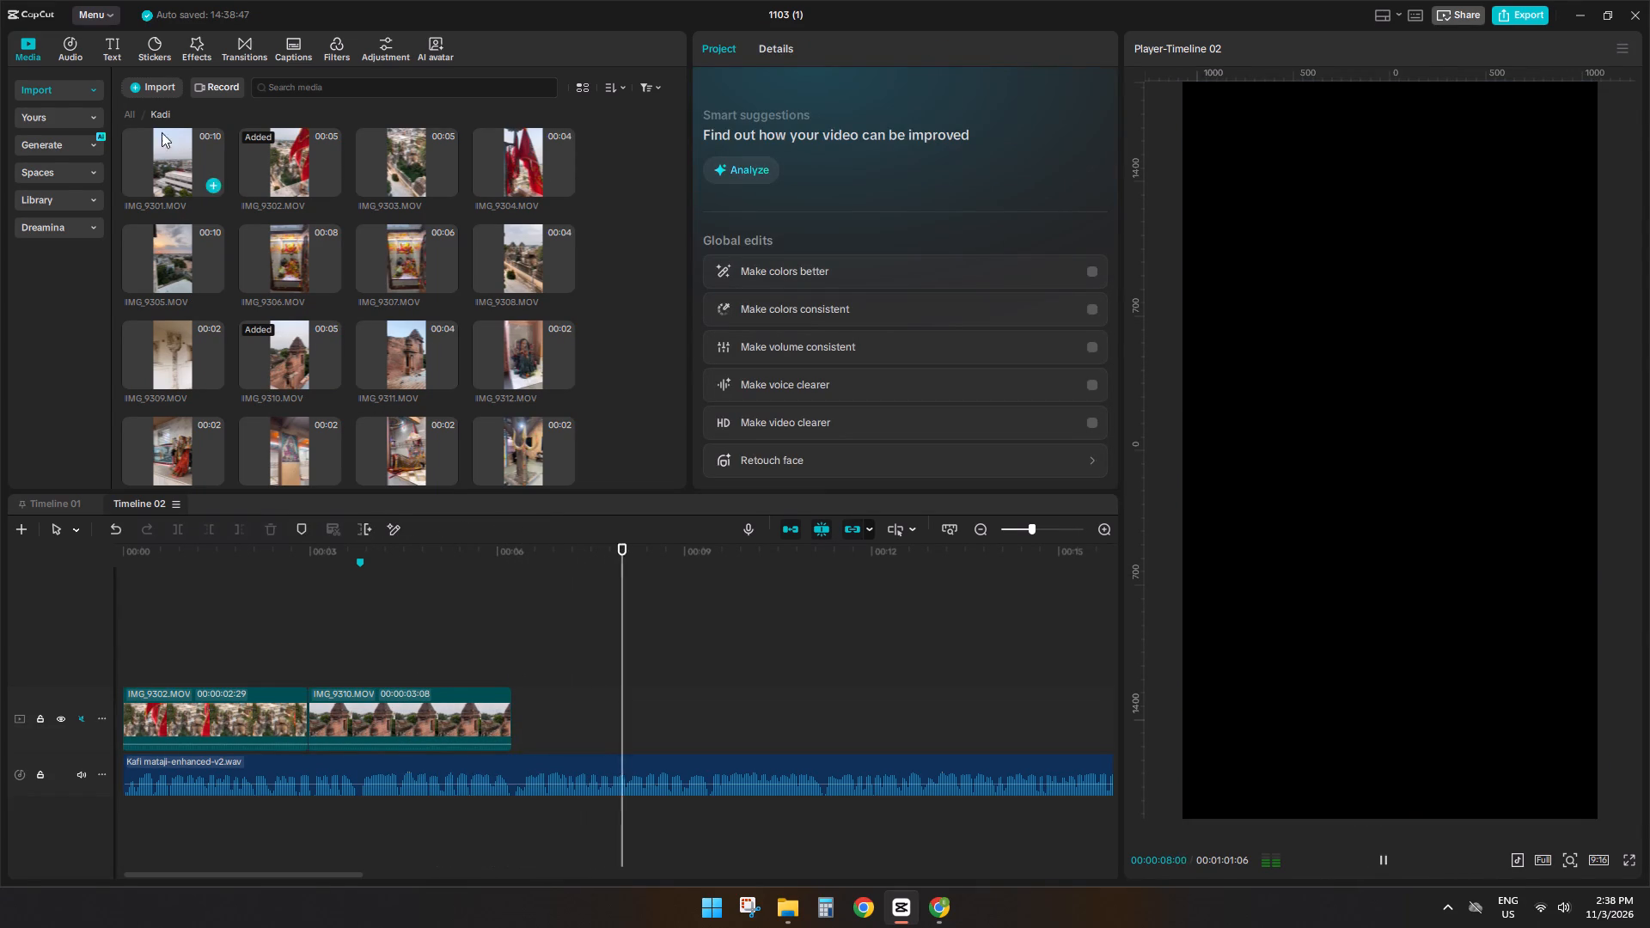
scroll(162, 131, up, 5)
click(177, 151)
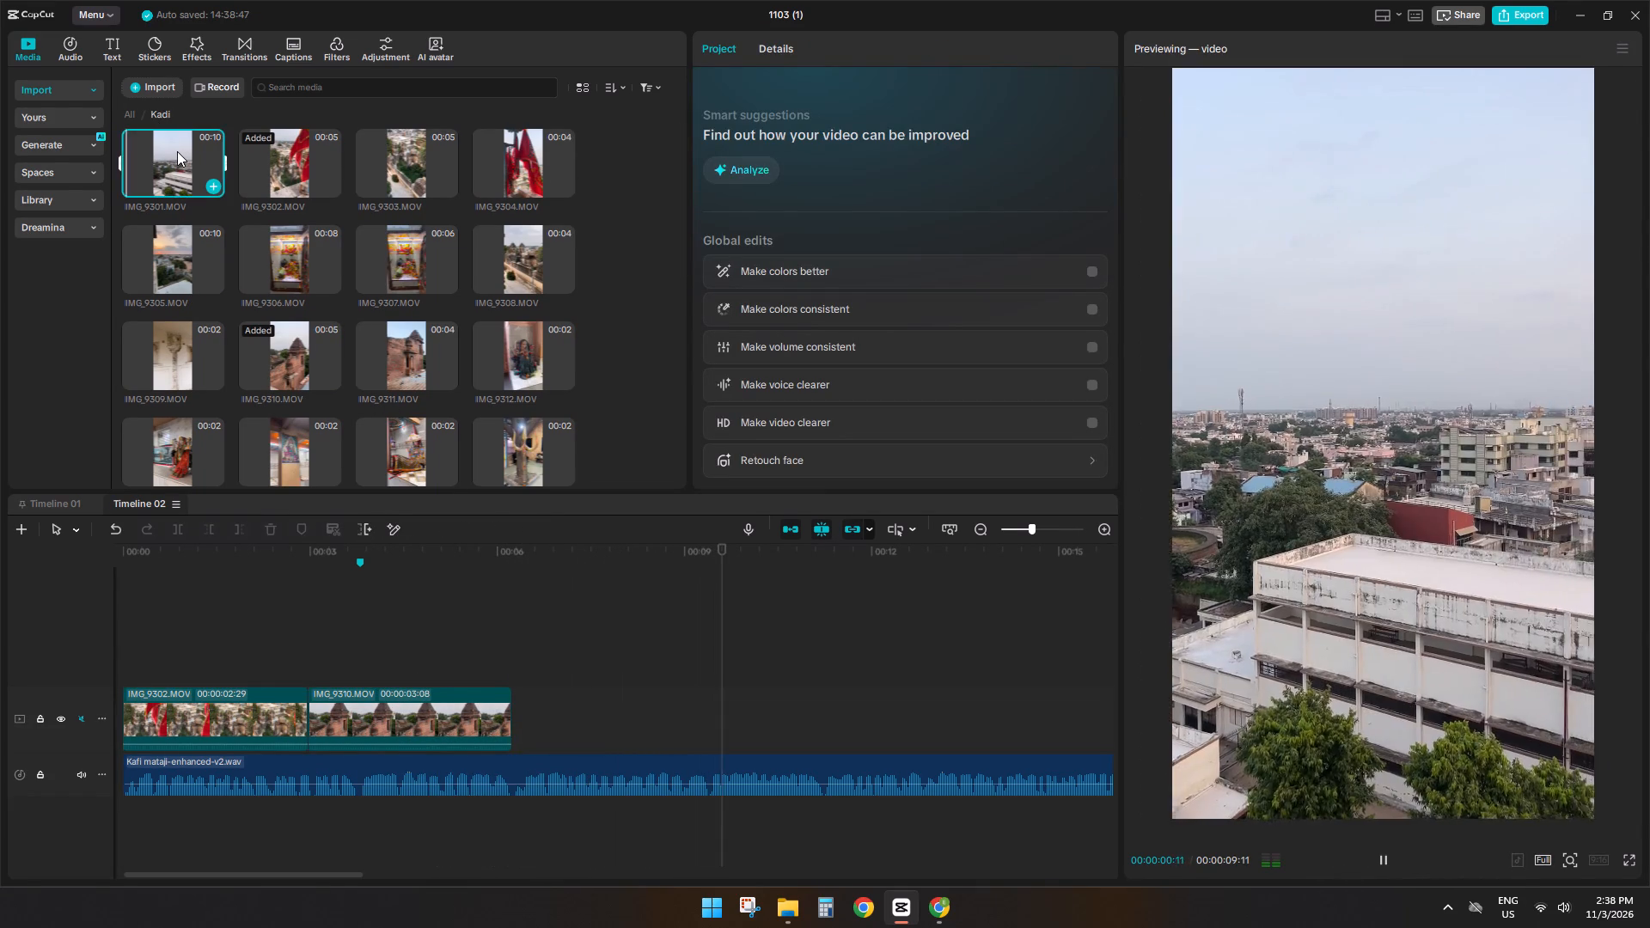
drag(177, 151, 521, 698)
click(507, 653)
Play IMG_9301 with the voice-over, split it at 00:00:10:05 and delete the part after the cut.
key(space)
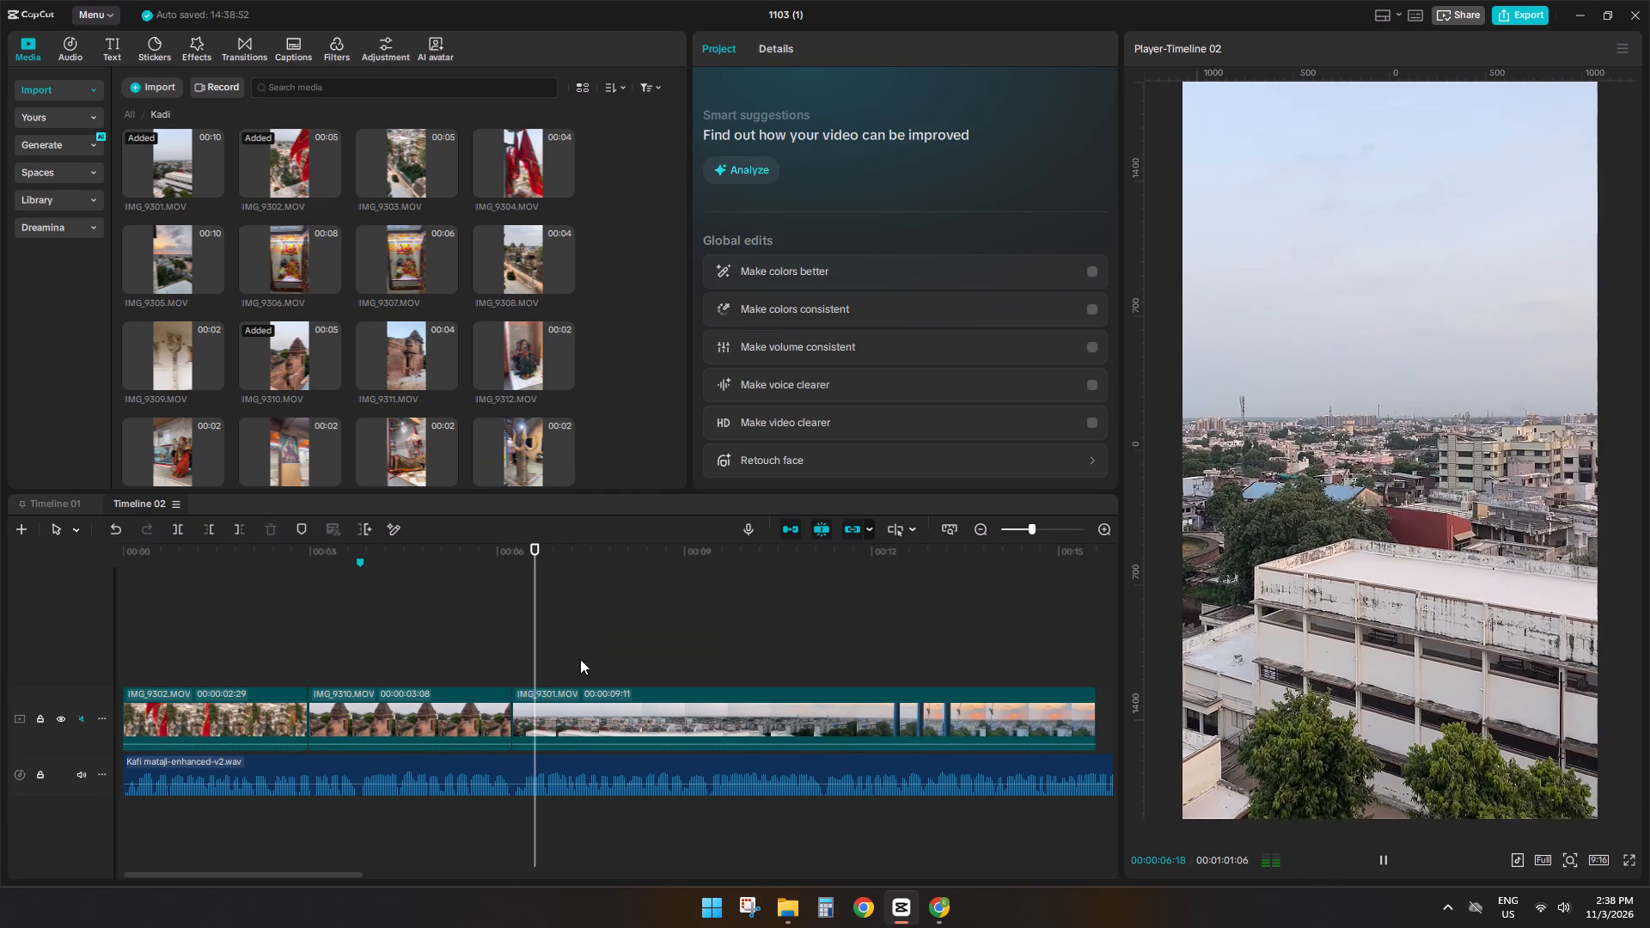
ctrl+scroll(637, 711, down, 5)
ctrl+scroll(642, 715, up, 8)
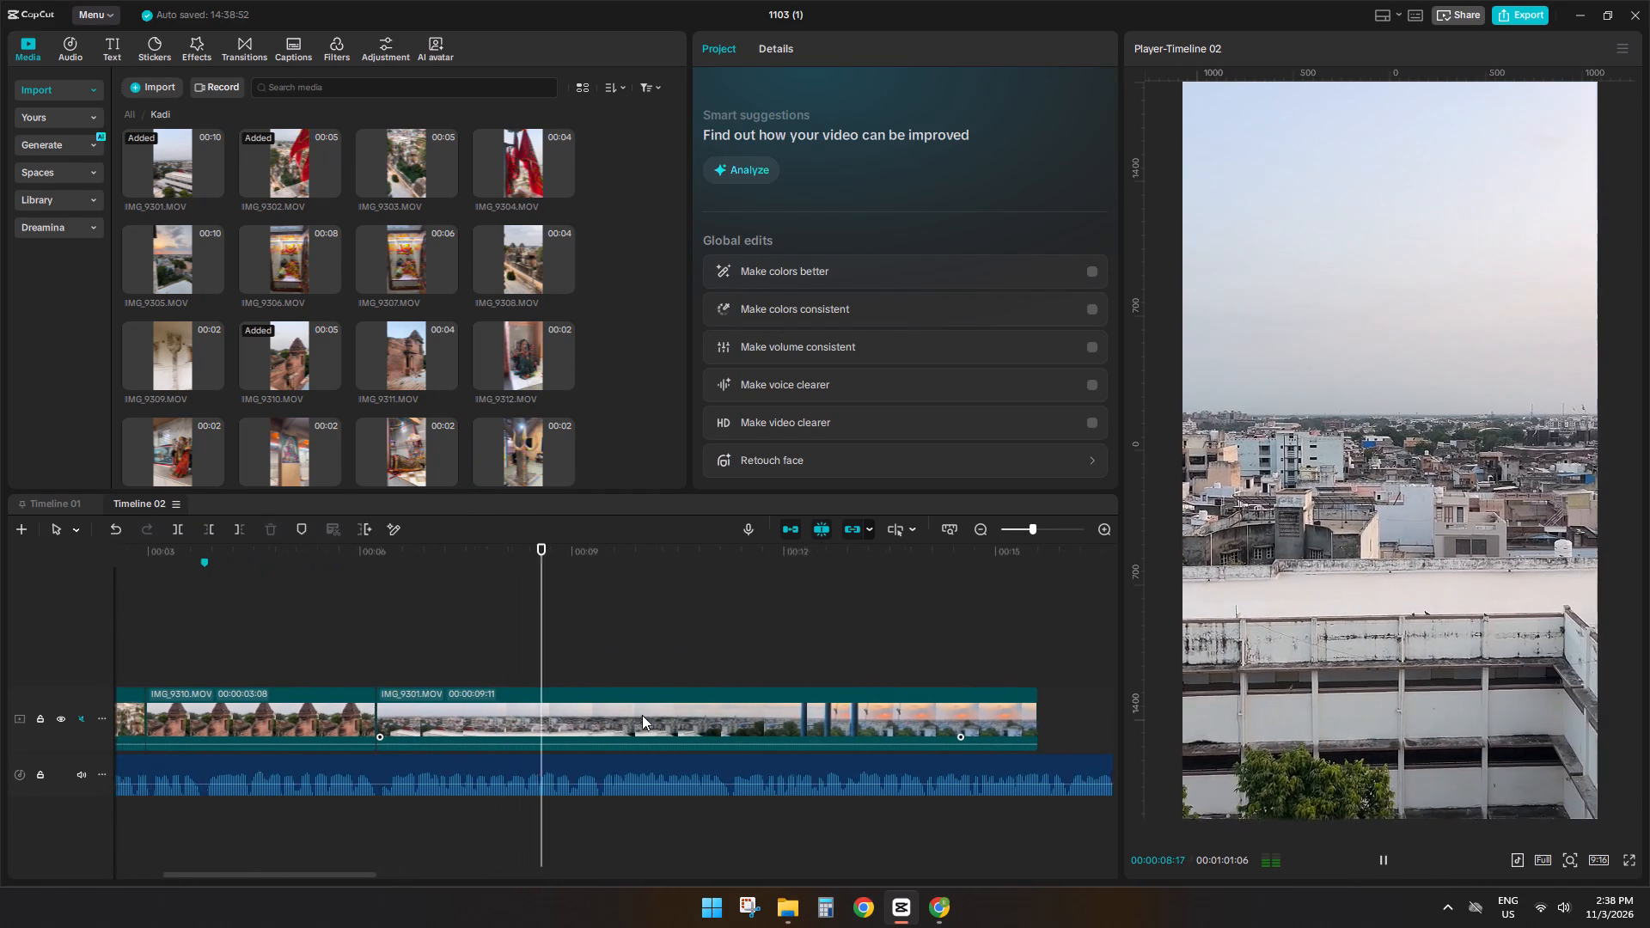
key(space)
click(662, 730)
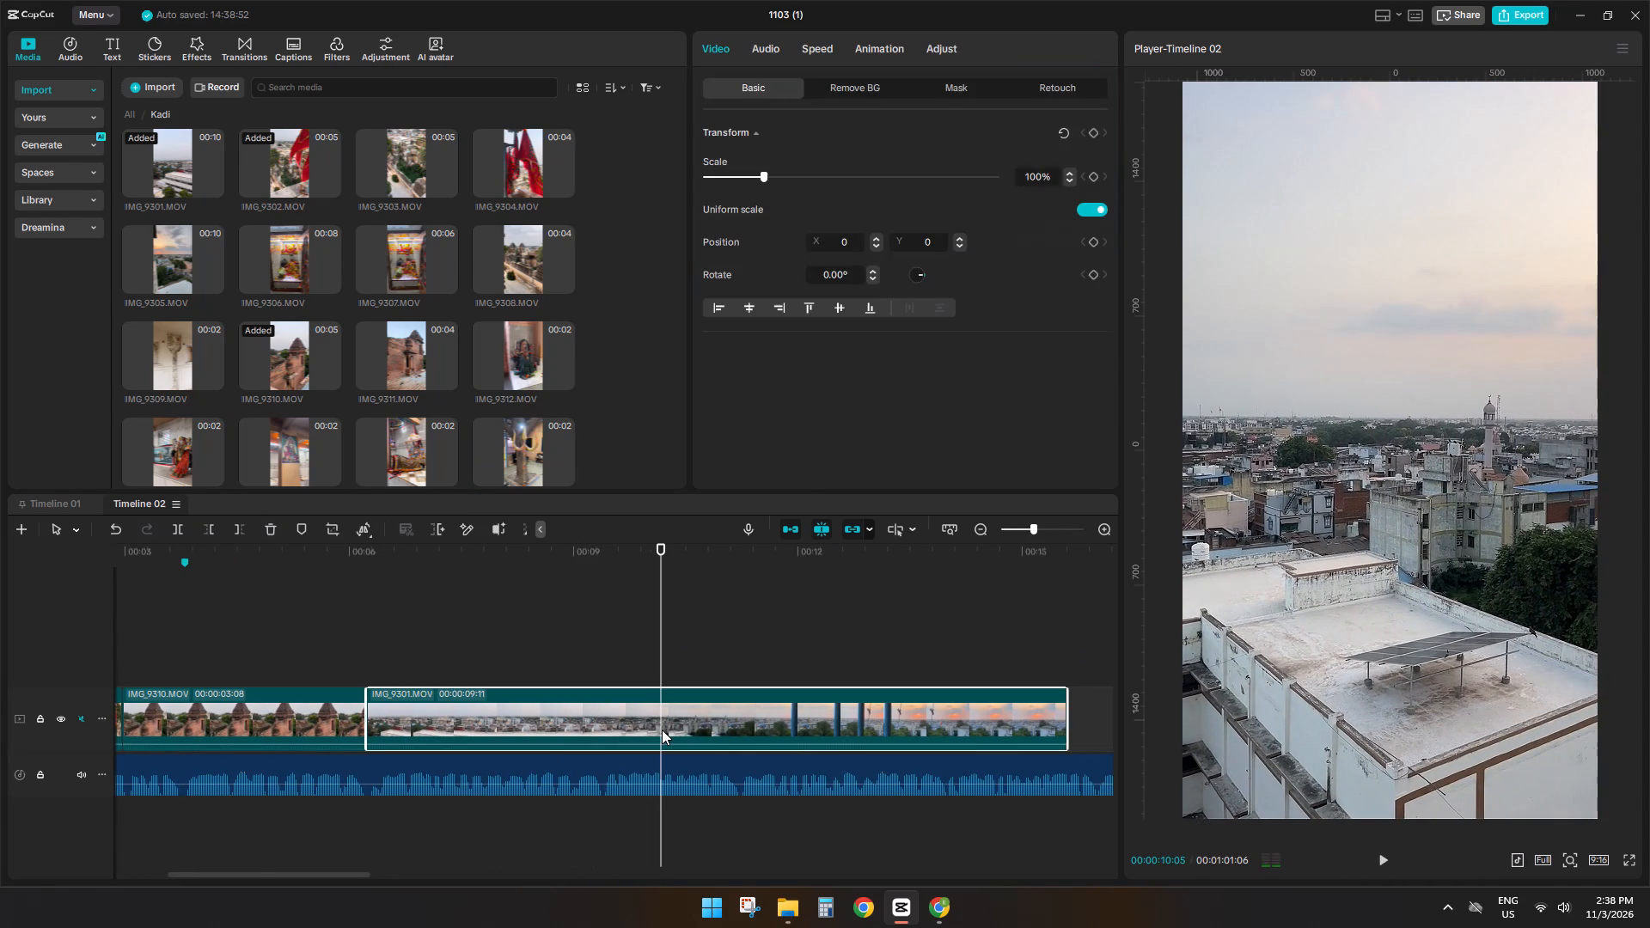
key(s)
key(d)
Listen to the following voice-over line and preview shrine and temple clips from IMG_9307 to IMG_9332, comparing them for the next shot.
key(space)
key(space)
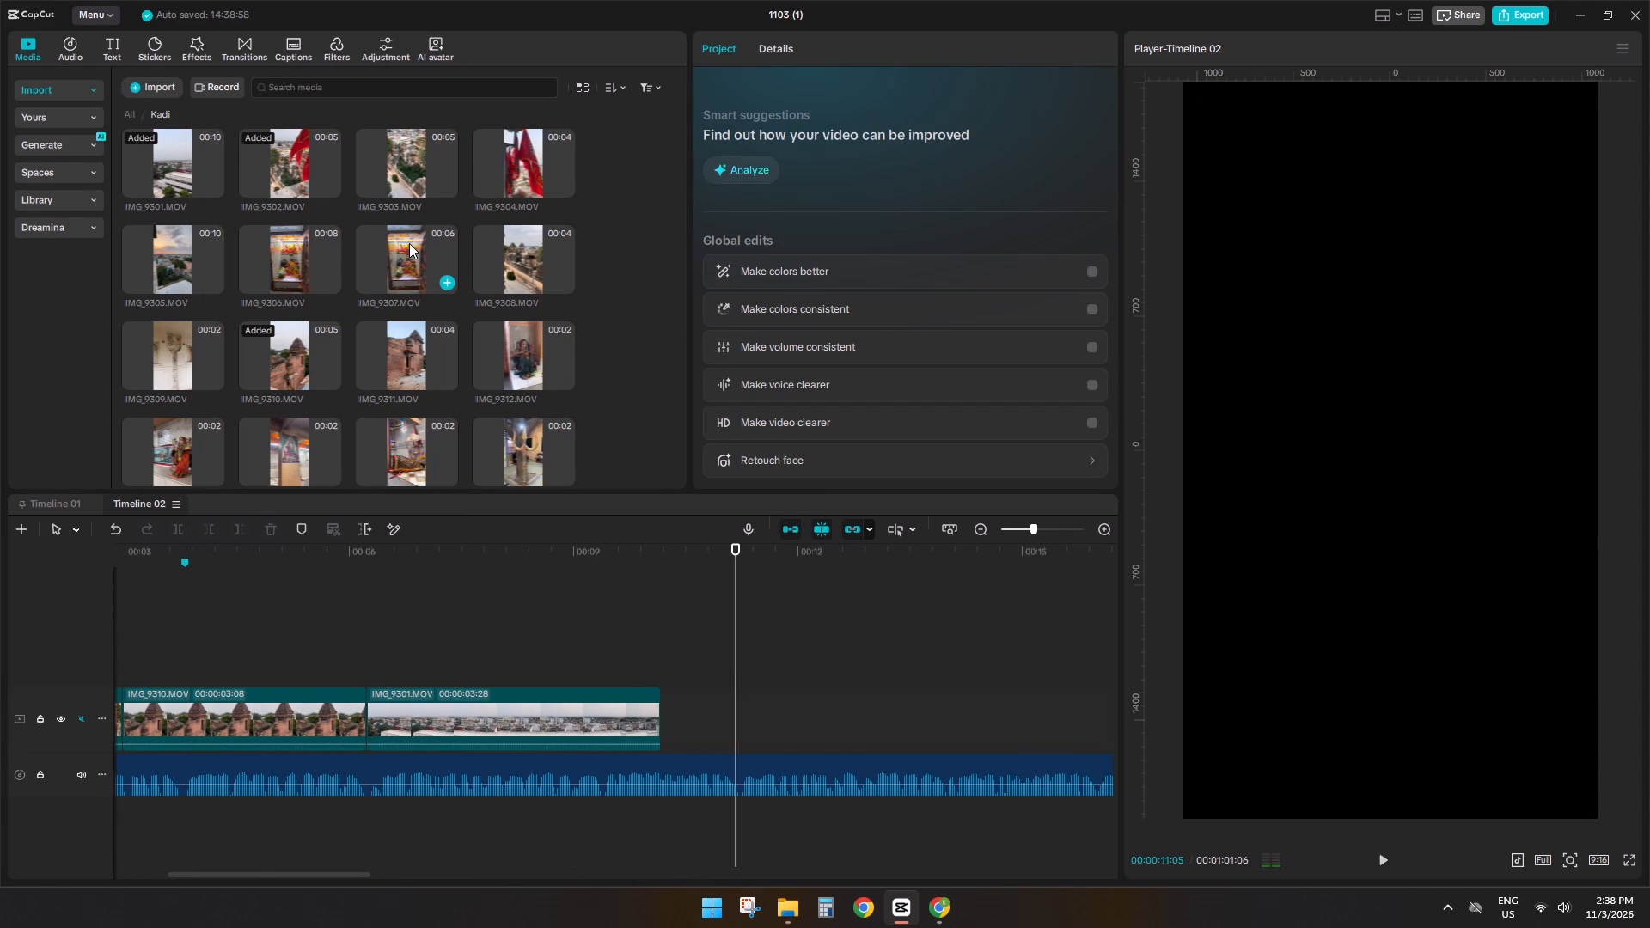
click(409, 243)
key(space)
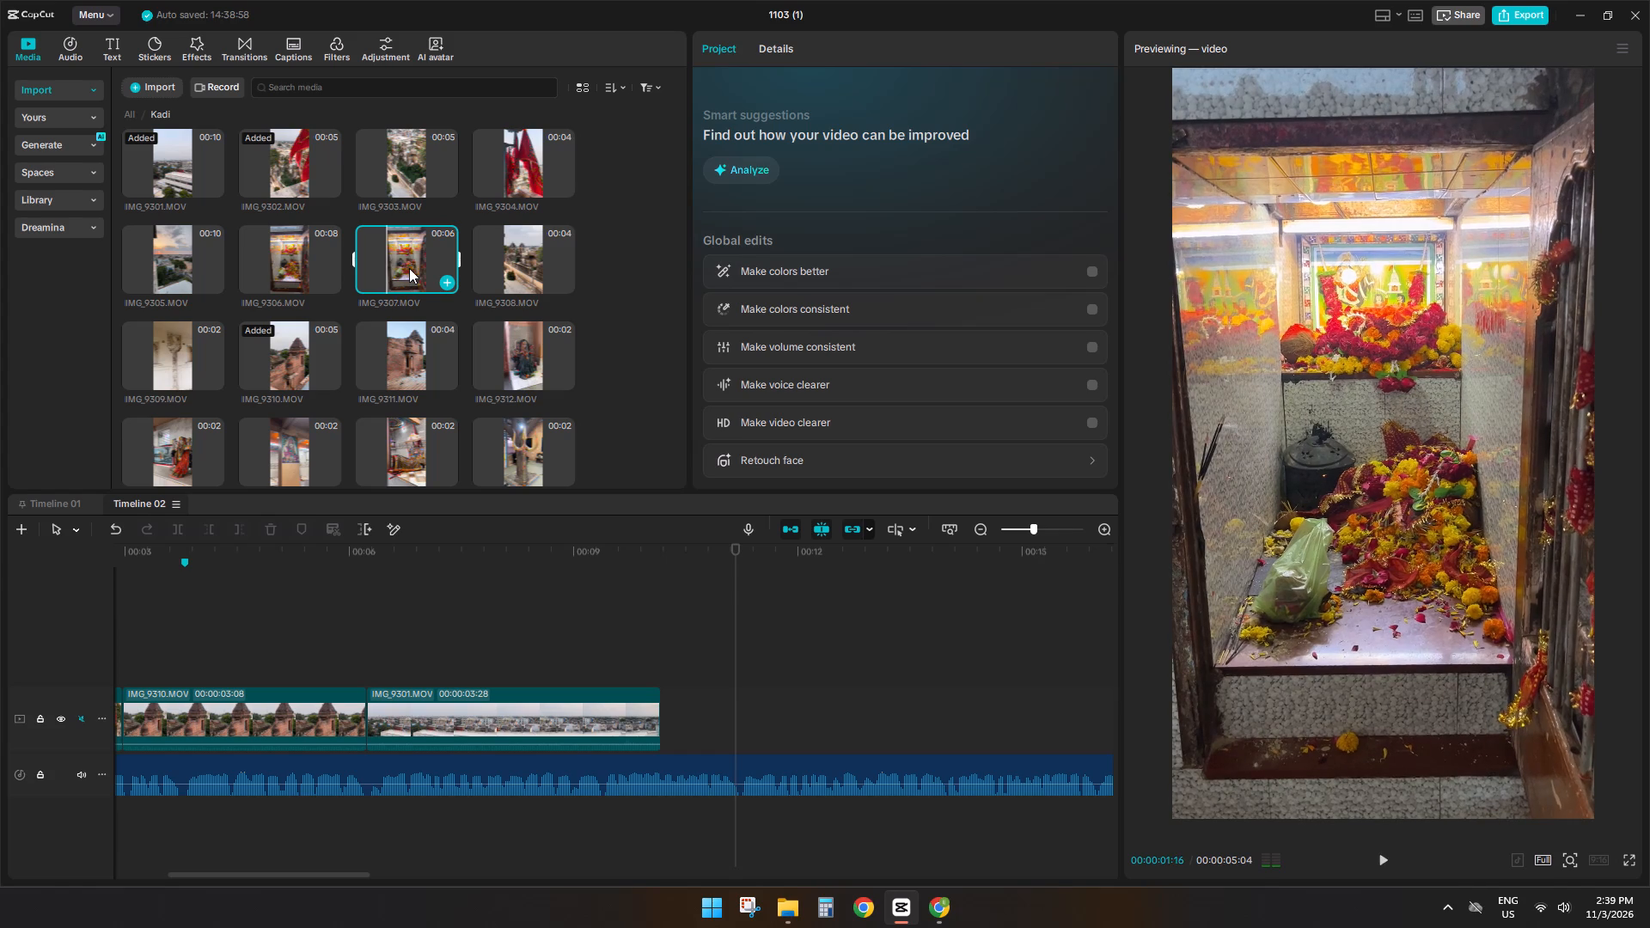
scroll(409, 268, down, 2)
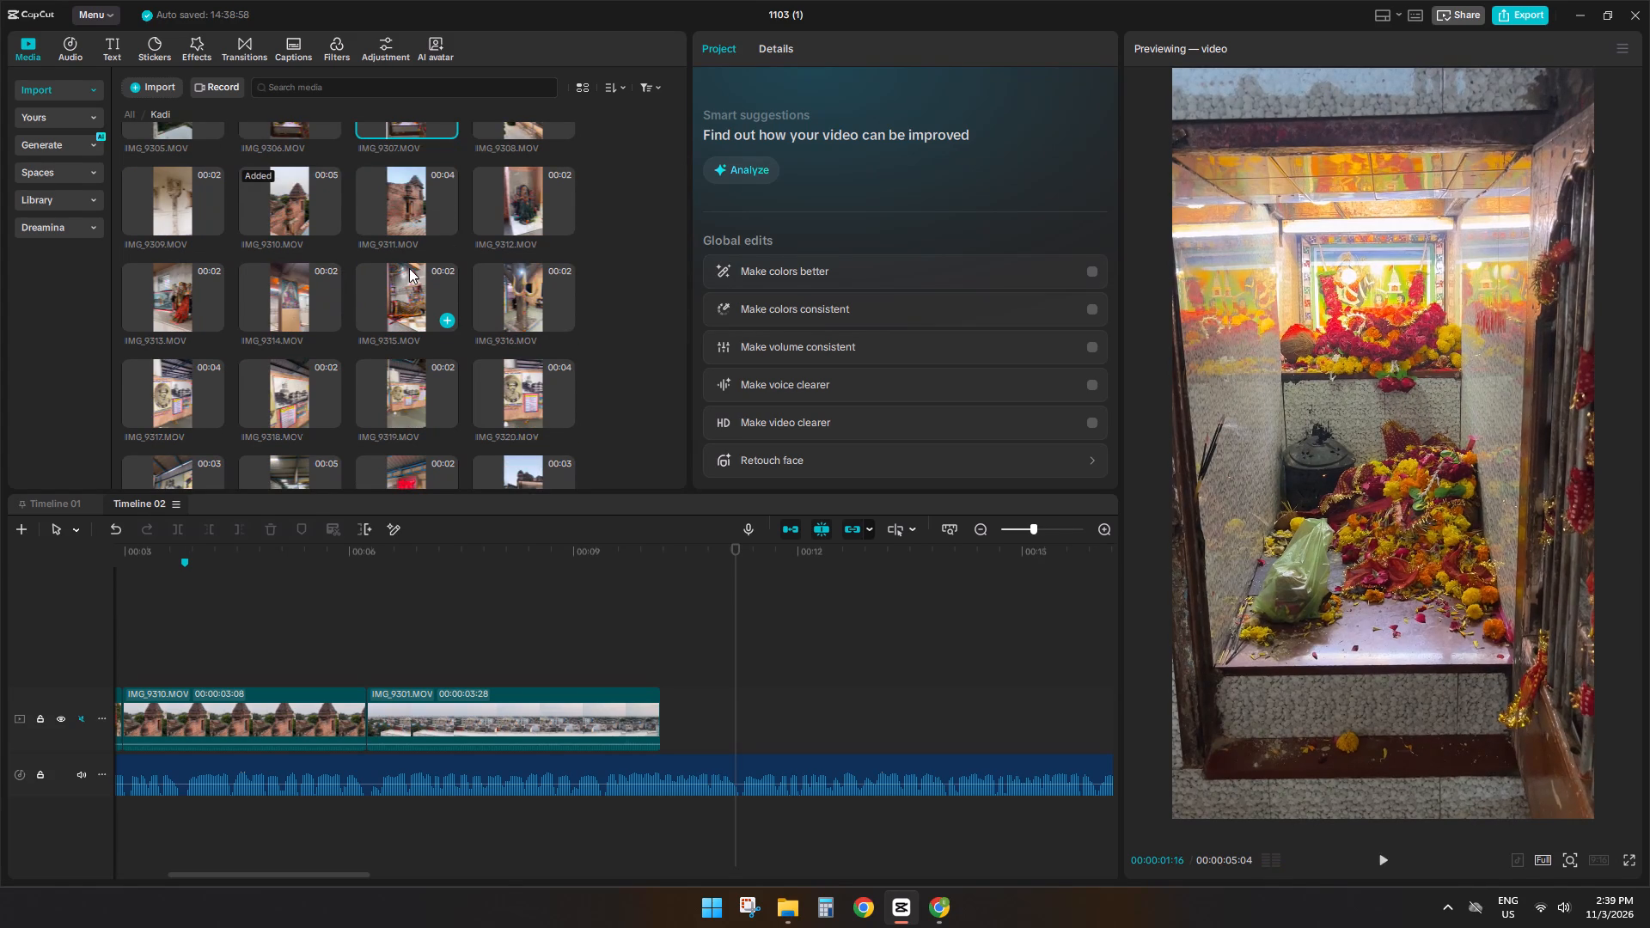
click(409, 296)
scroll(409, 296, down, 1)
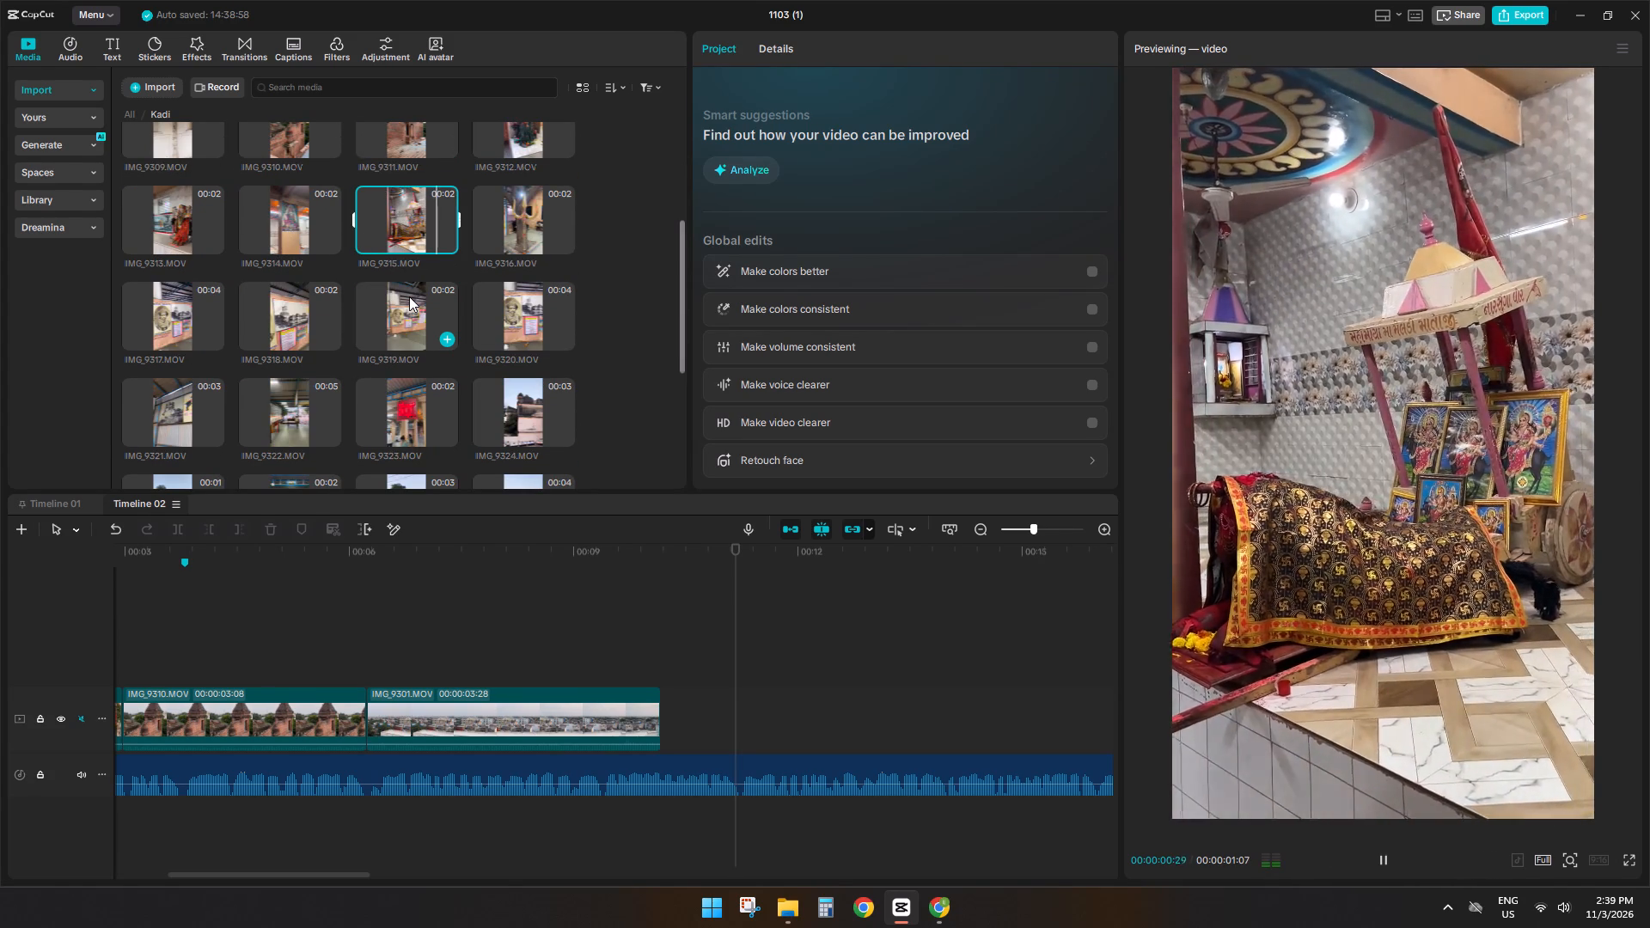
click(405, 294)
click(406, 406)
scroll(406, 406, down, 3)
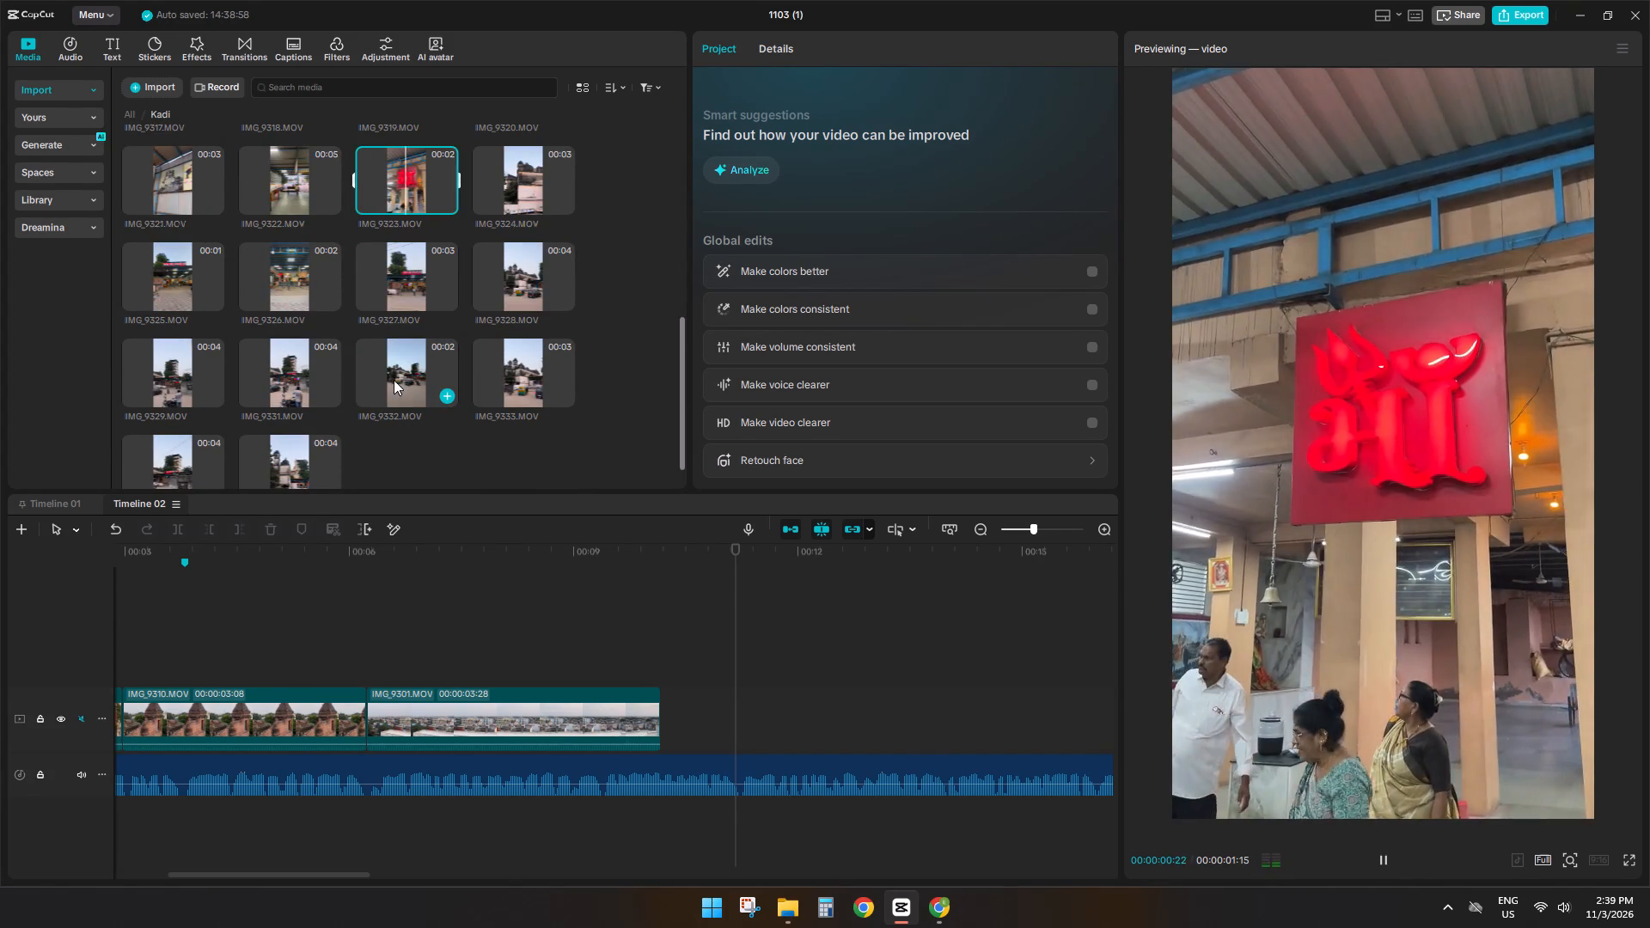
click(394, 378)
click(374, 294)
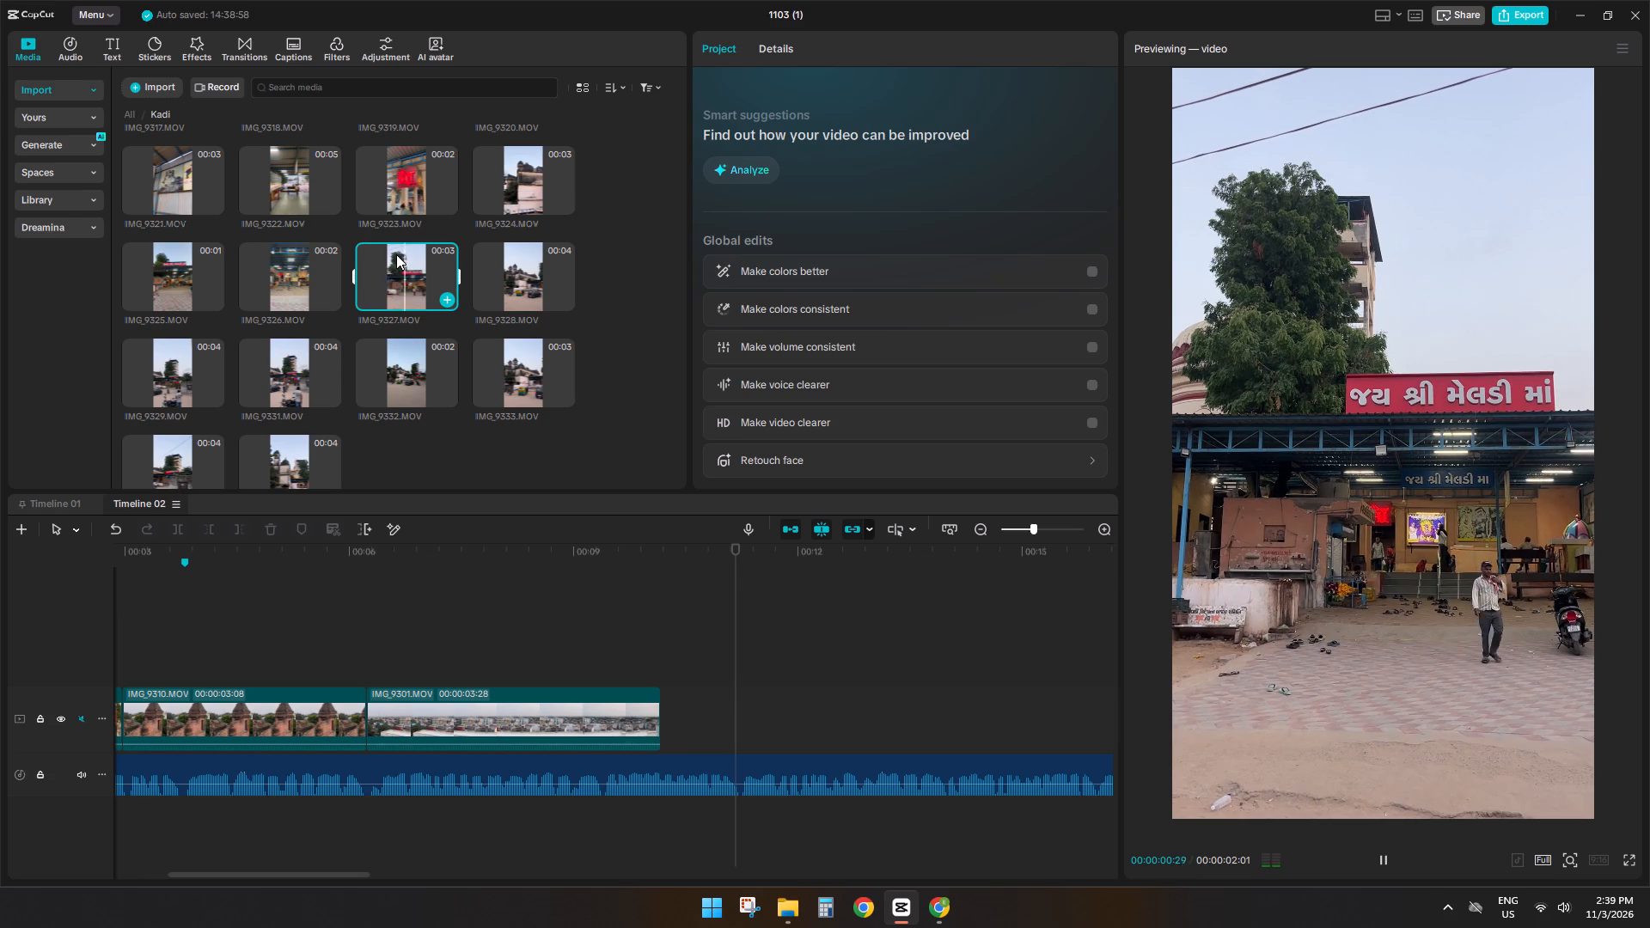
click(272, 261)
click(180, 264)
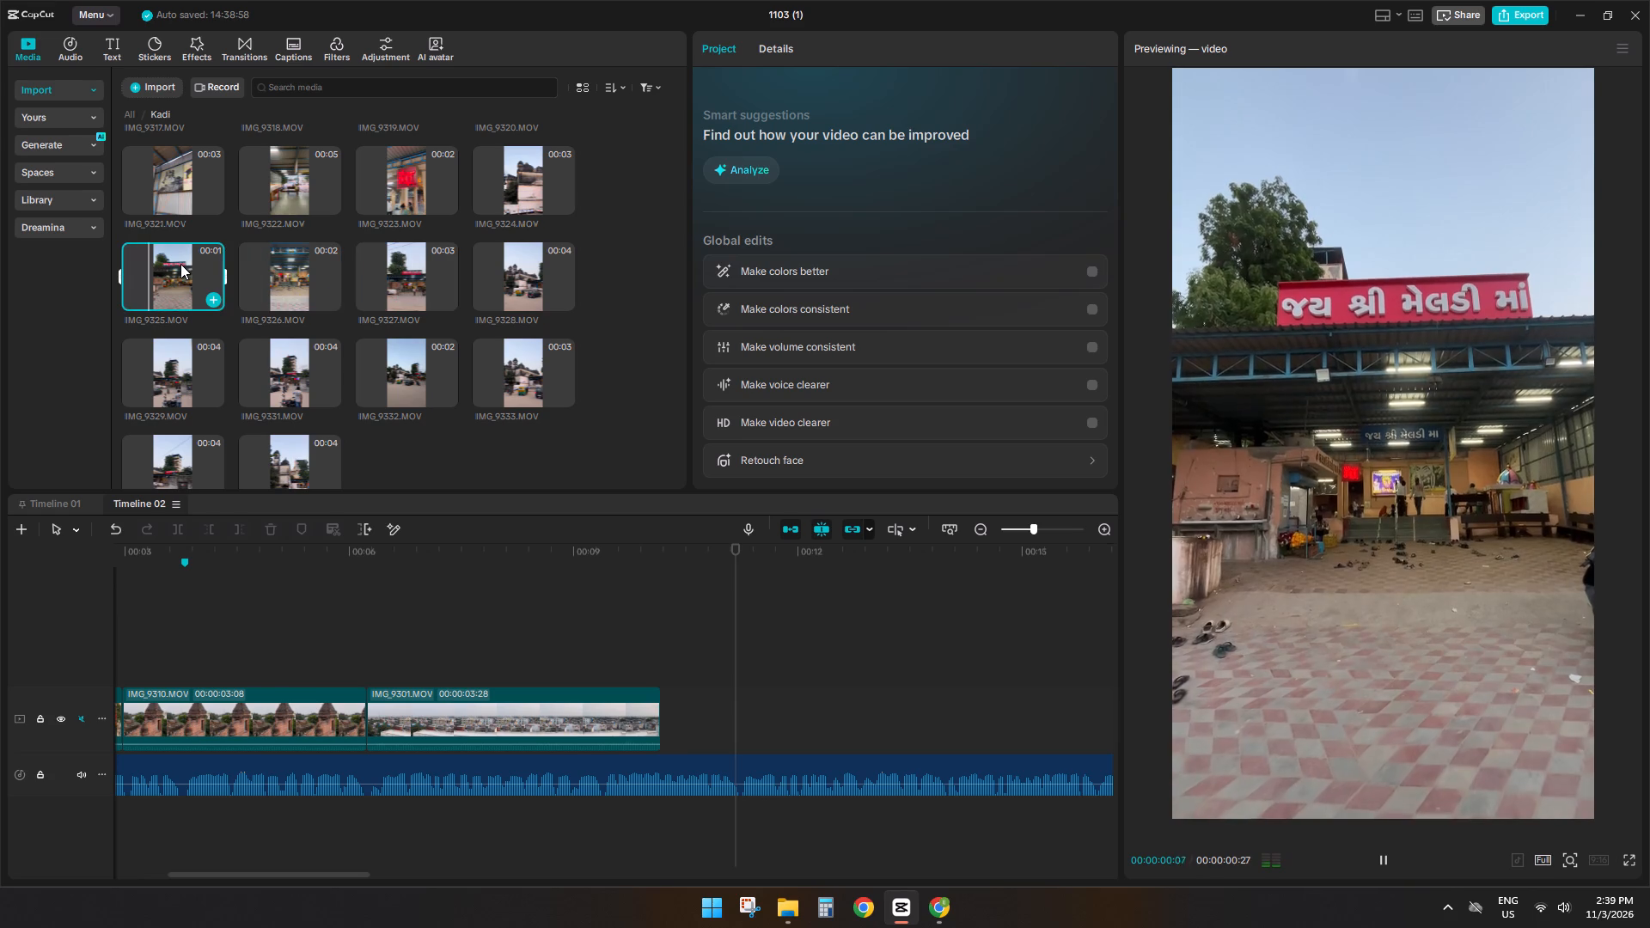
click(295, 274)
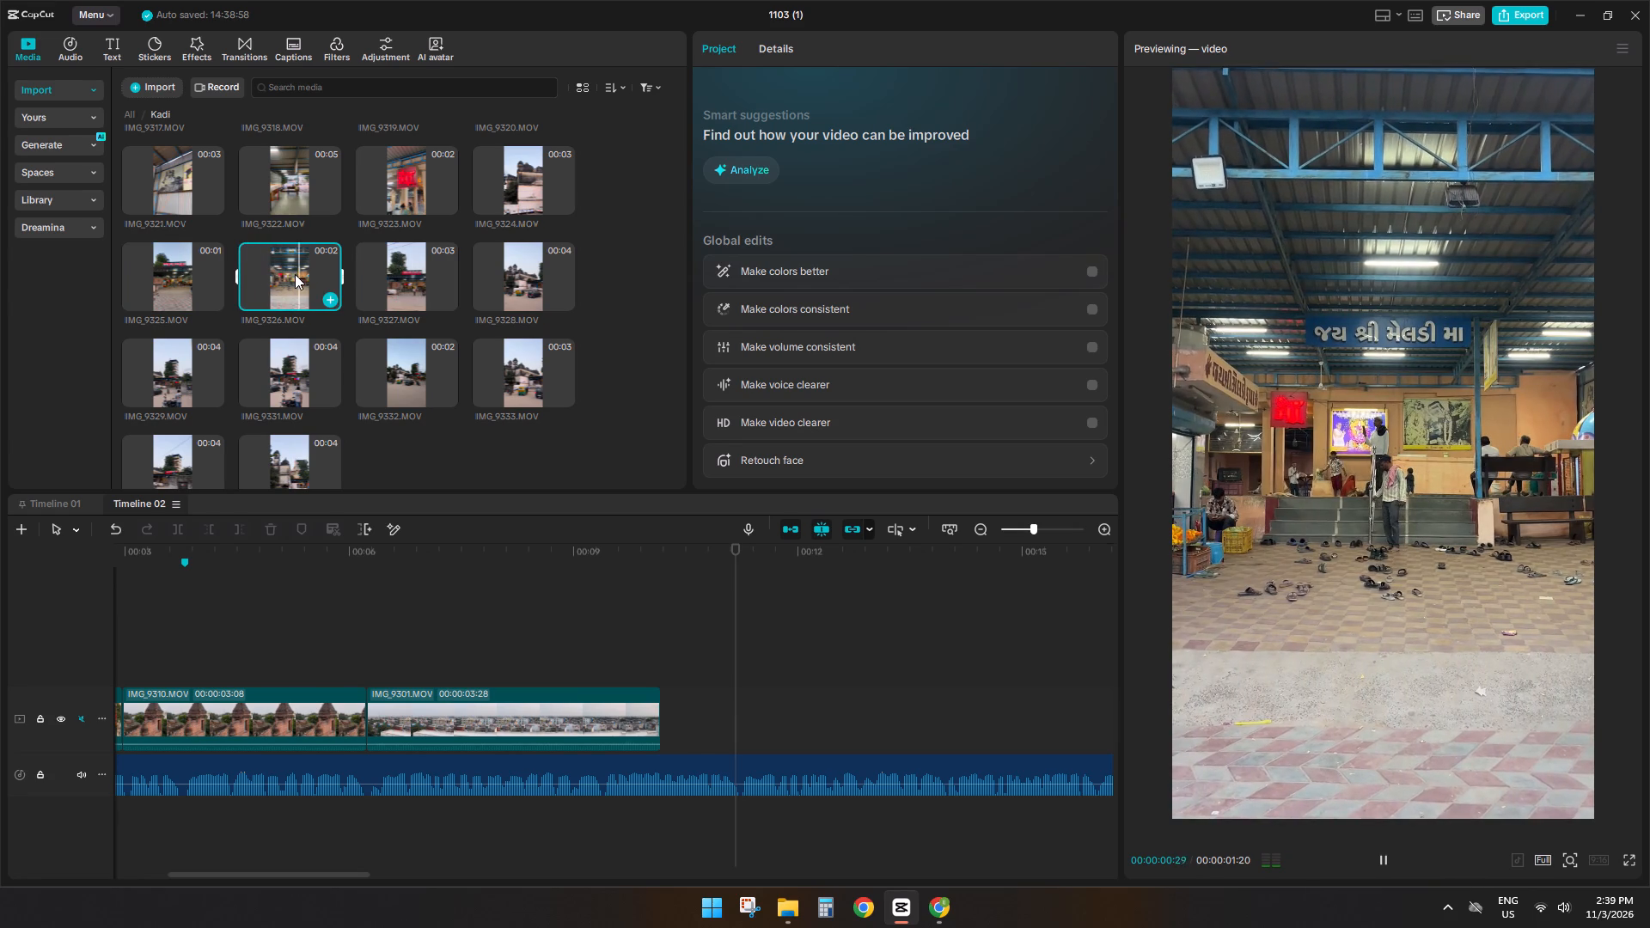
key(space)
Place the temple front clip IMG_9327 directly after IMG_9301 on the main video track.
click(388, 286)
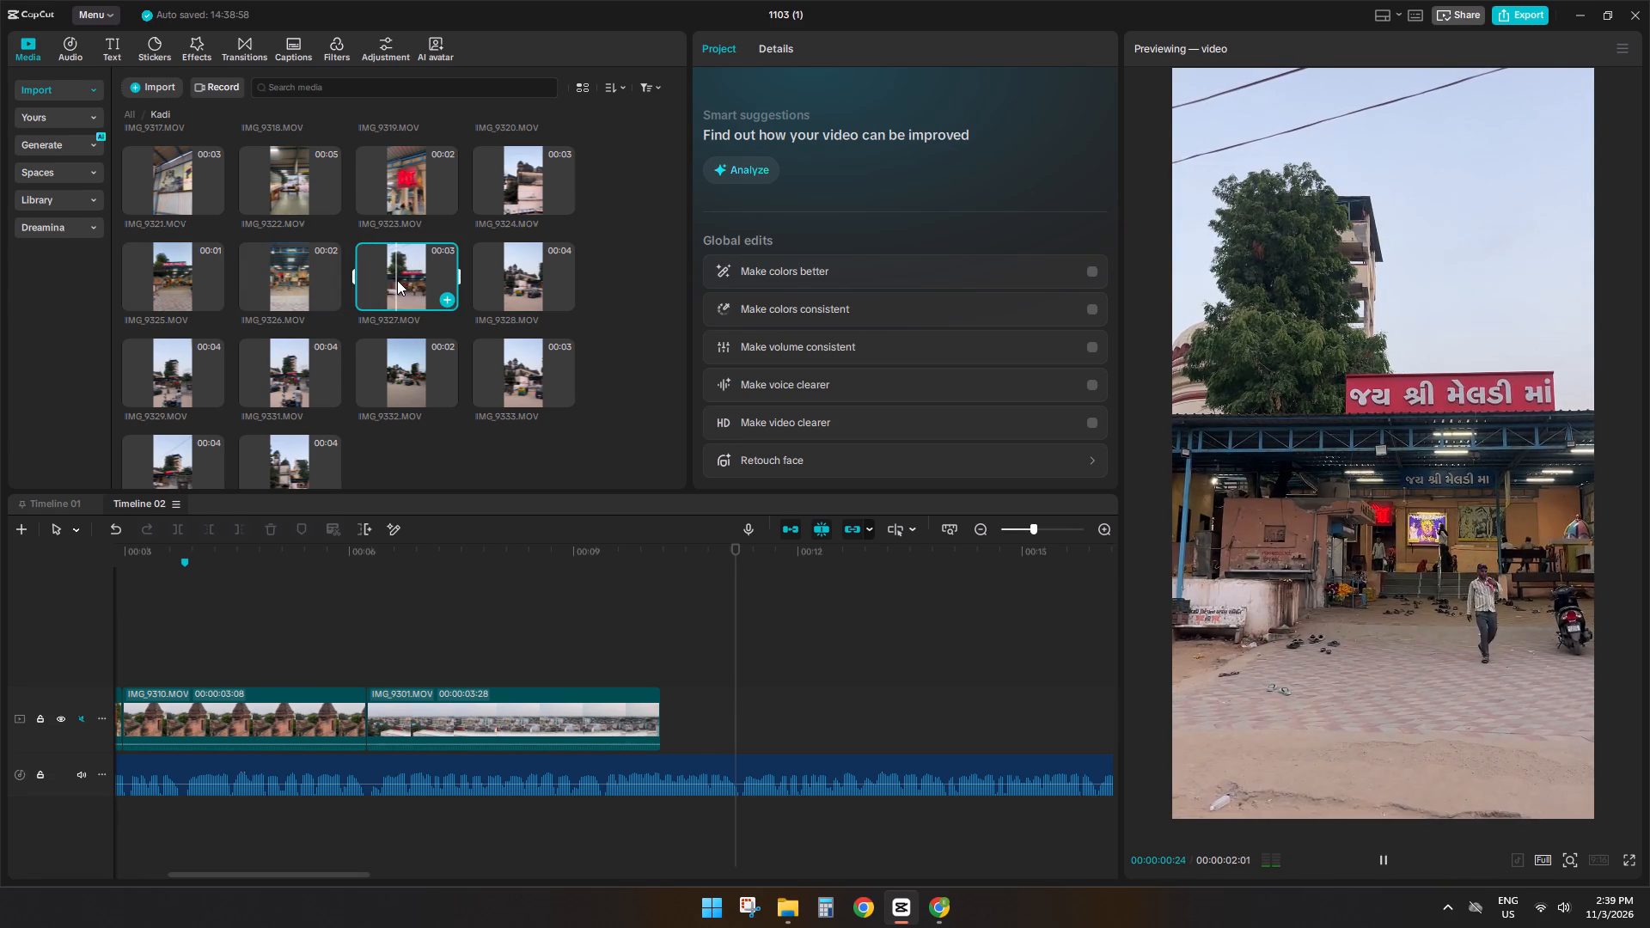
drag(398, 279, 678, 716)
click(678, 717)
Play IMG_9327 with the voice-over, split it at 00:00:11:27 and delete the part after the cut.
click(632, 620)
key(space)
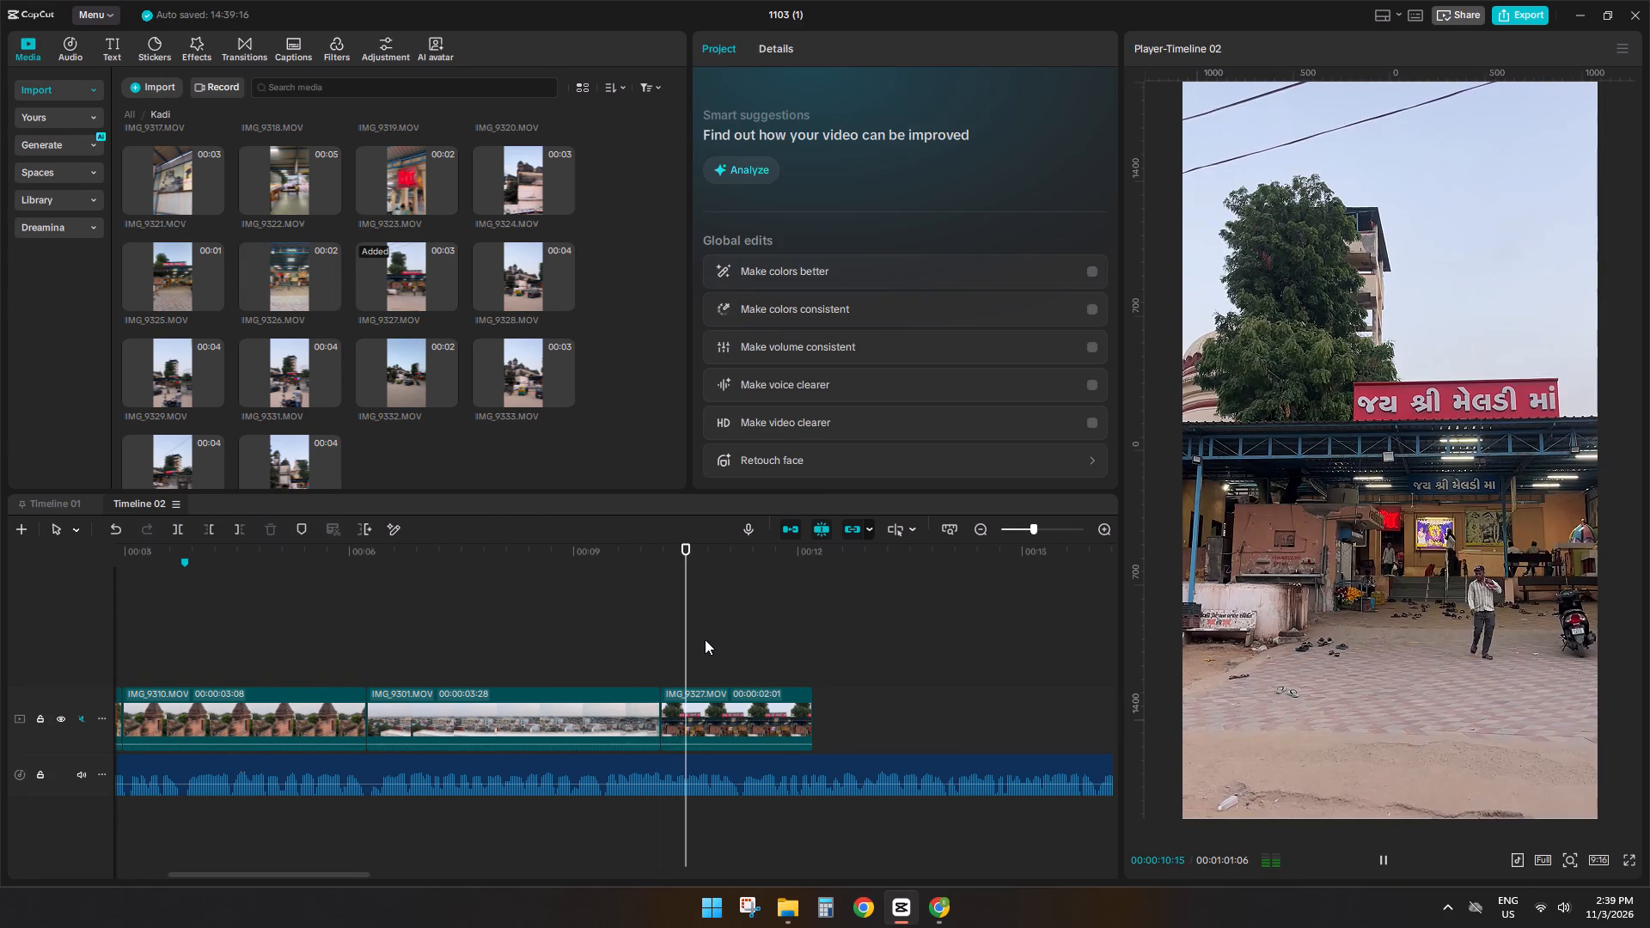
key(space)
key(space)
key(space)
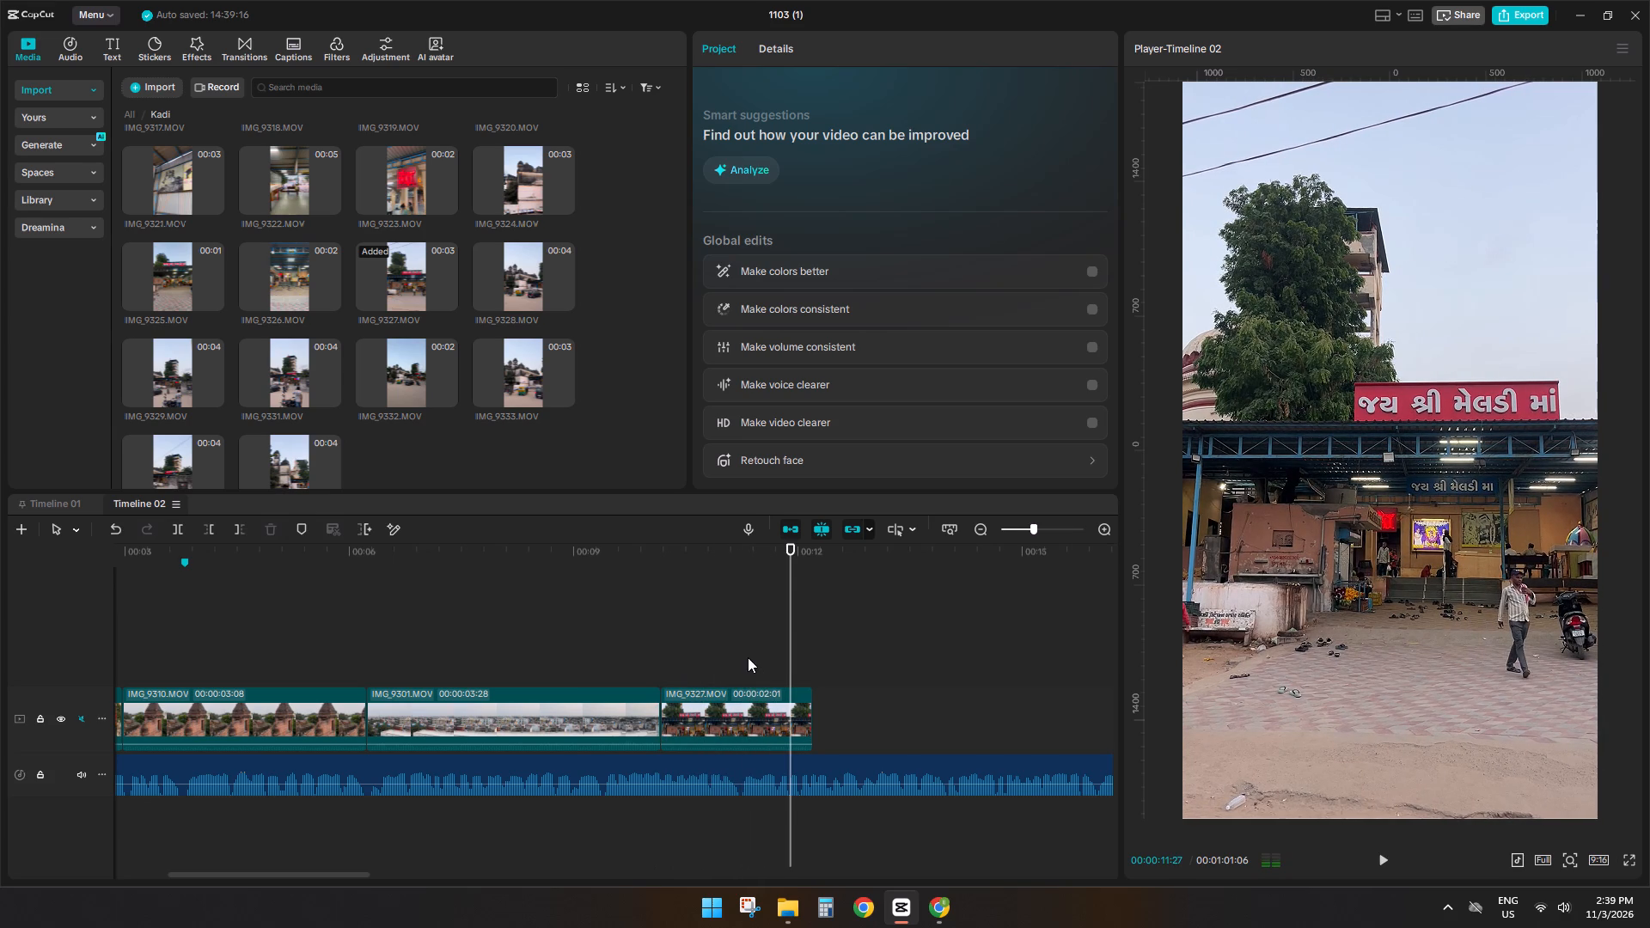
click(782, 695)
text(sd)
Listen to the next voice-over line and preview wall-poster, temple and fort clips from IMG_9316 to IMG_9329, comparing them for the next shot.
key(space)
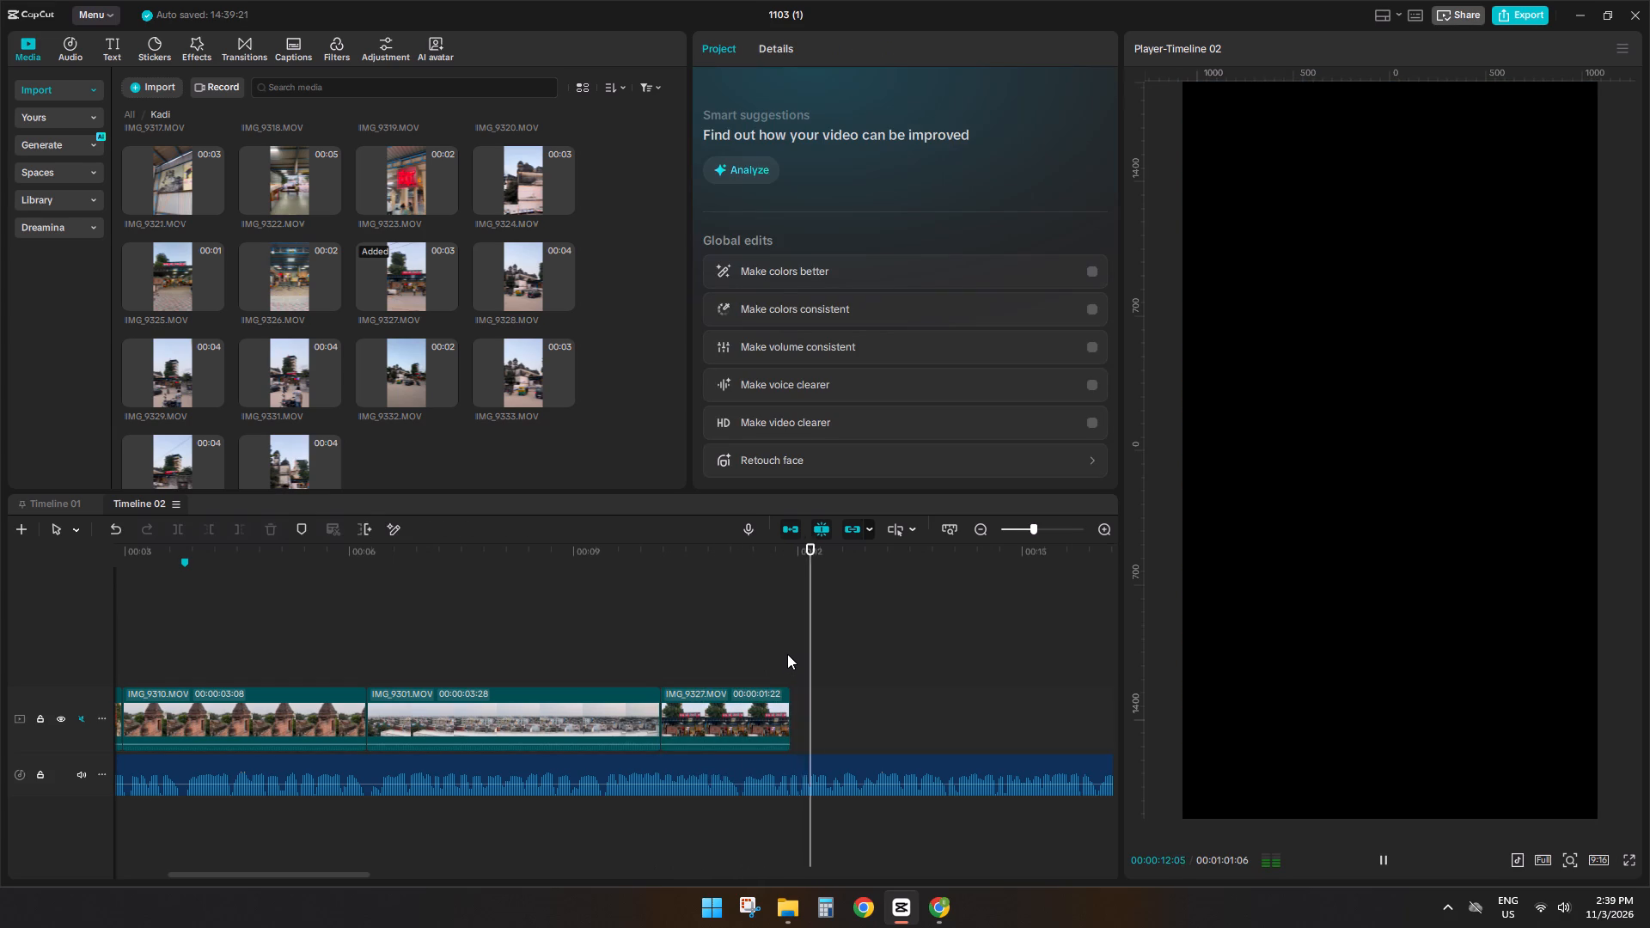
scroll(299, 319, up, 4)
key(space)
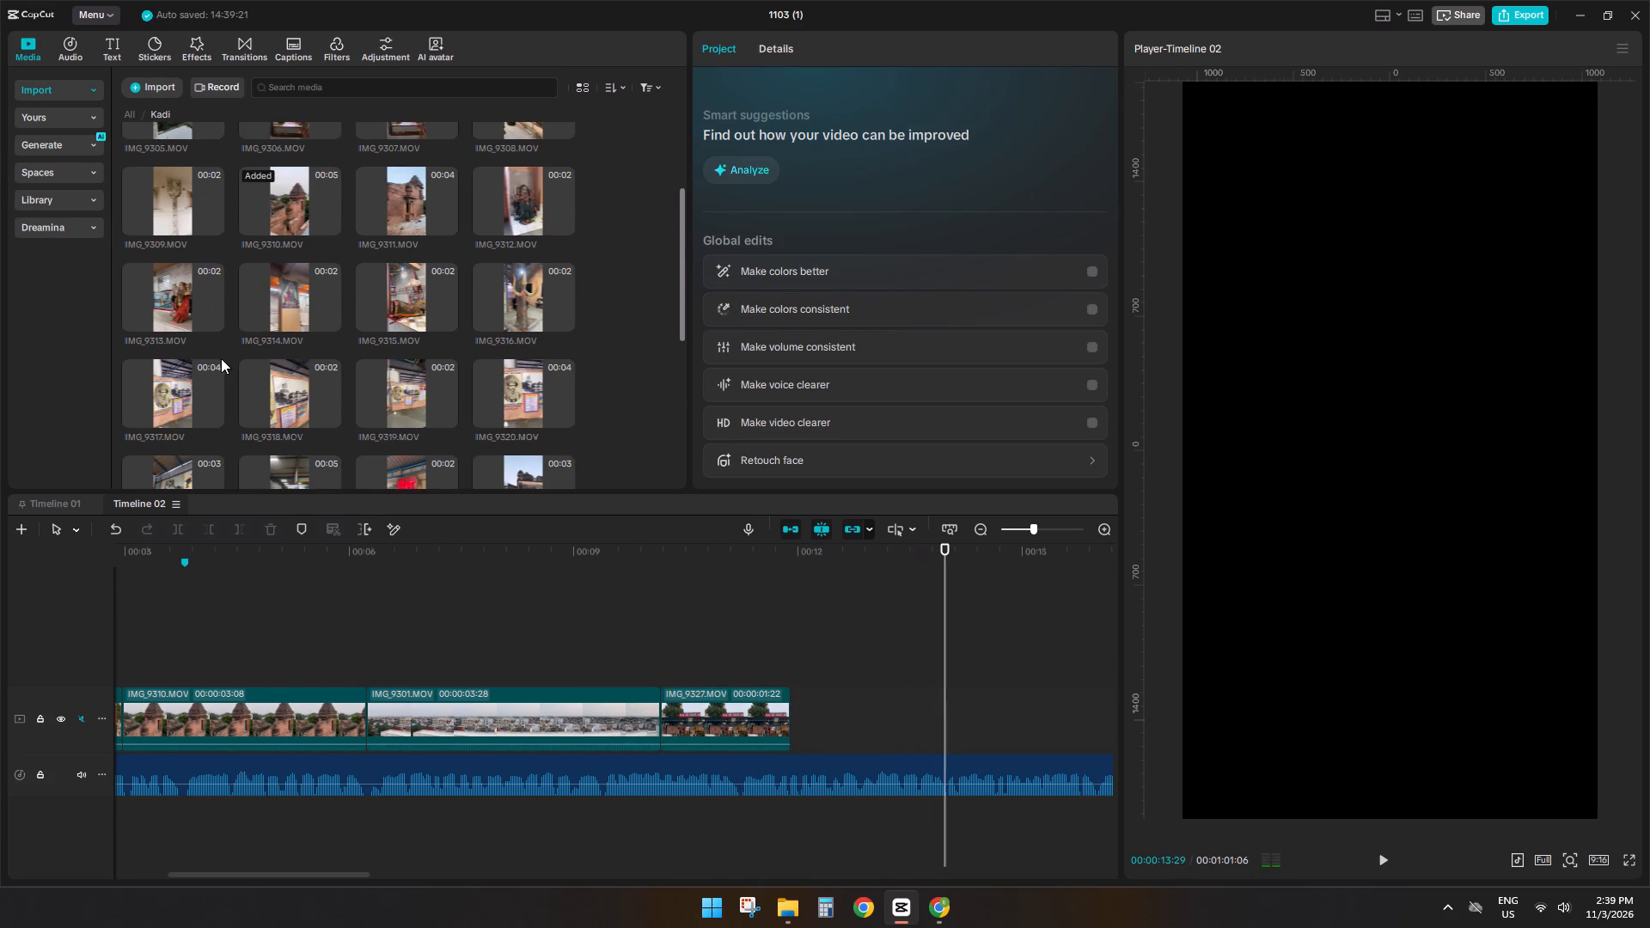
scroll(221, 358, down, 2)
click(173, 247)
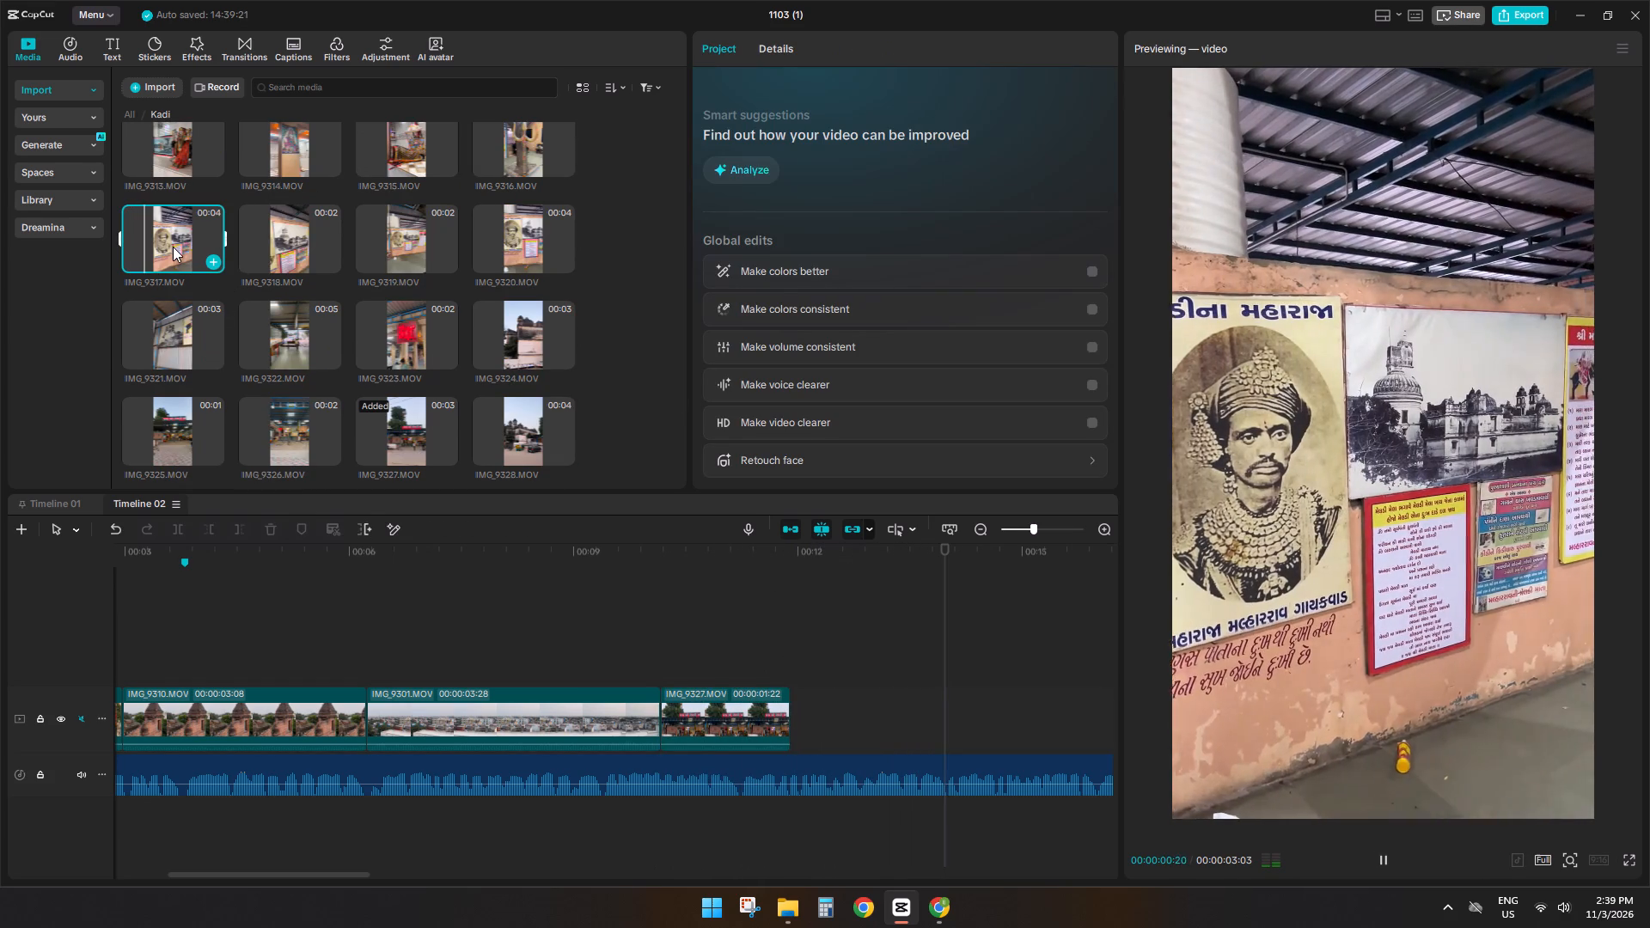
scroll(183, 360, down, 2)
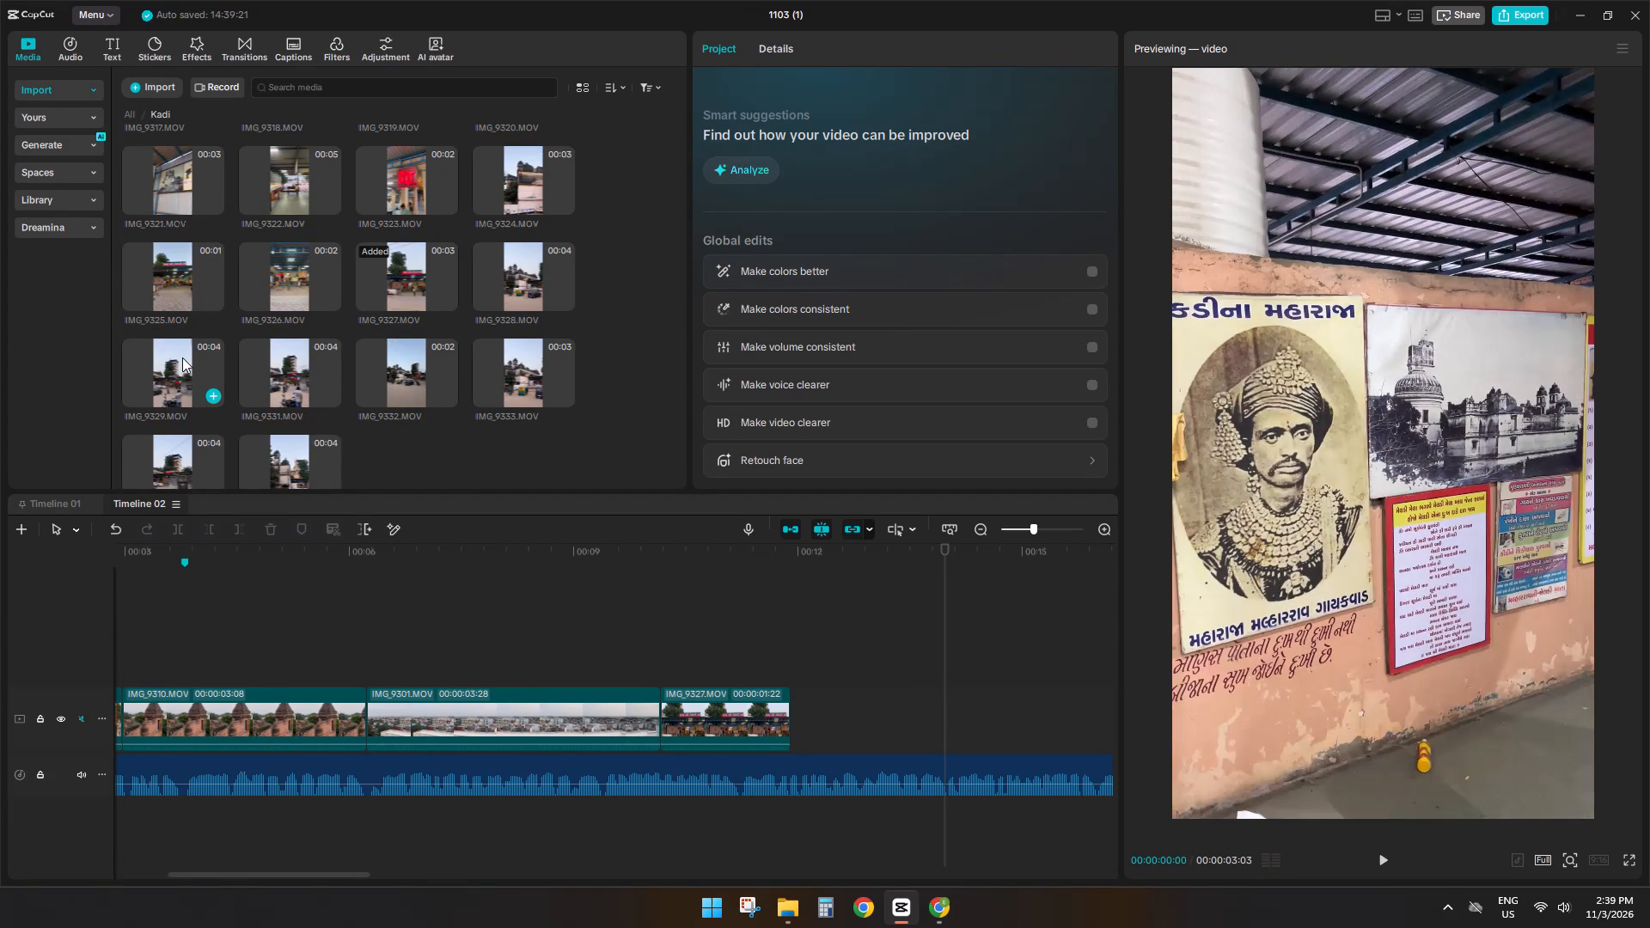
click(180, 369)
click(186, 282)
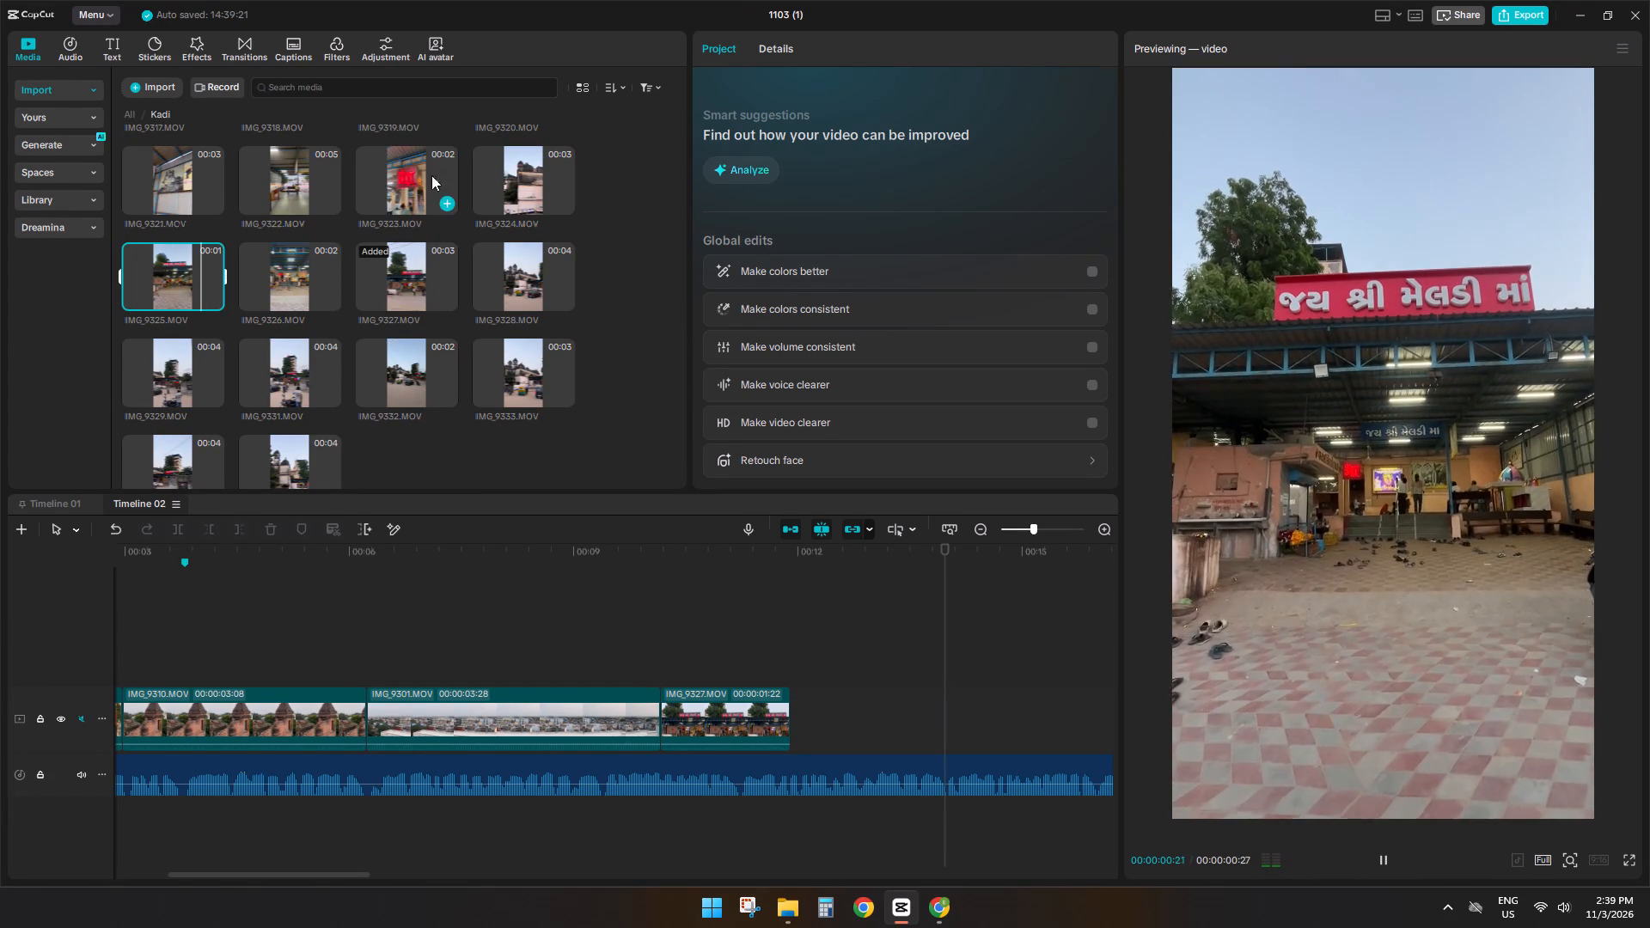
click(417, 173)
click(505, 196)
scroll(497, 340, up, 2)
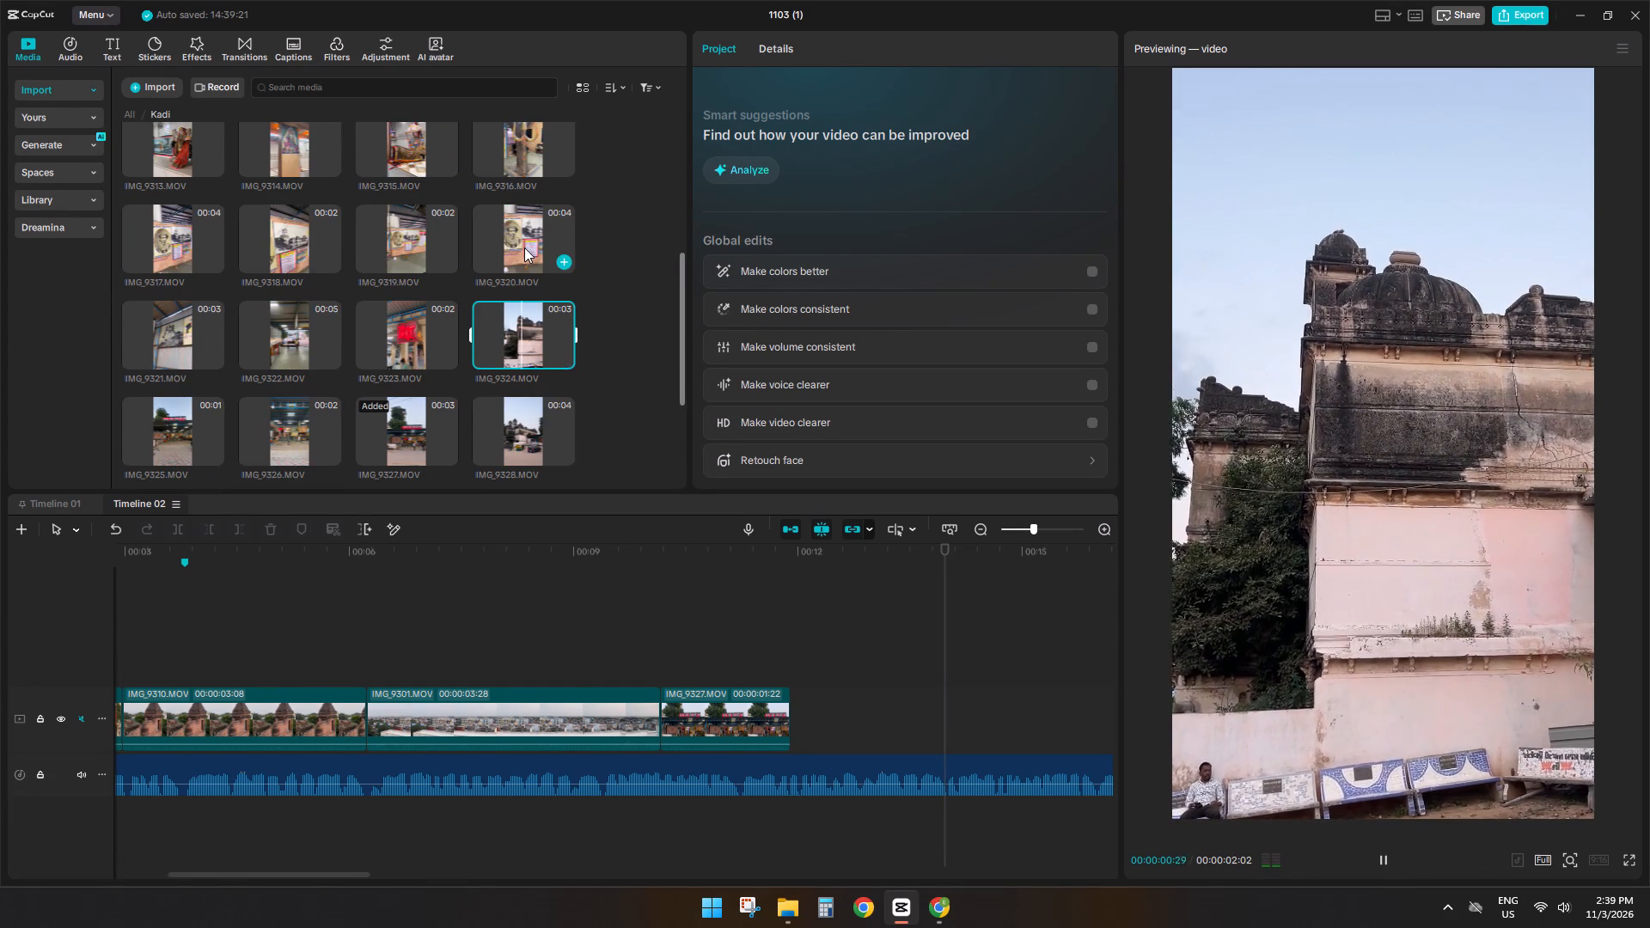
click(524, 247)
click(415, 236)
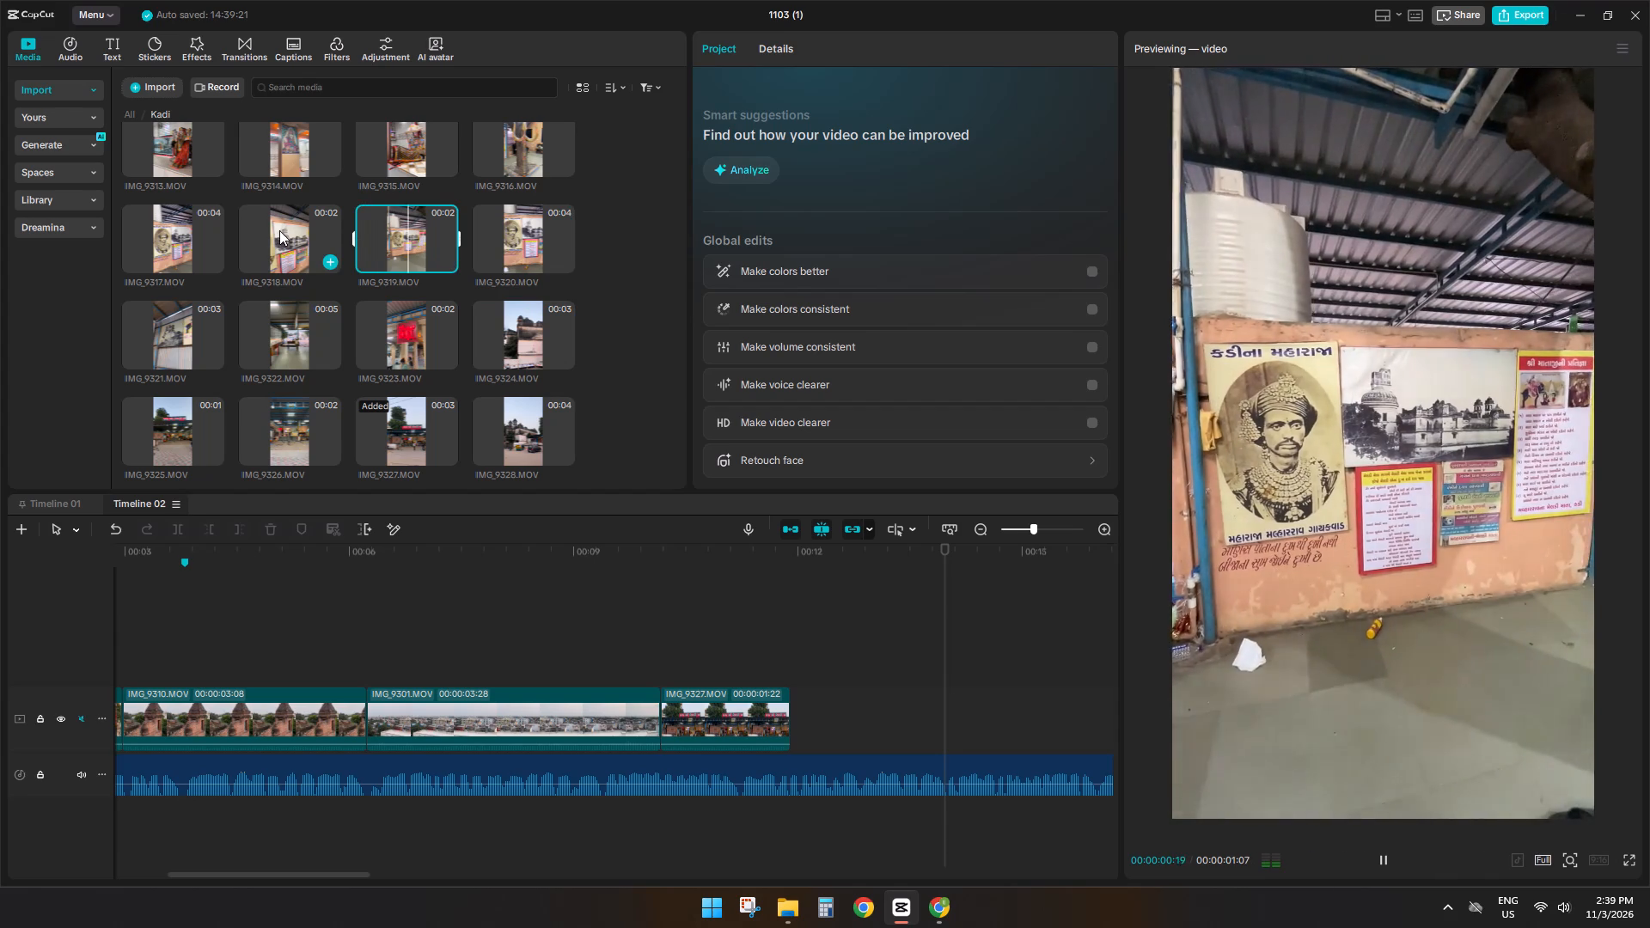
click(275, 230)
click(180, 240)
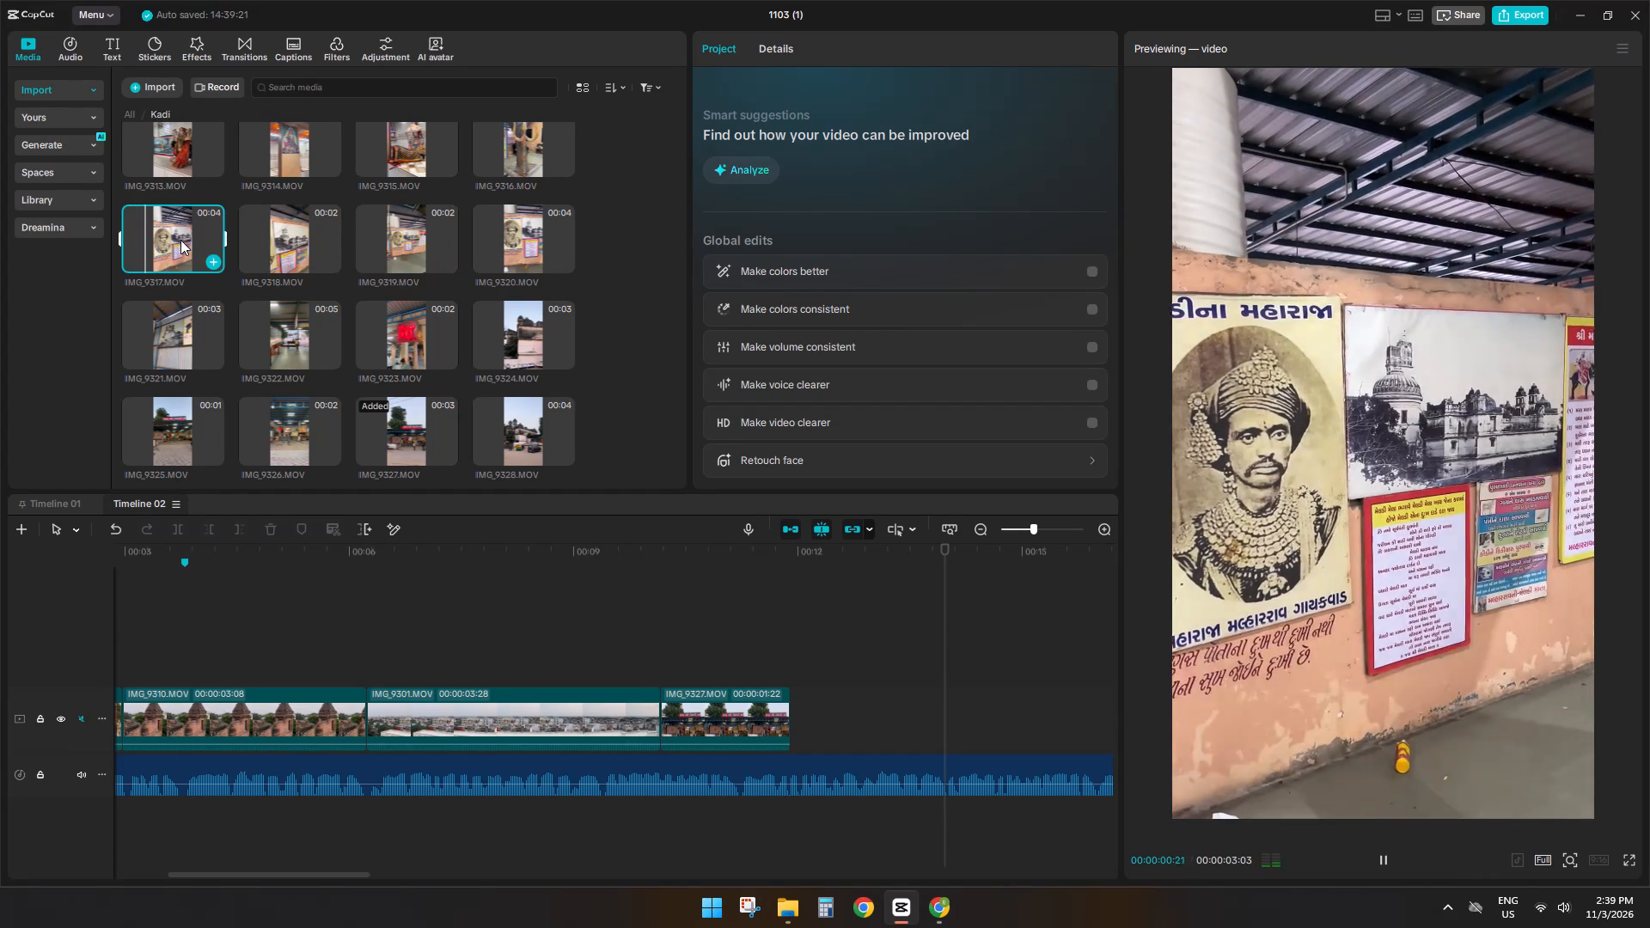
click(158, 346)
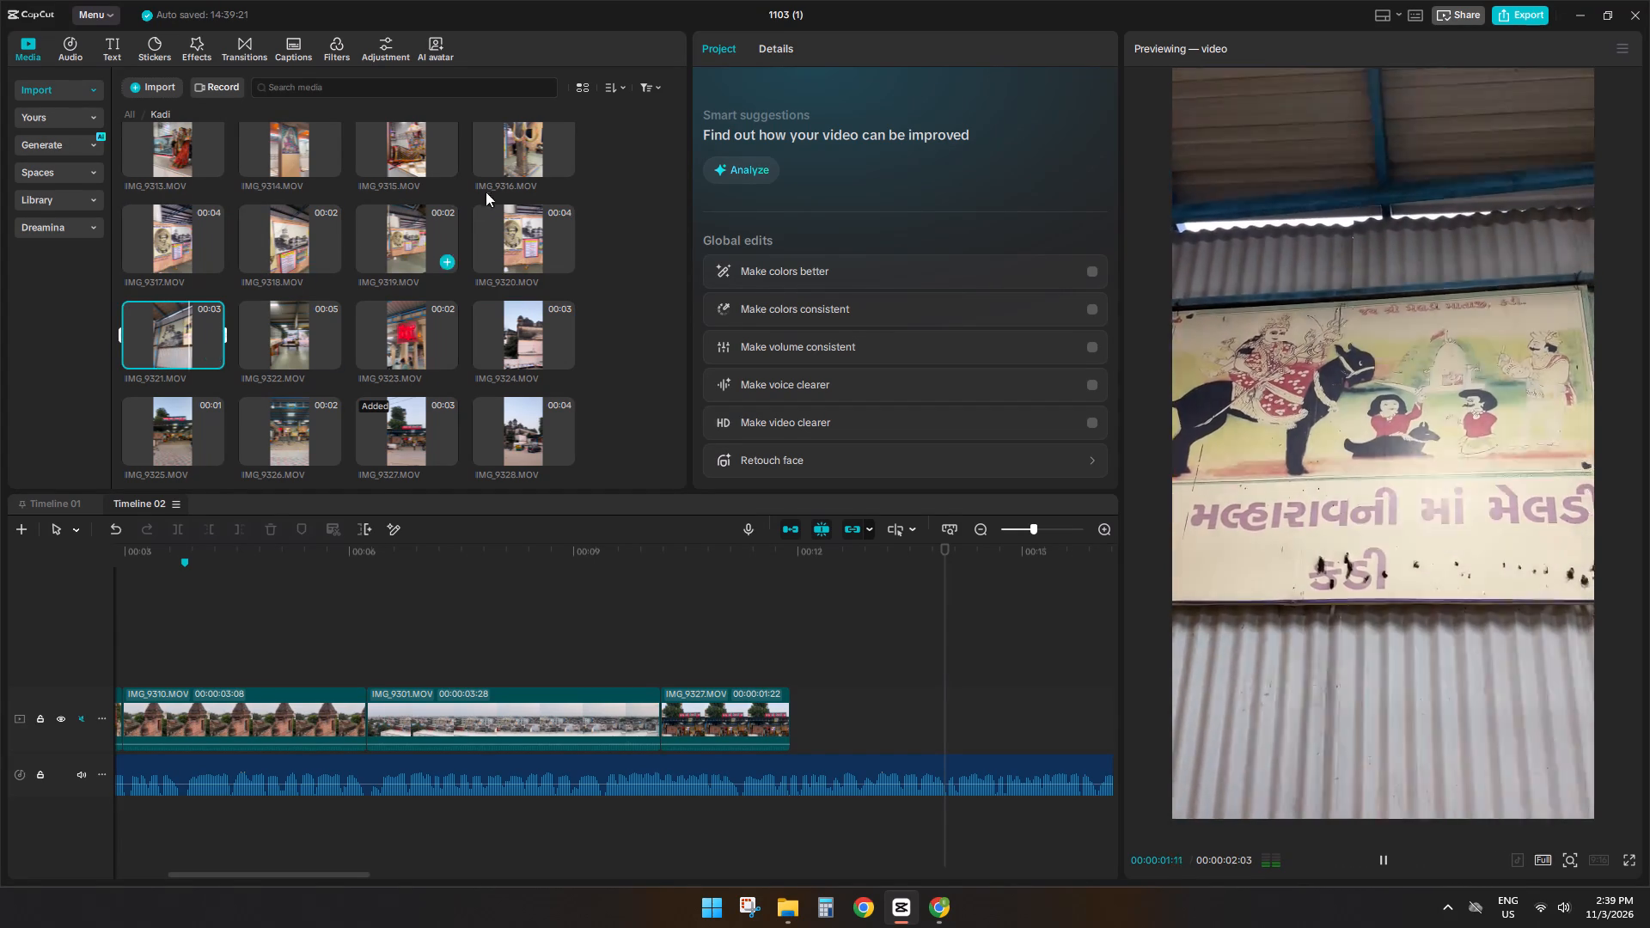
click(512, 156)
click(482, 240)
click(399, 245)
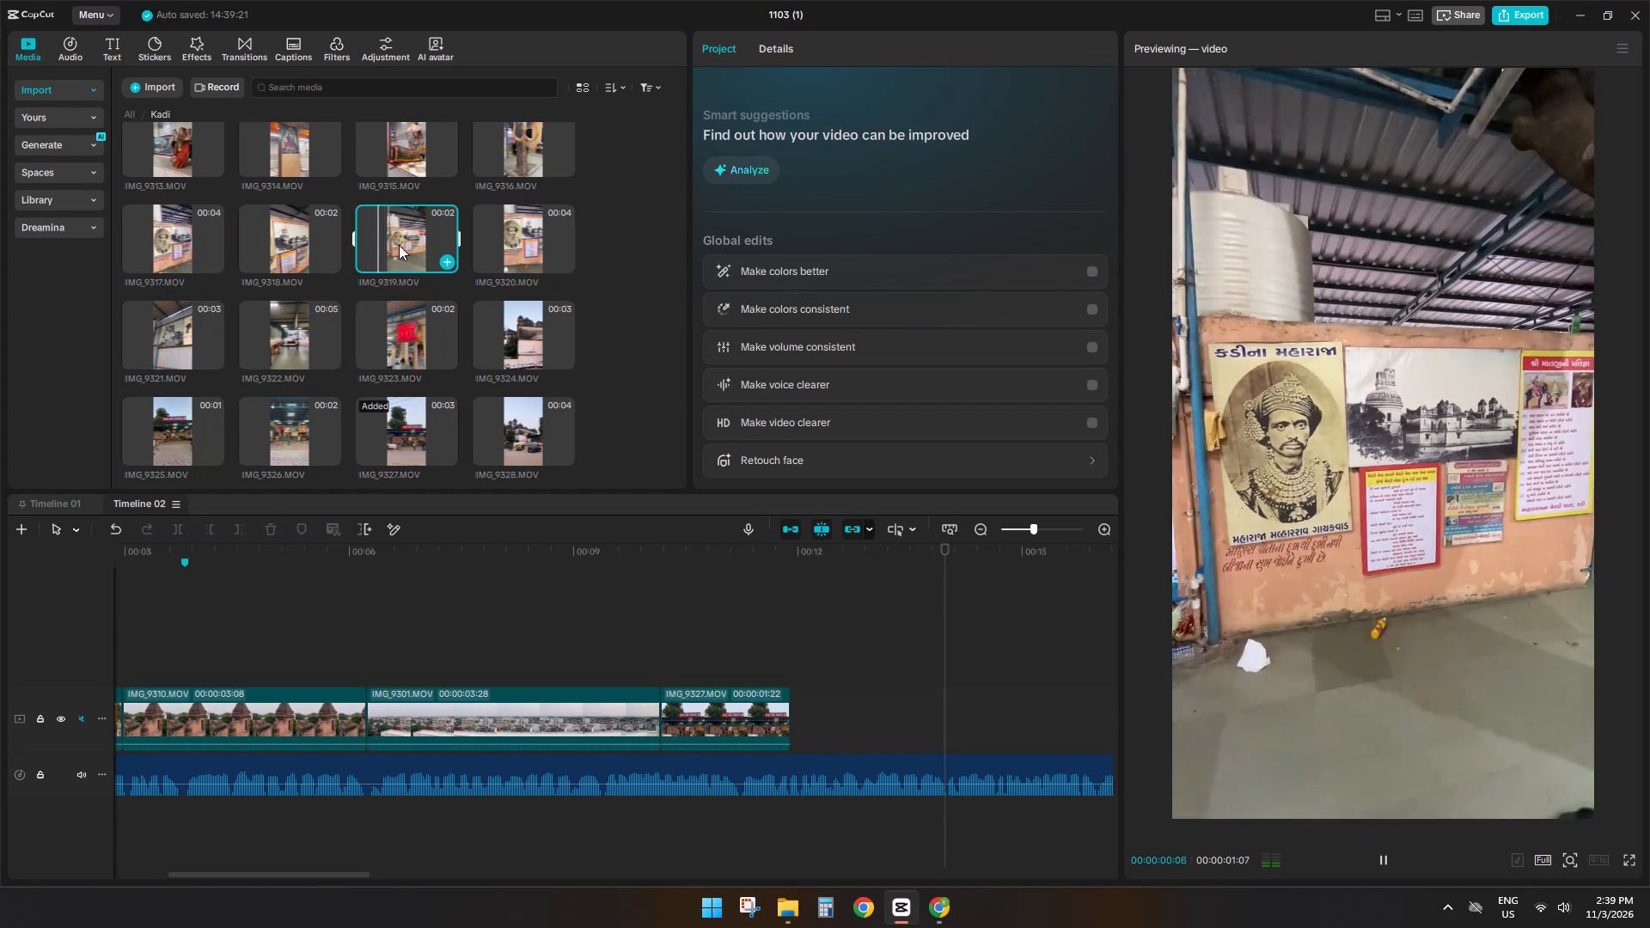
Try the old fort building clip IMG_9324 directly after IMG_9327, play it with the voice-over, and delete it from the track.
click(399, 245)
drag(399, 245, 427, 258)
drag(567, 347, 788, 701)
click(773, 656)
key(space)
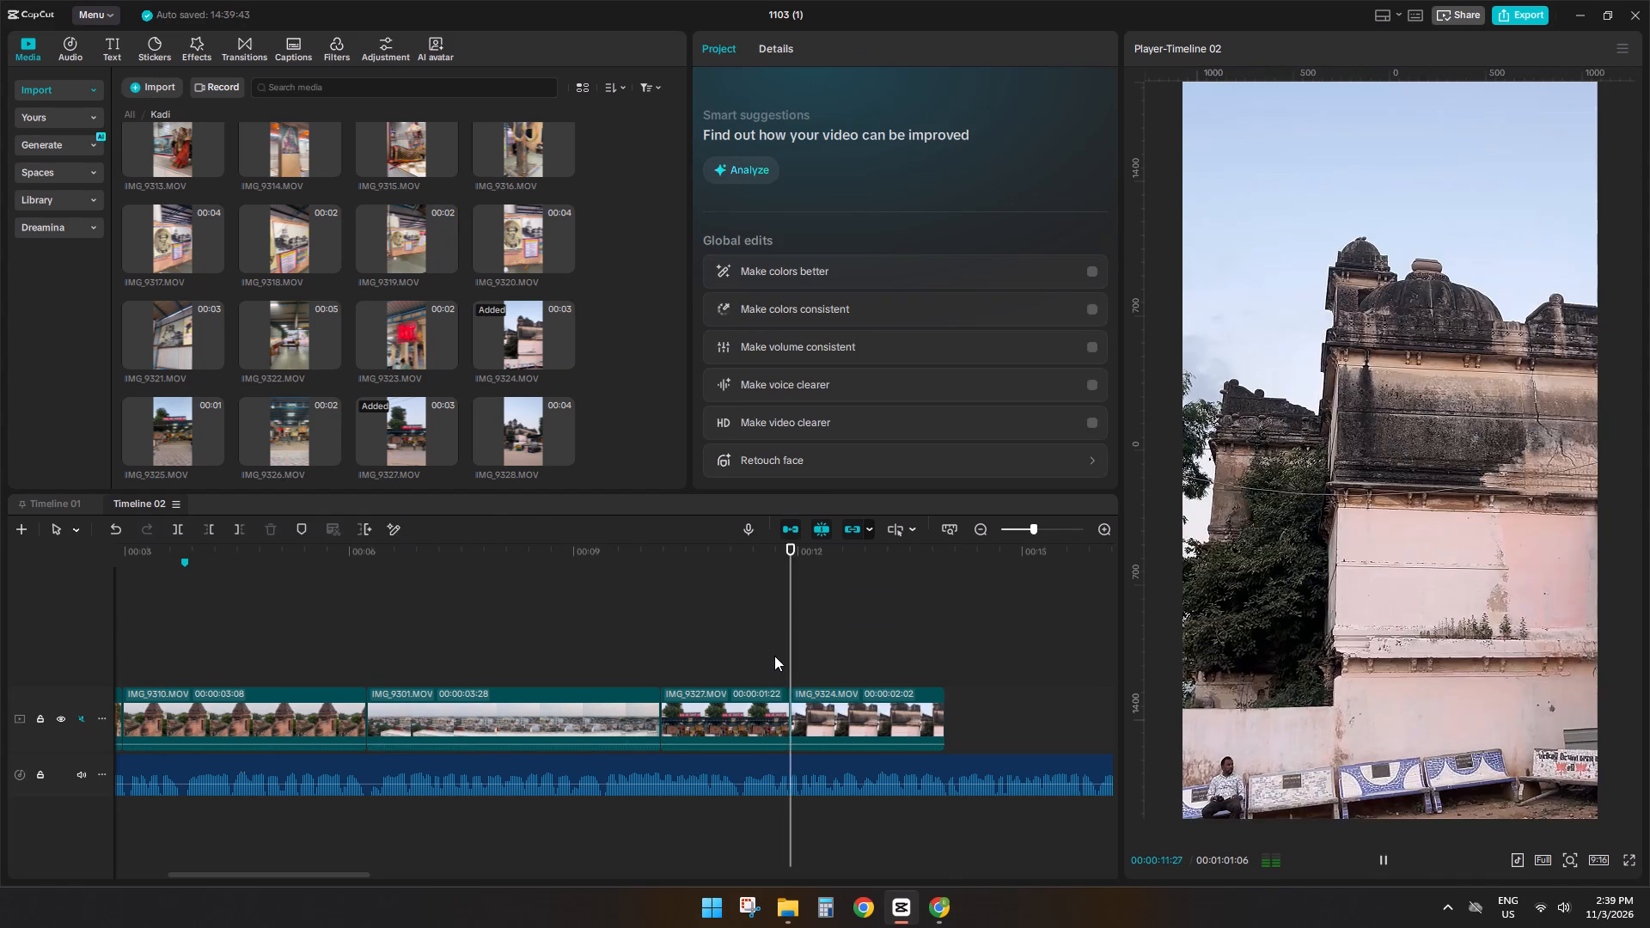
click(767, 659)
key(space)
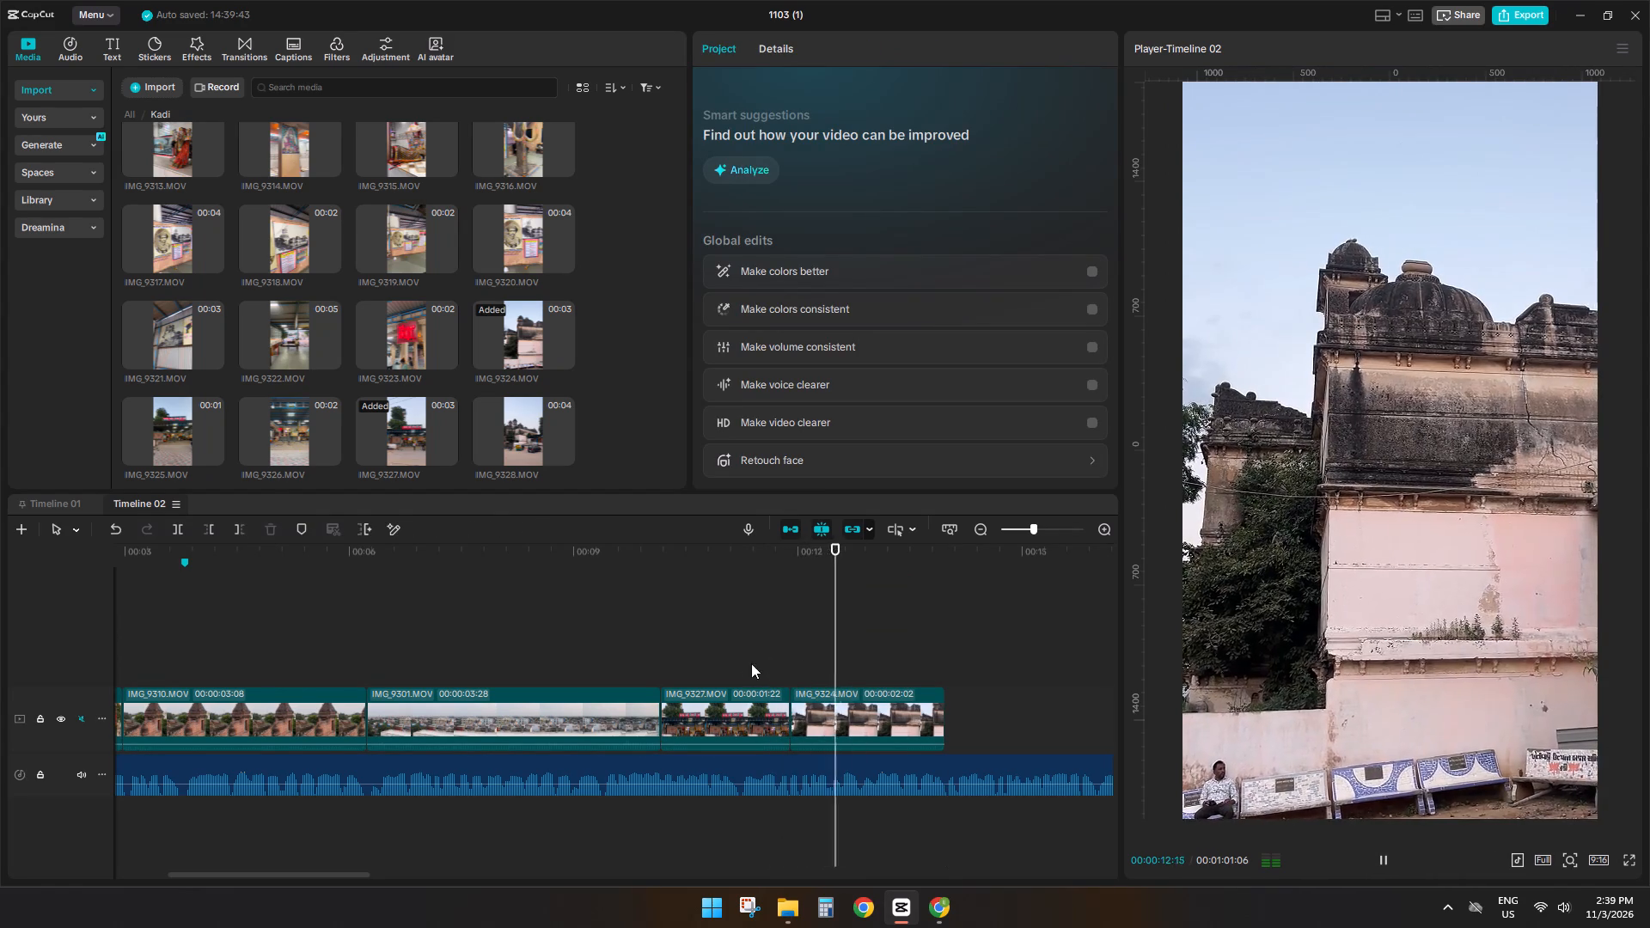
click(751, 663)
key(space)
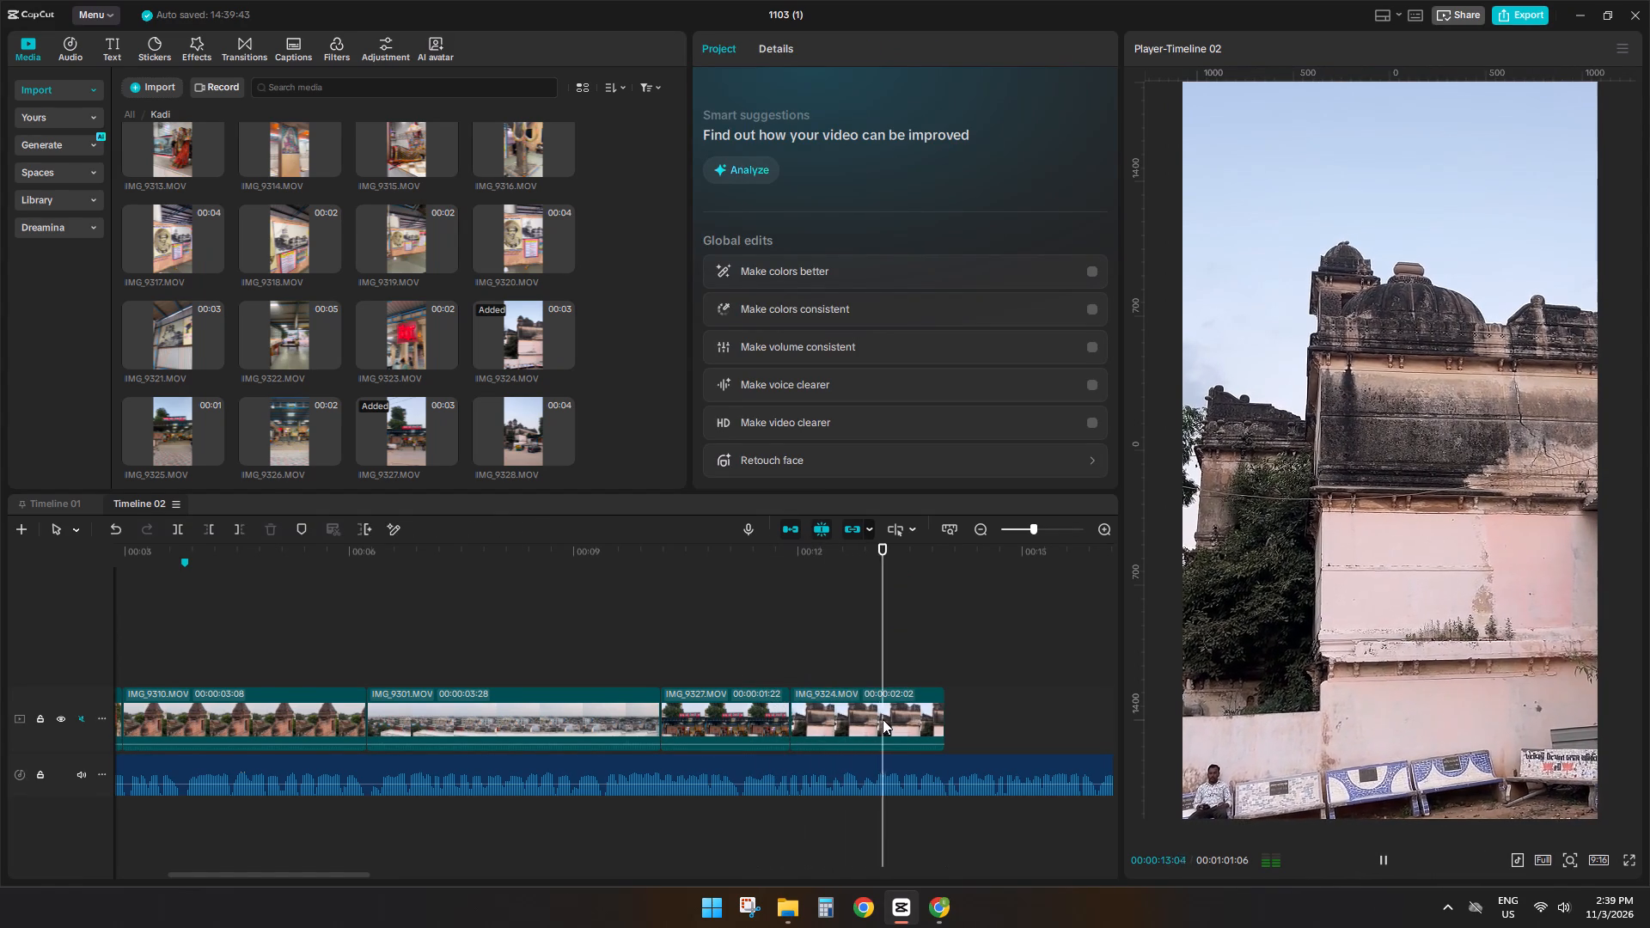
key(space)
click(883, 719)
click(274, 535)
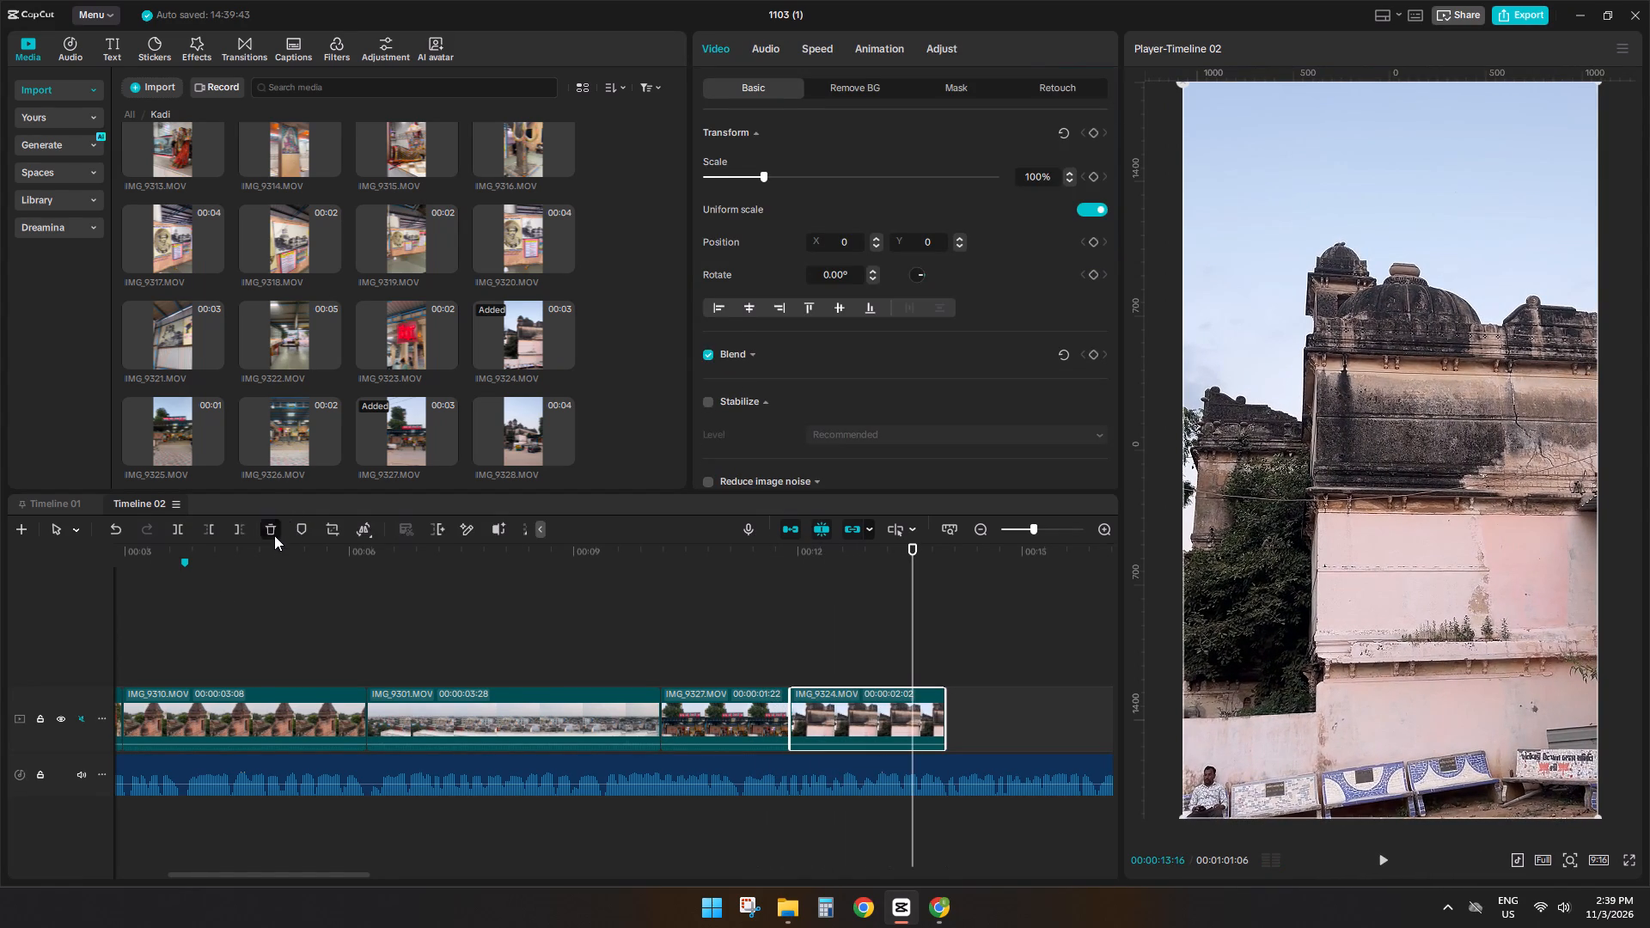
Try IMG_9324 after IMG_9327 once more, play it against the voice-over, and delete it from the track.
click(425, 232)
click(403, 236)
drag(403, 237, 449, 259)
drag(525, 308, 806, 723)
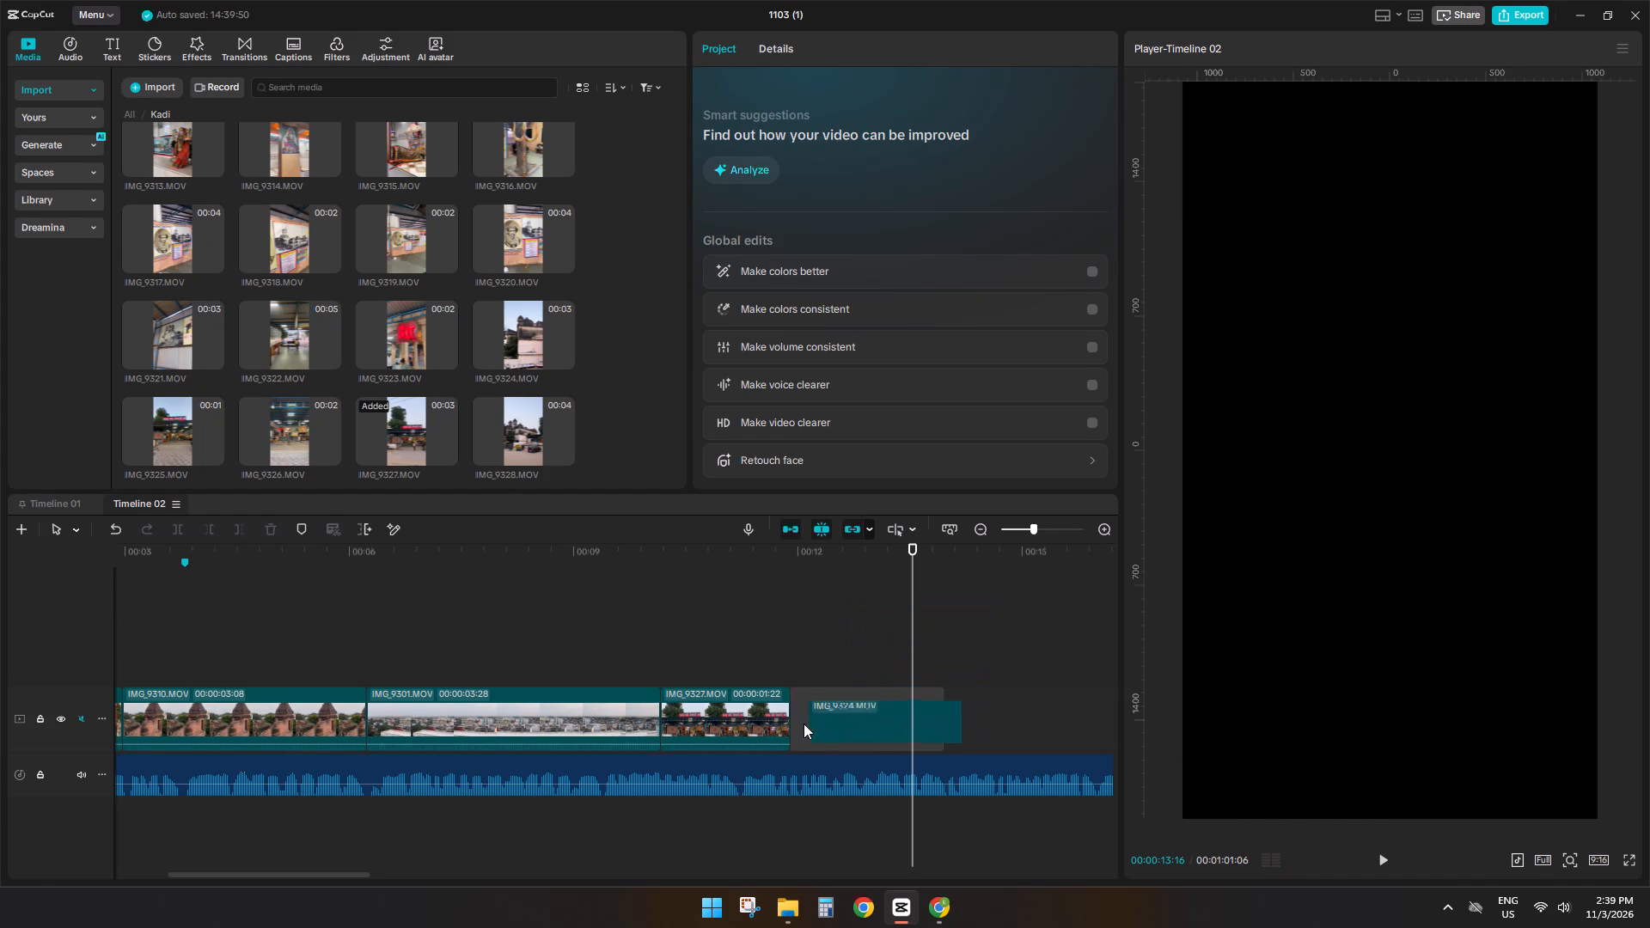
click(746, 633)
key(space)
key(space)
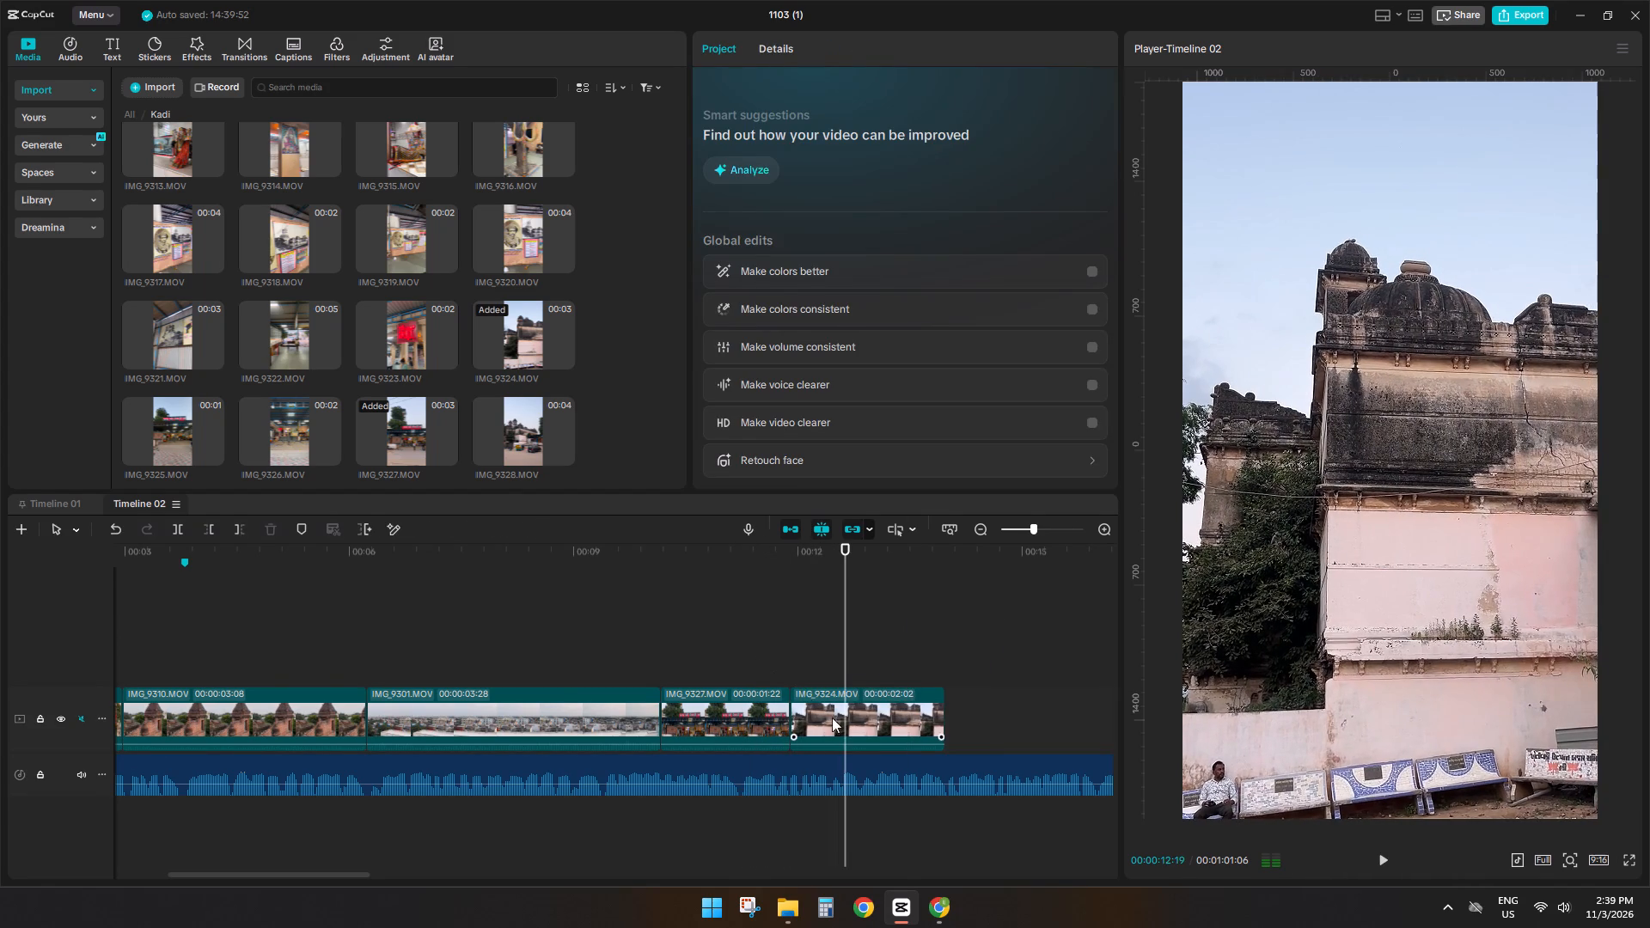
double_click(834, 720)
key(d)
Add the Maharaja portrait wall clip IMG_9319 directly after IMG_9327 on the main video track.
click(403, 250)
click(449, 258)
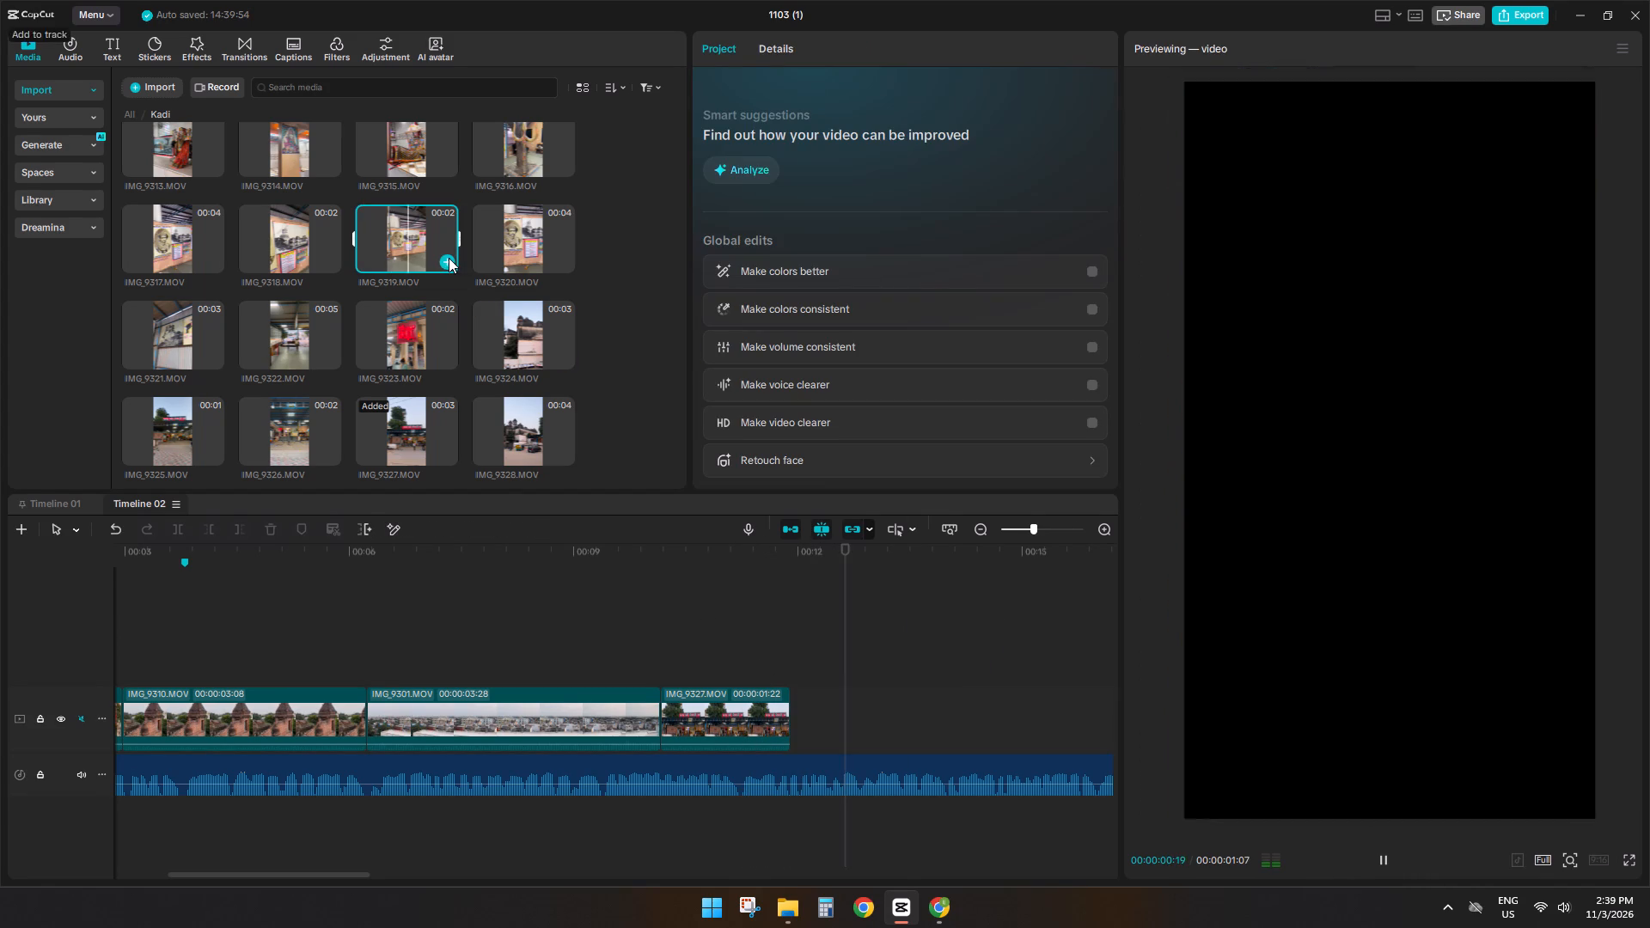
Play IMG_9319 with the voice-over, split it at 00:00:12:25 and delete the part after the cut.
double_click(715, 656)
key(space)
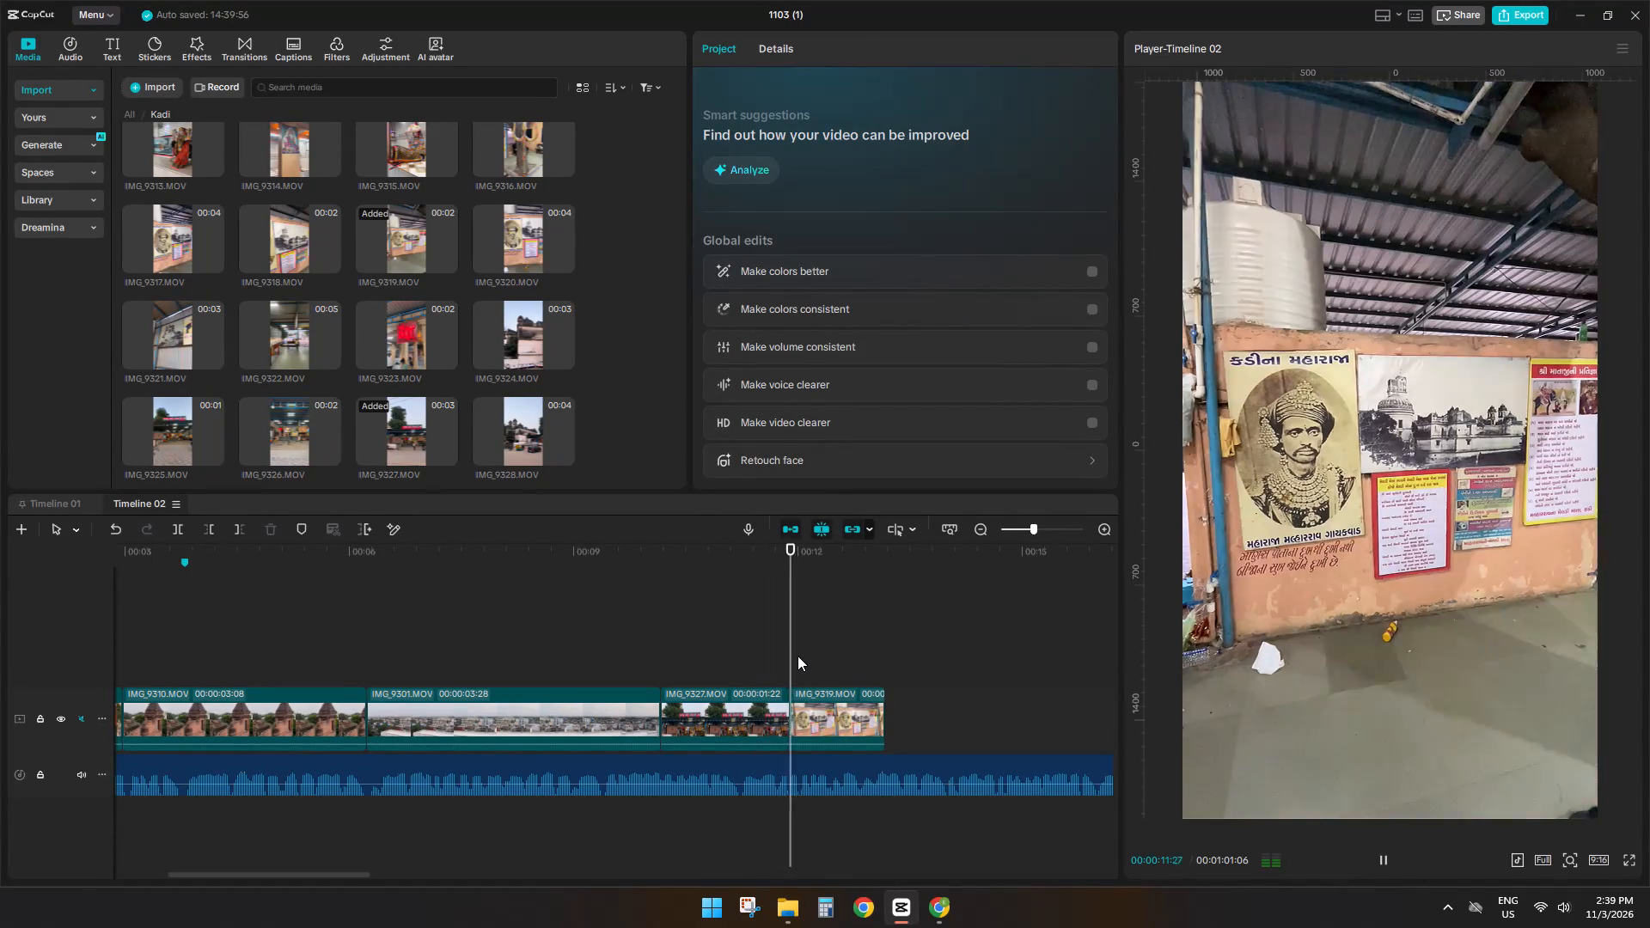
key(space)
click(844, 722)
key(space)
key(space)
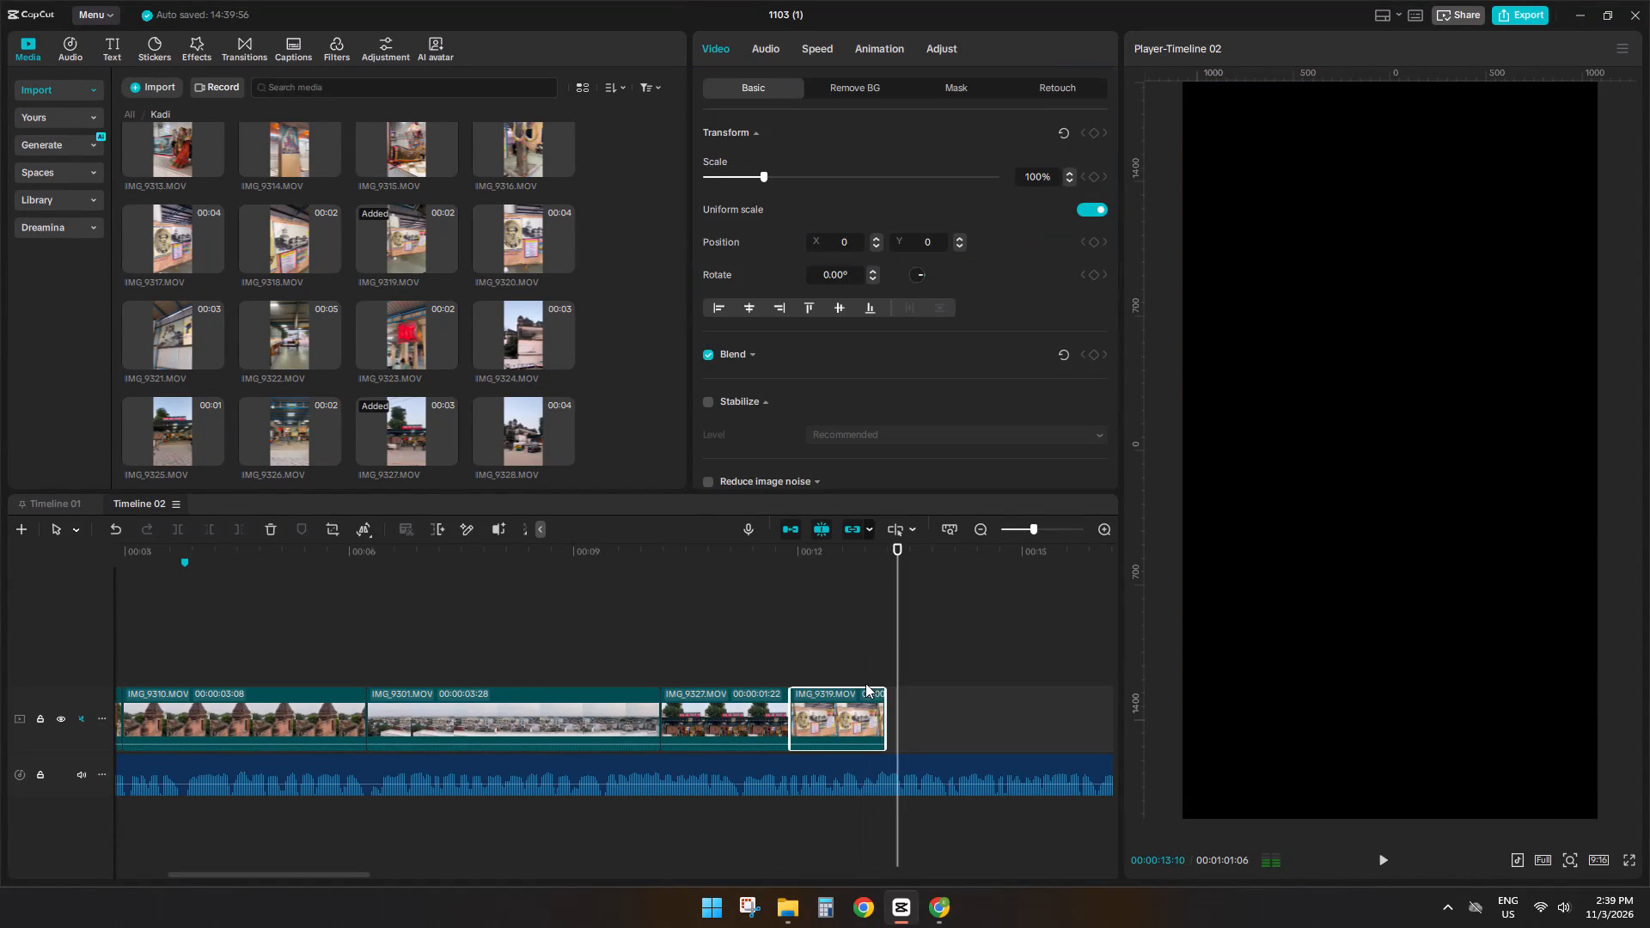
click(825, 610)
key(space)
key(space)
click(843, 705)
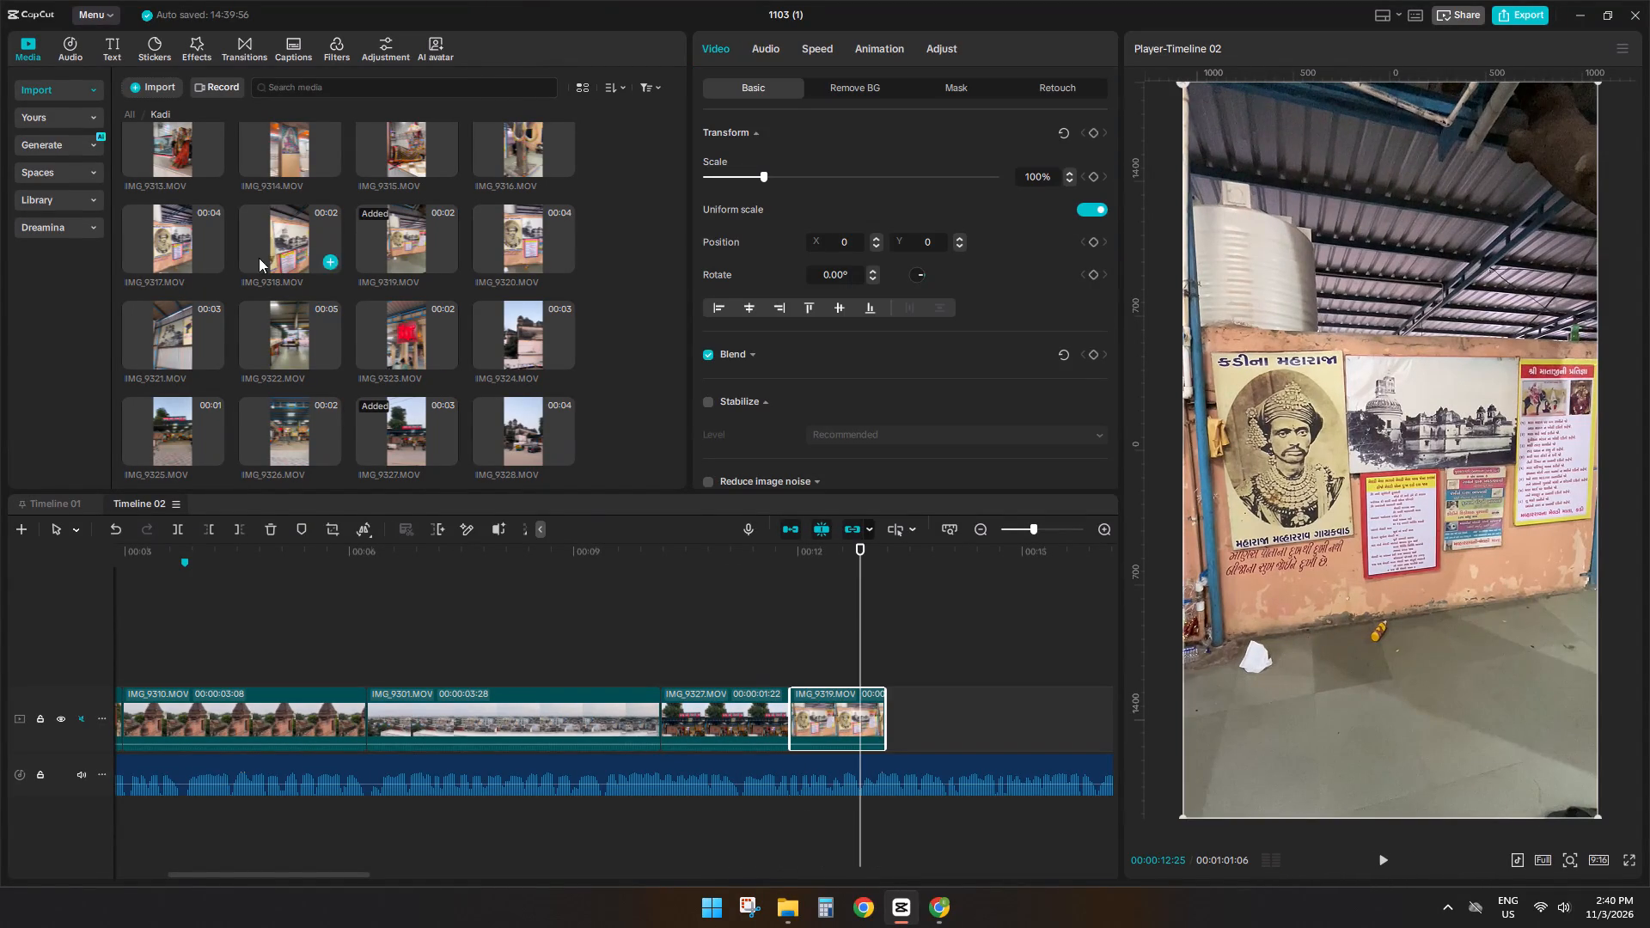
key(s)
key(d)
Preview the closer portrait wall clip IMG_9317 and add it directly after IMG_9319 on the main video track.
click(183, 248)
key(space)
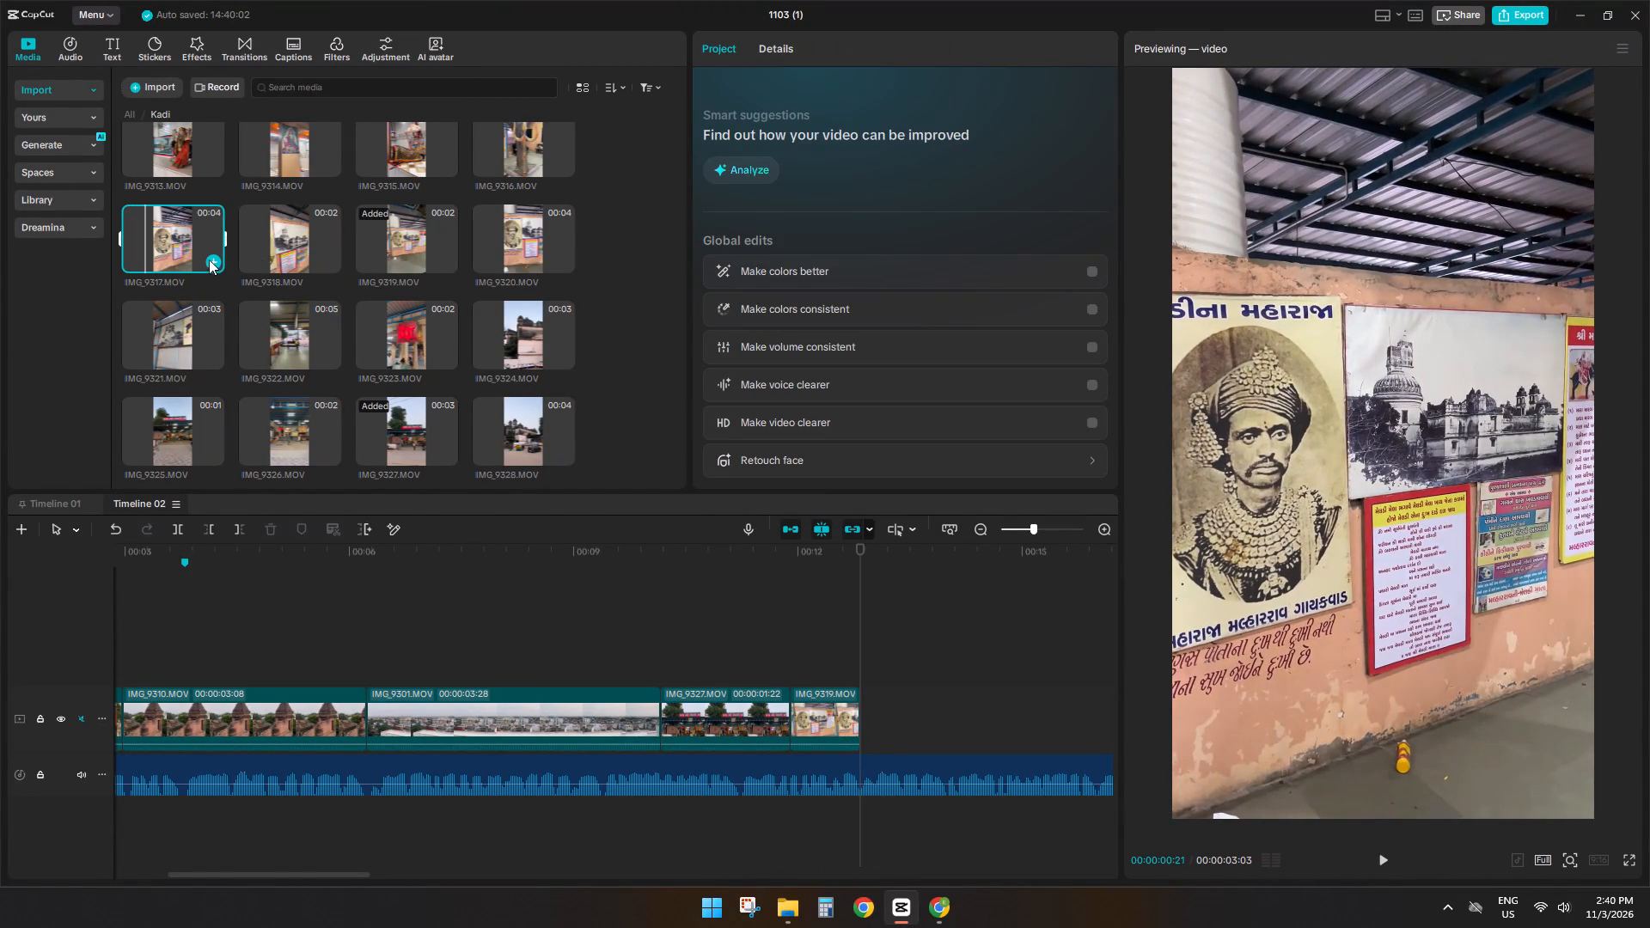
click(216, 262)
Listen to the voice-over through and past IMG_9317, and preview IMG_9327, IMG_9324 and IMG_9328 as alternatives.
key(space)
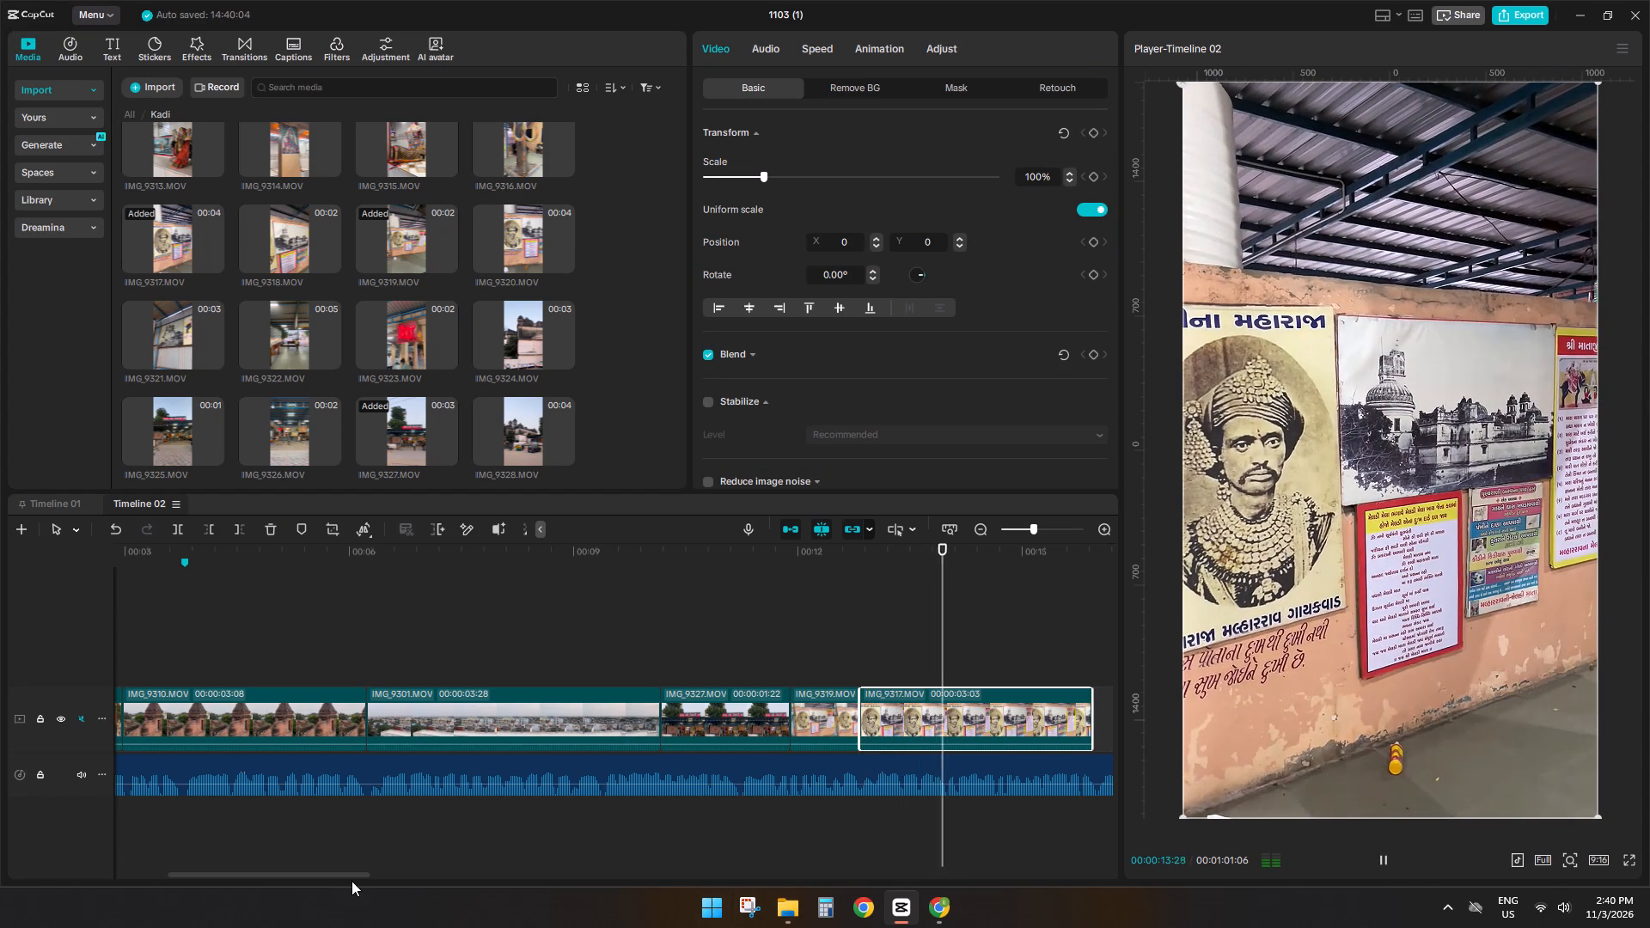
key(space)
click(331, 877)
click(399, 871)
key(space)
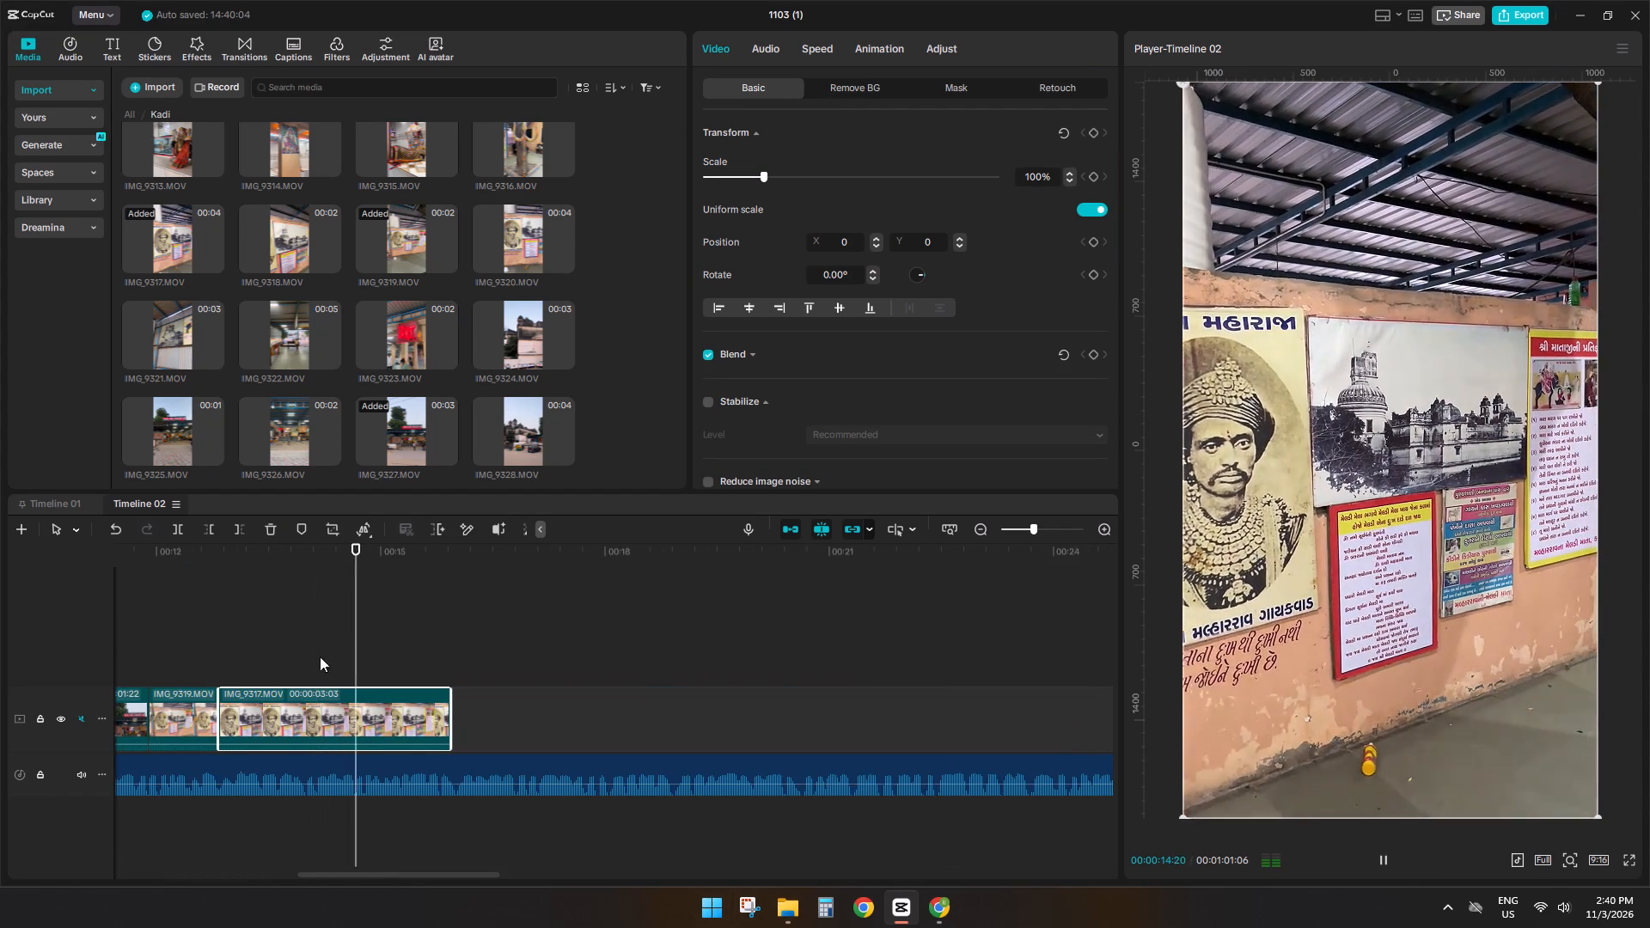
ctrl+scroll(321, 681, down, 8)
key(space)
key(space)
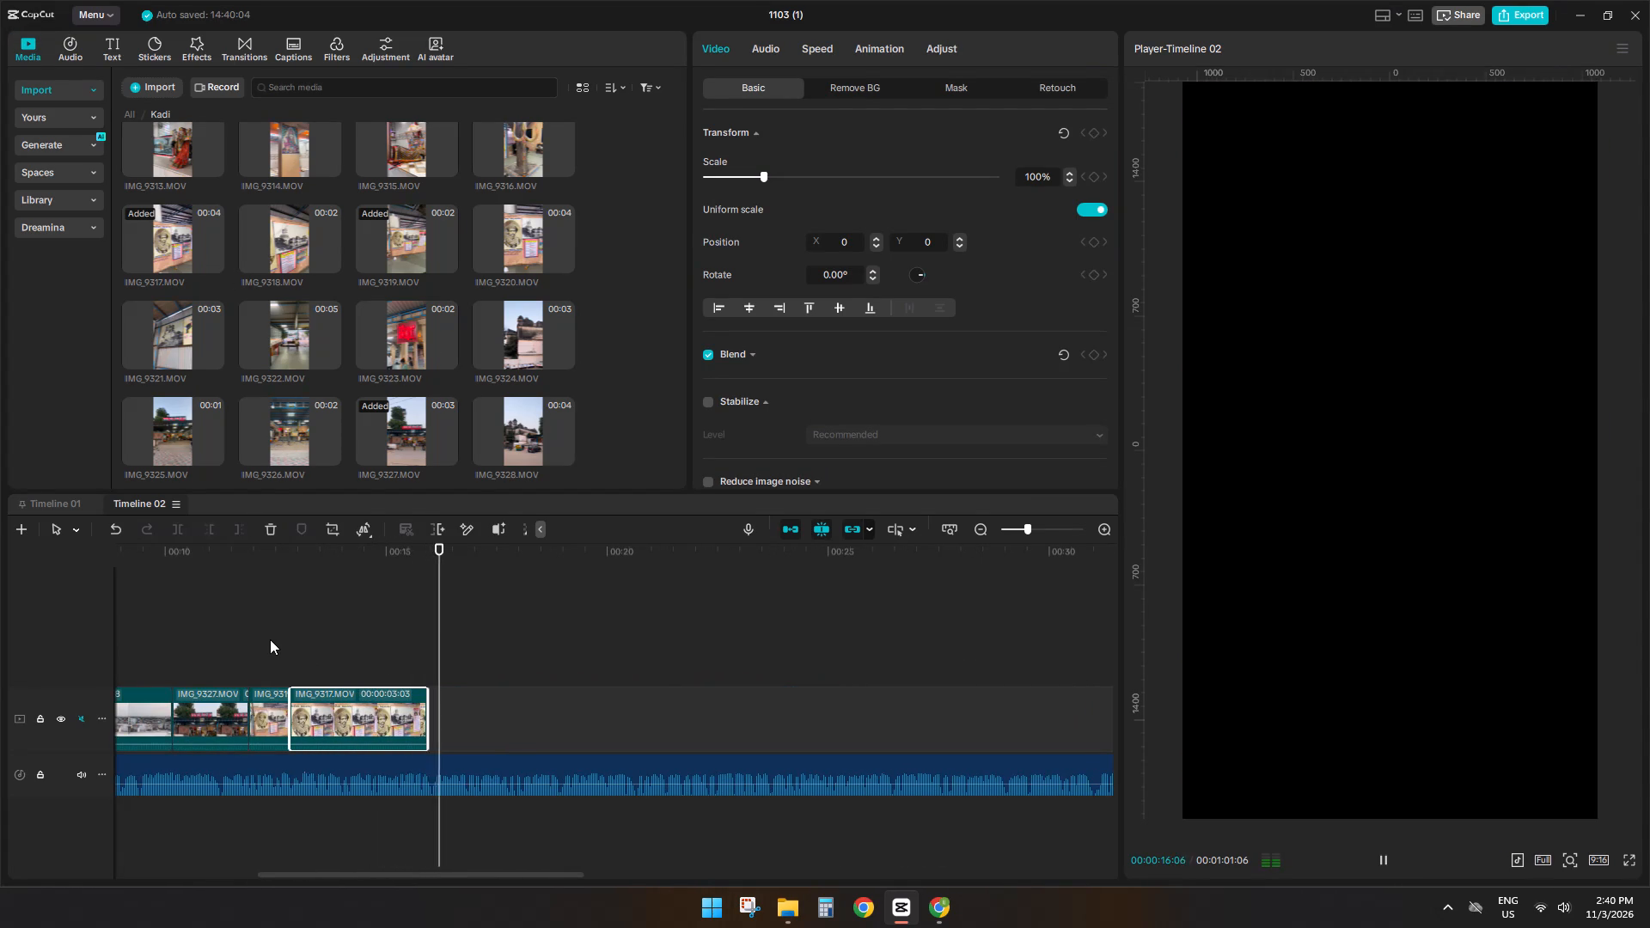
ctrl+scroll(305, 666, down, 4)
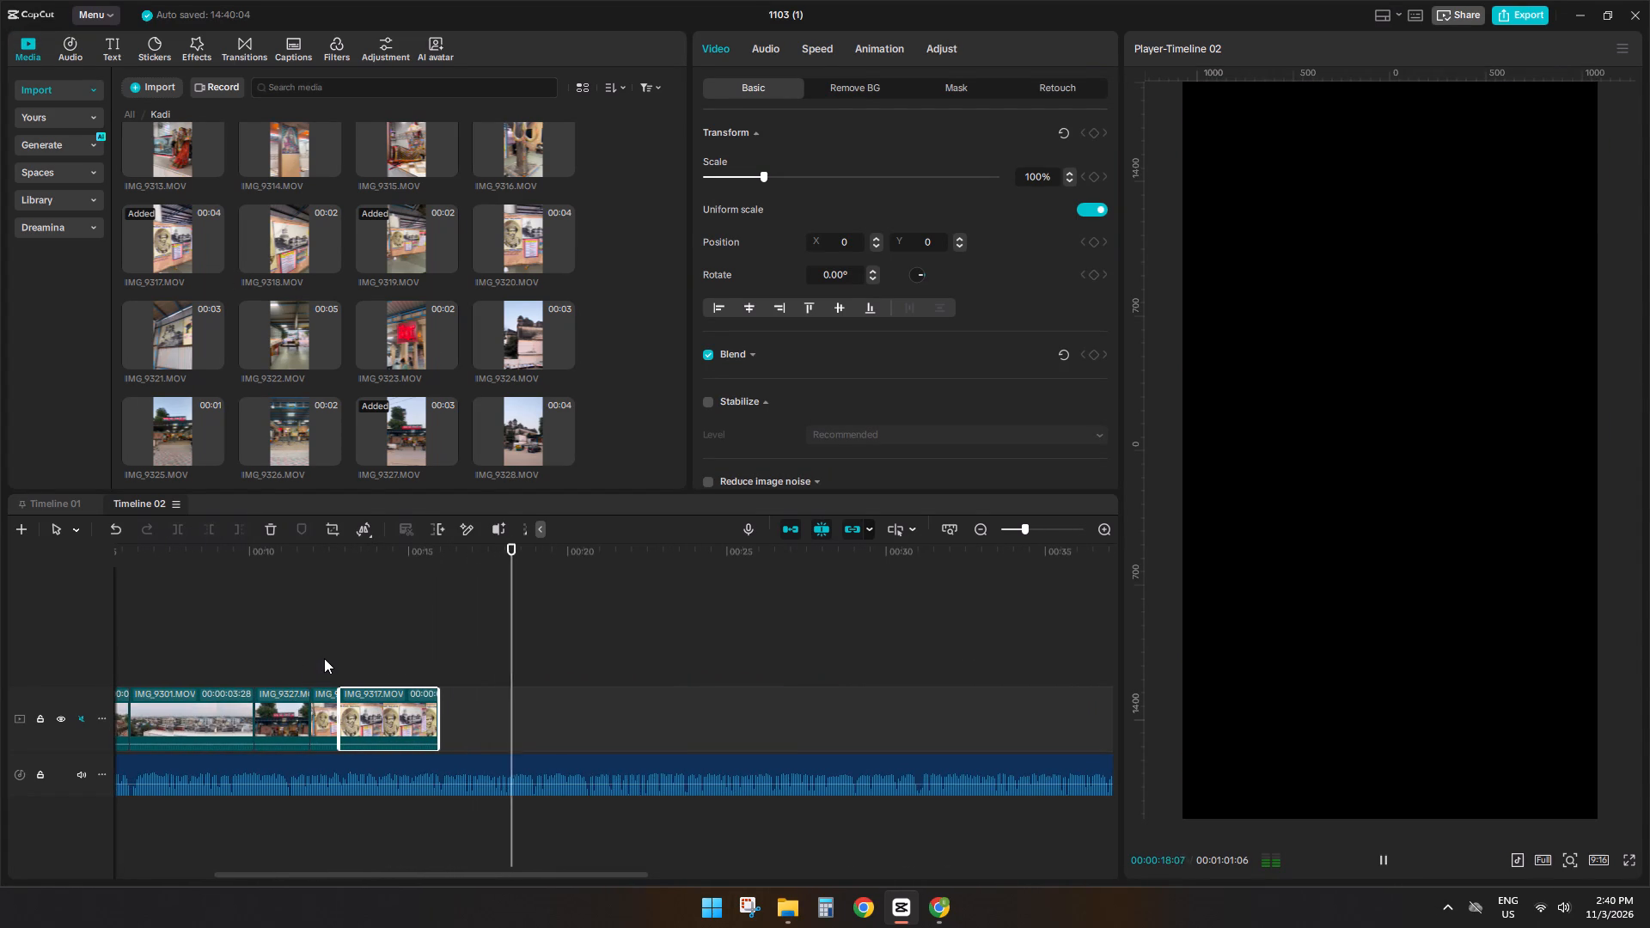
double_click(324, 658)
click(403, 449)
key(space)
click(505, 351)
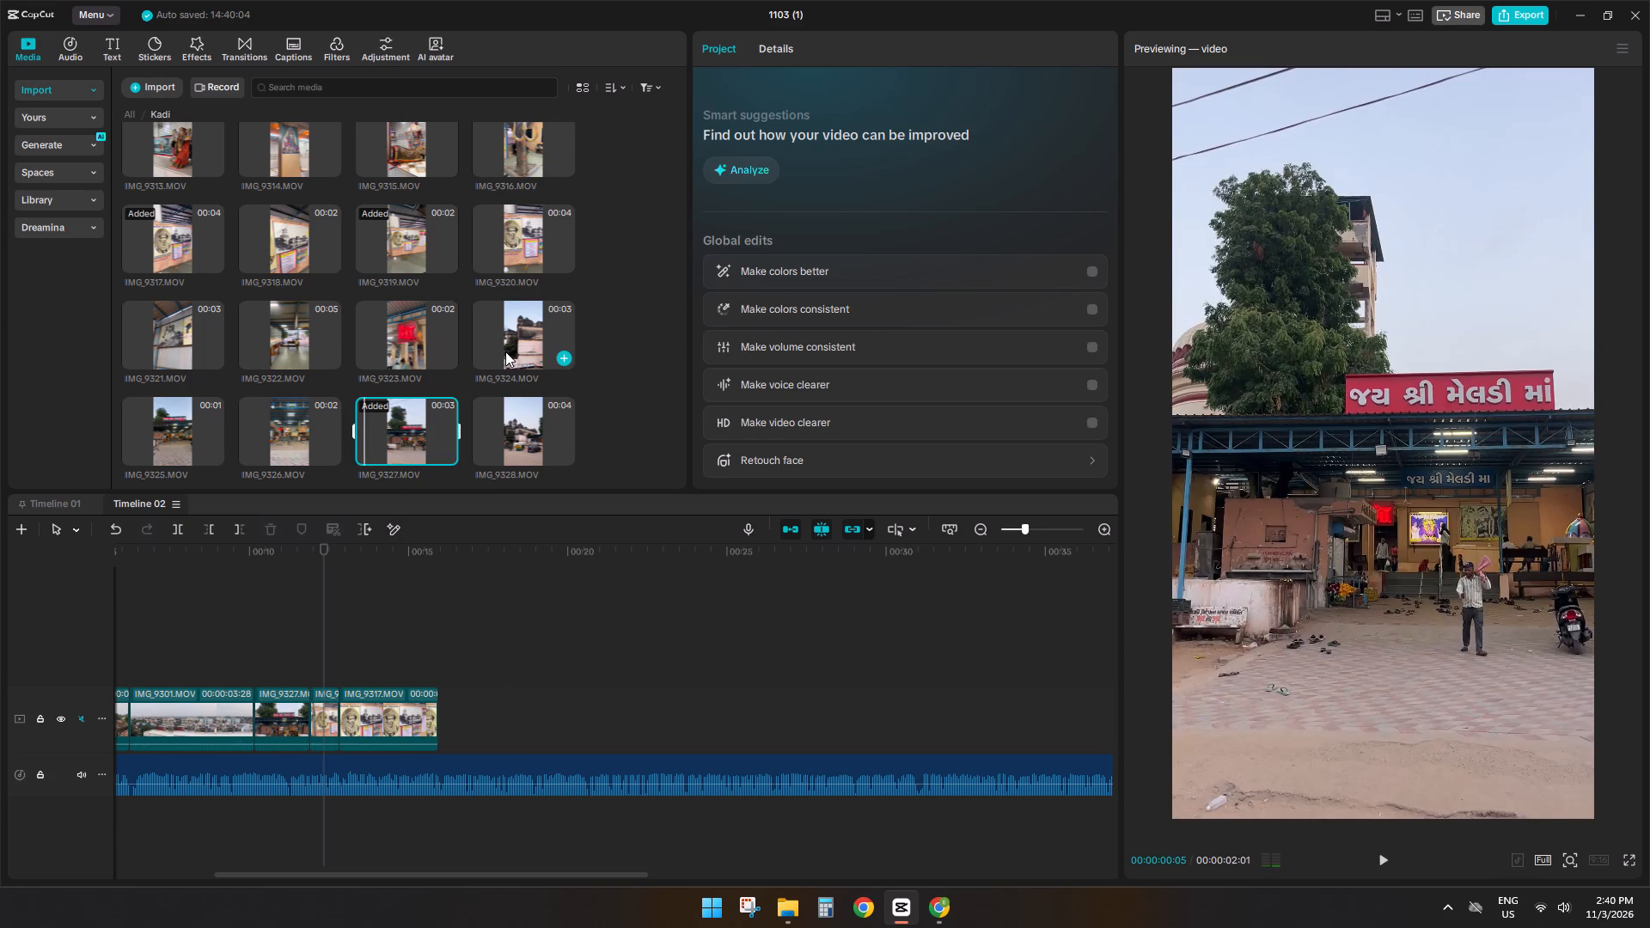
key(space)
click(514, 425)
key(space)
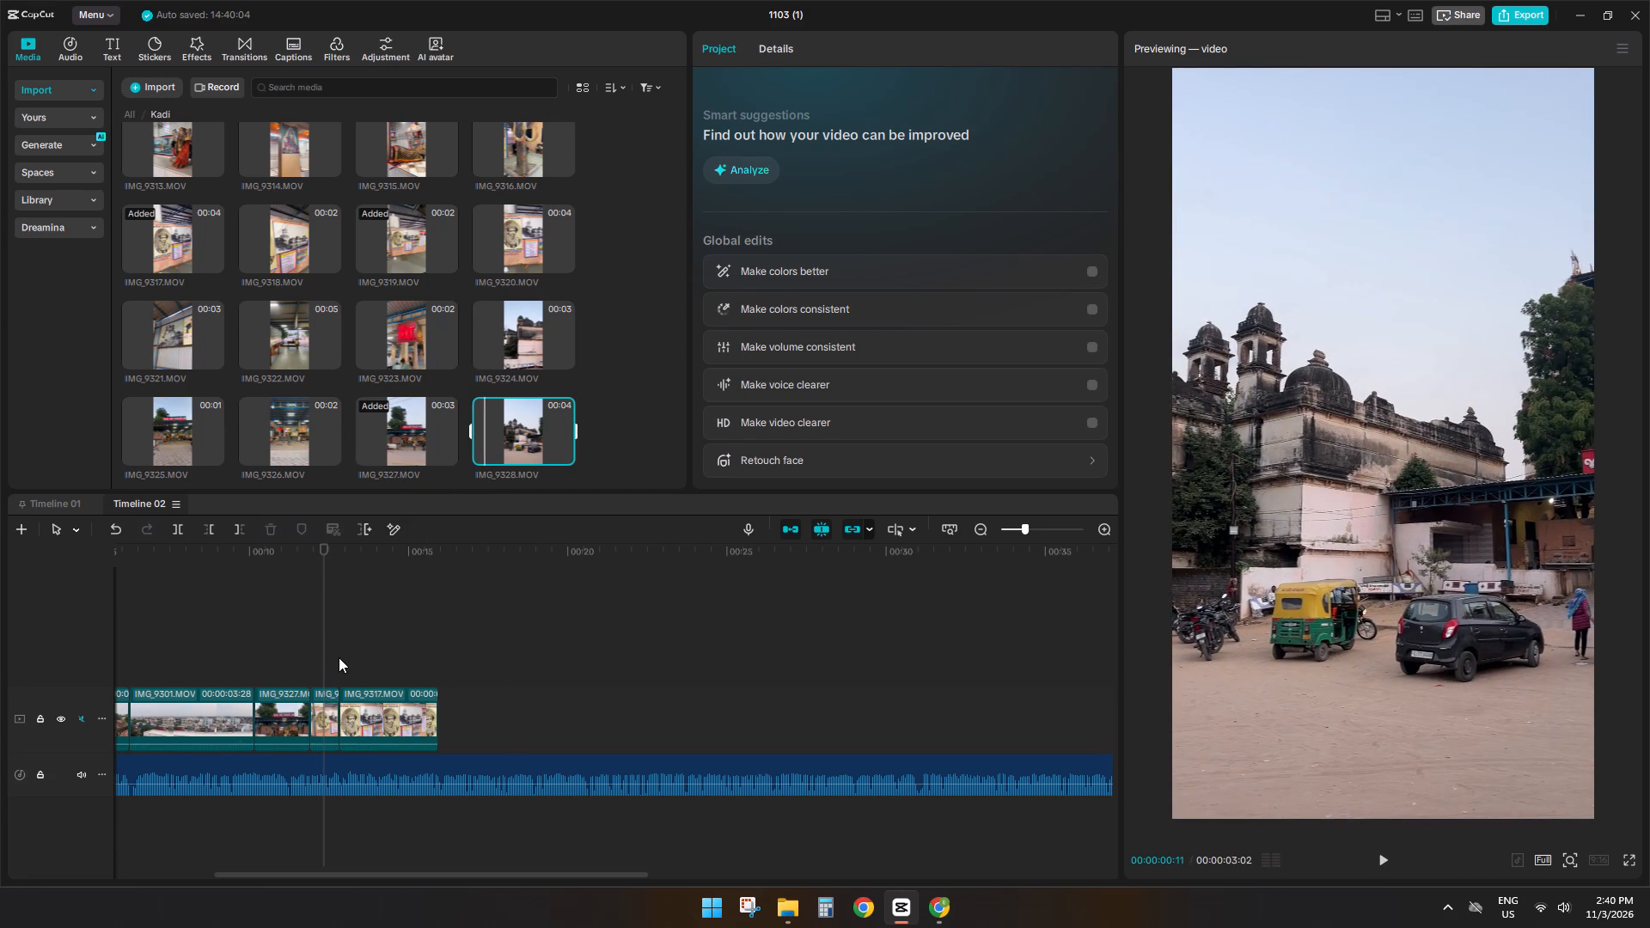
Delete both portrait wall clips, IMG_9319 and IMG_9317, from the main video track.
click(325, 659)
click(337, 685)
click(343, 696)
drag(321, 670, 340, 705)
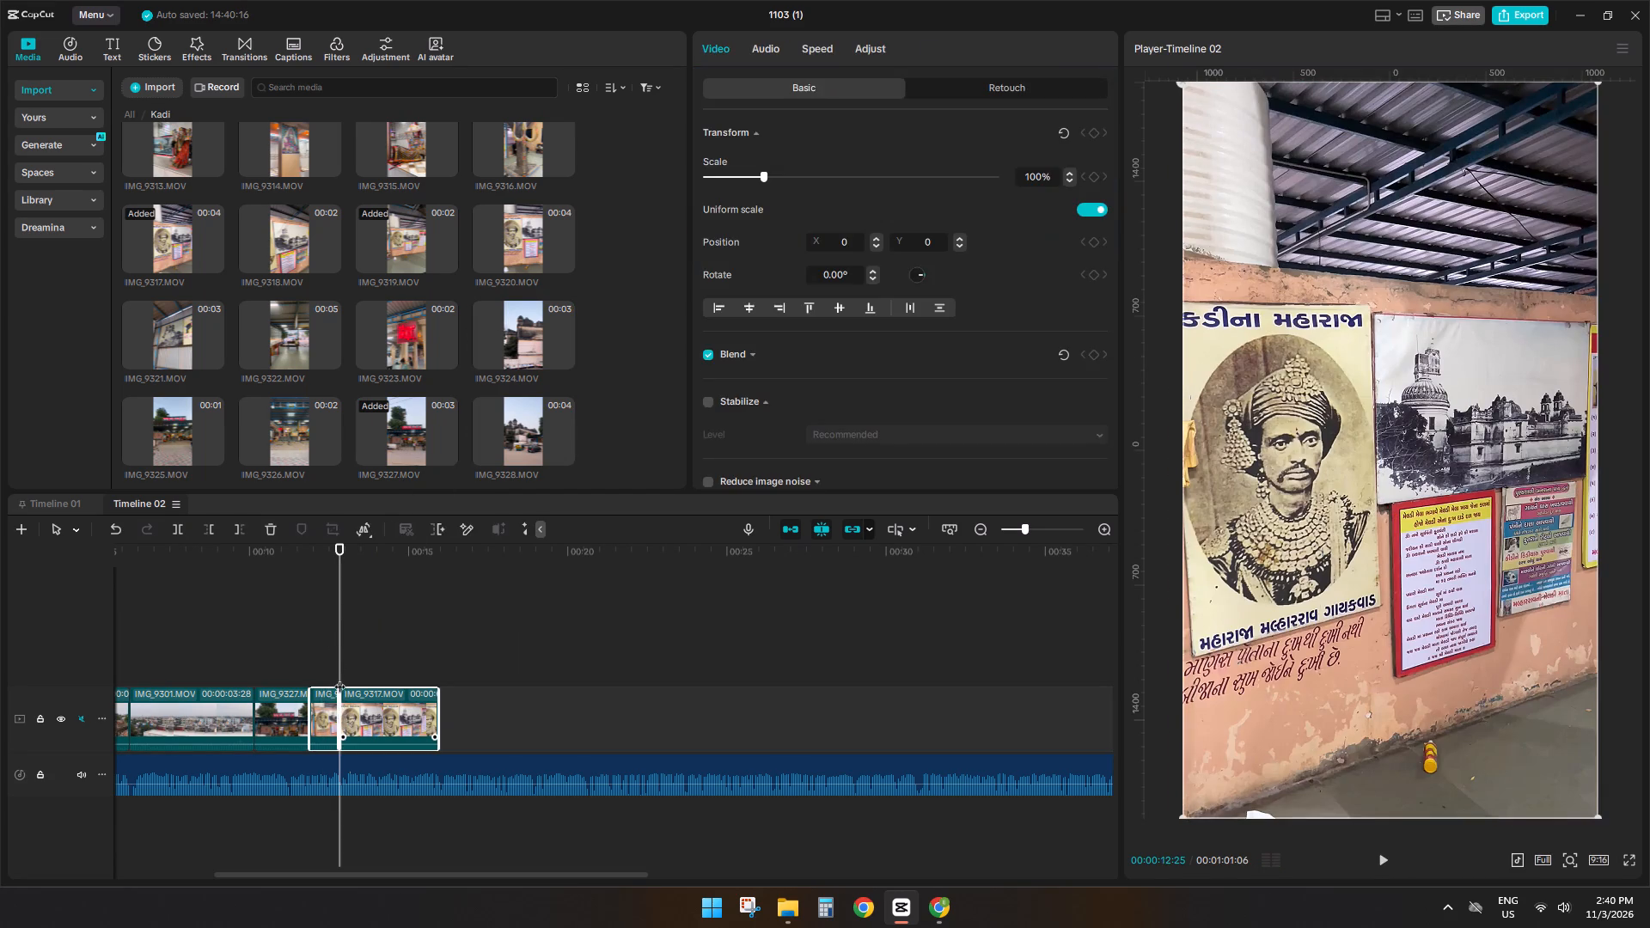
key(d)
From the end of IMG_9327, preview Kadi clips IMG_9310, IMG_9309, IMG_9308, IMG_9307, IMG_9306 and IMG_9305 as candidates for the following shot.
click(308, 628)
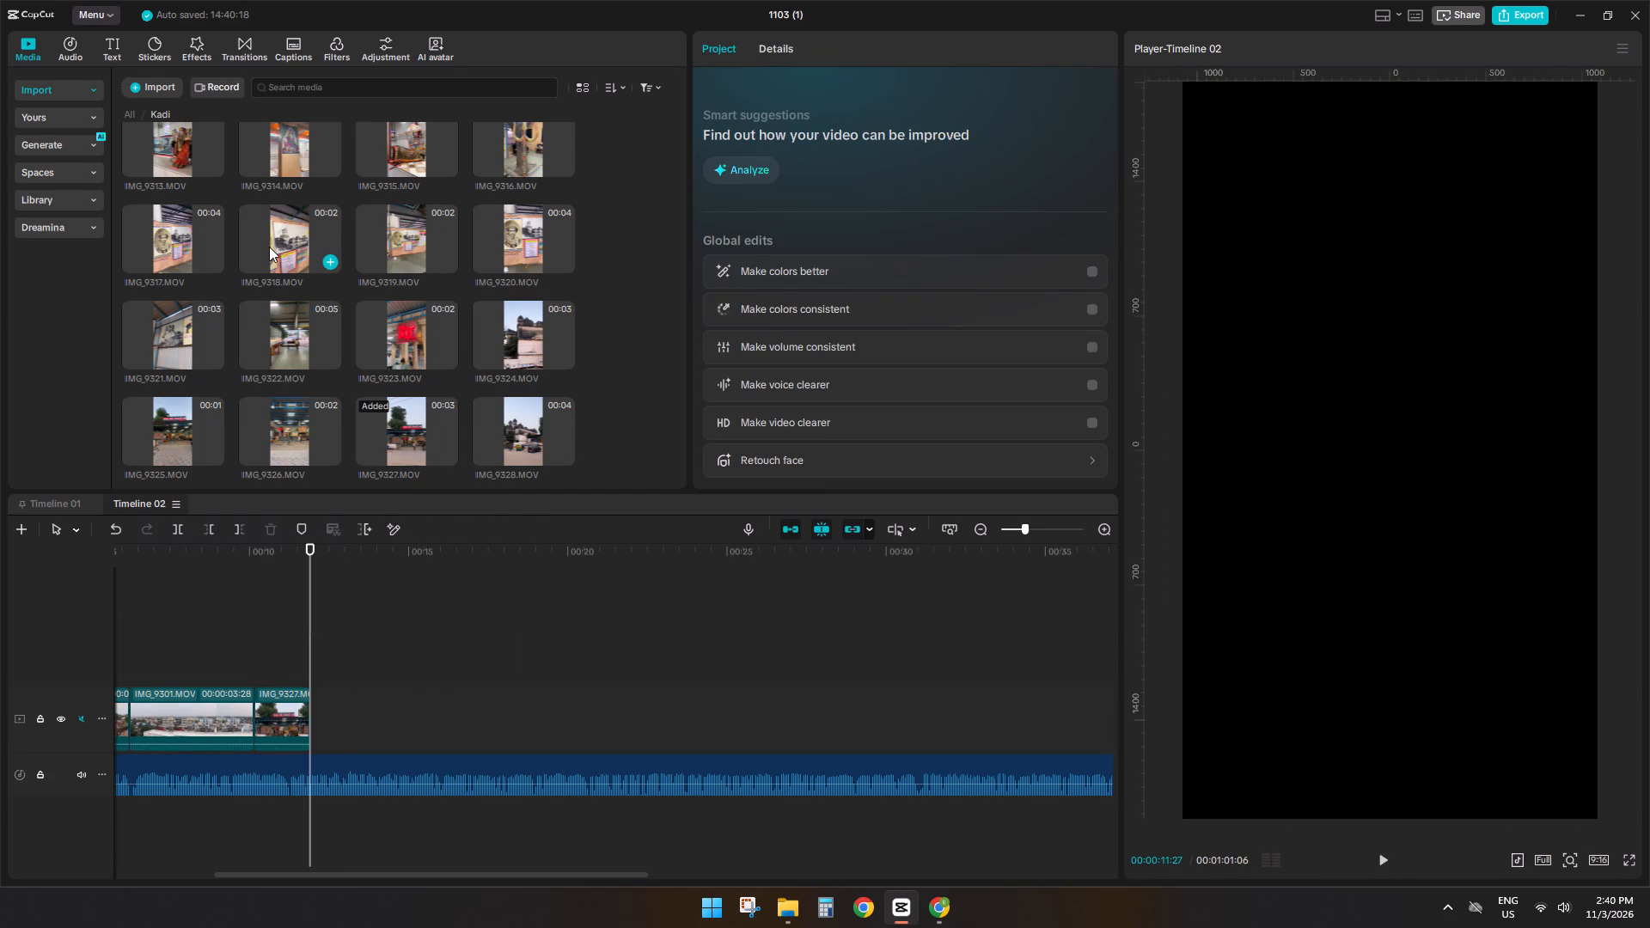
scroll(267, 264, up, 3)
click(270, 263)
click(138, 277)
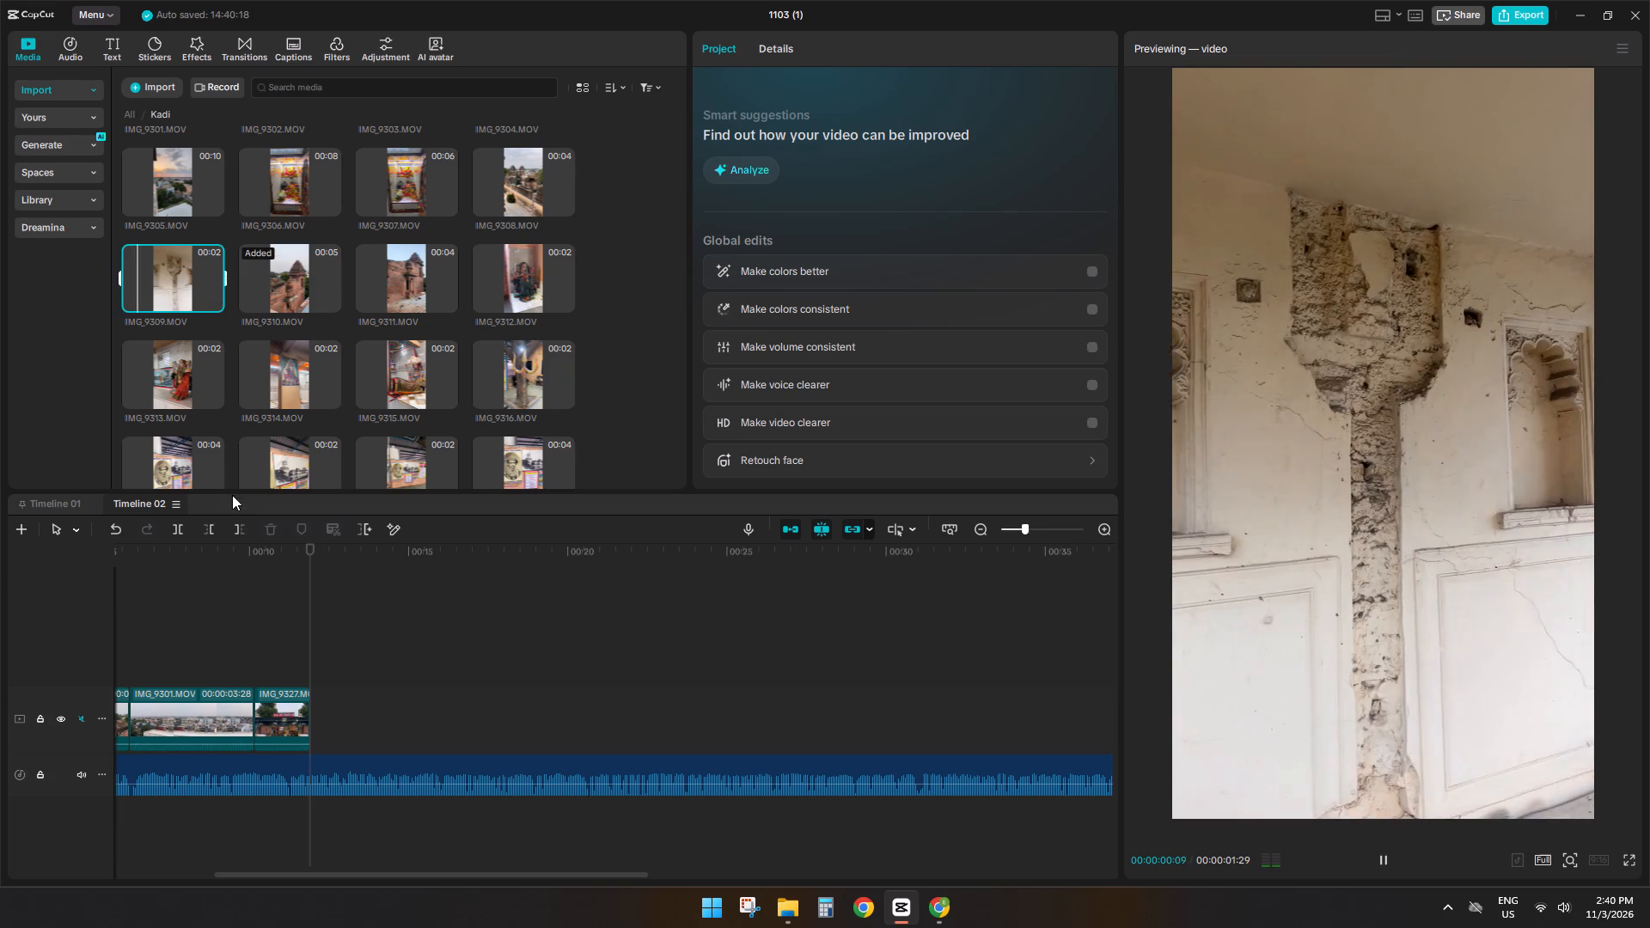
key(space)
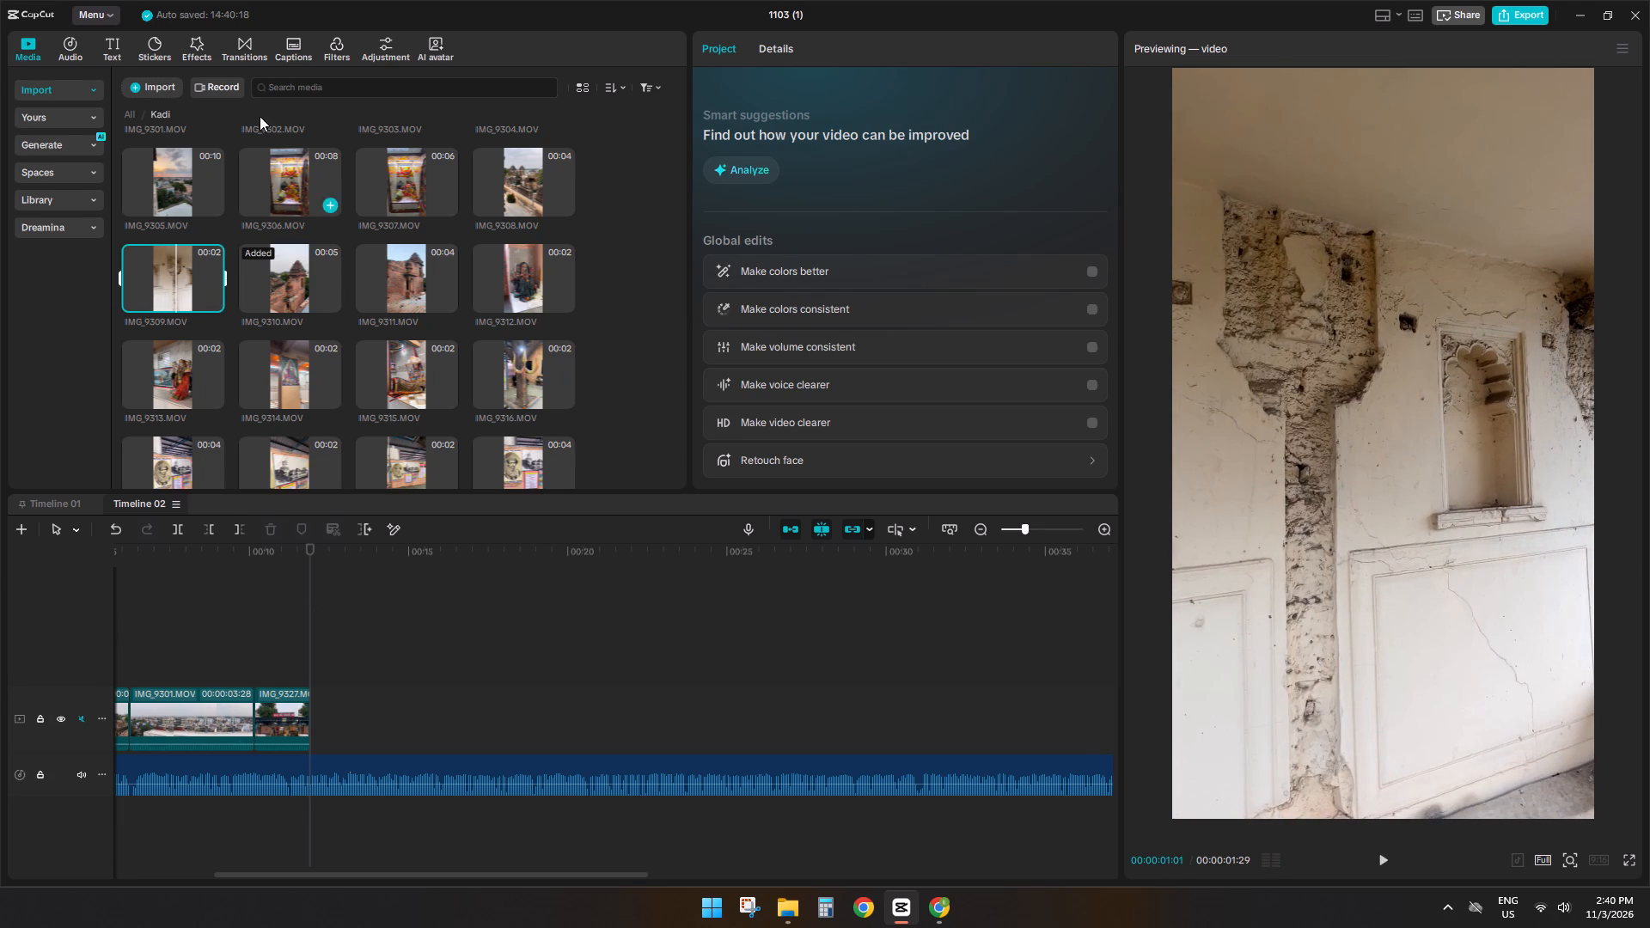
click(512, 176)
key(space)
click(385, 181)
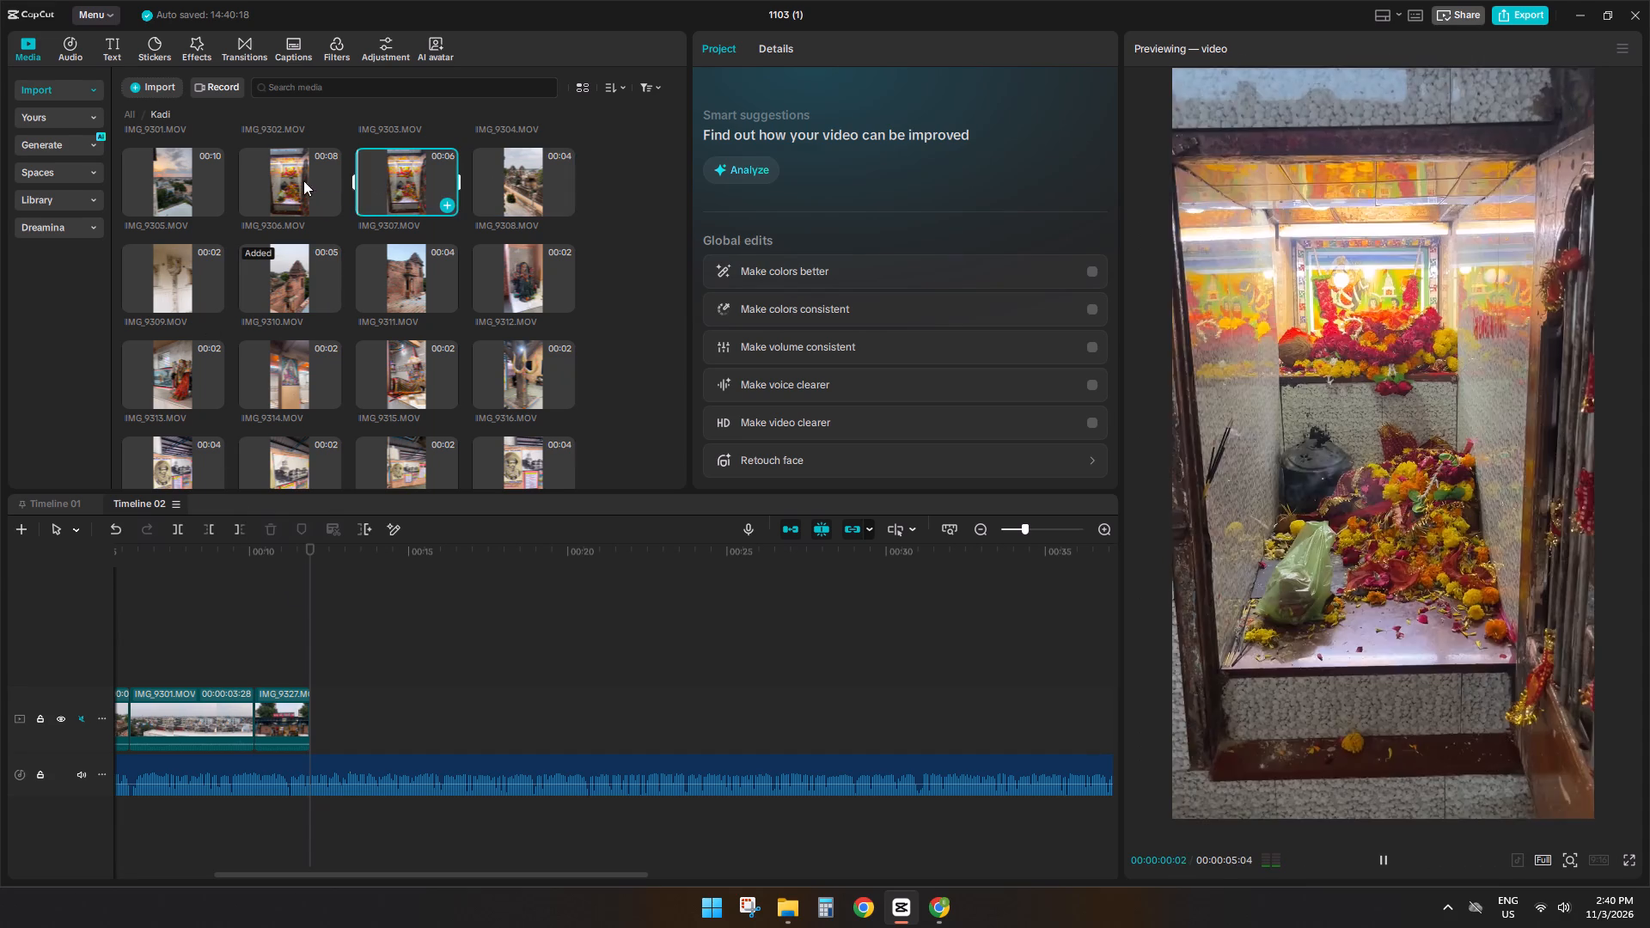
click(289, 178)
click(137, 178)
key(space)
Preview IMG_9309, IMG_9310, IMG_9311, IMG_9315, IMG_9314 and IMG_9313 as further candidates for the shot after IMG_9327.
click(171, 270)
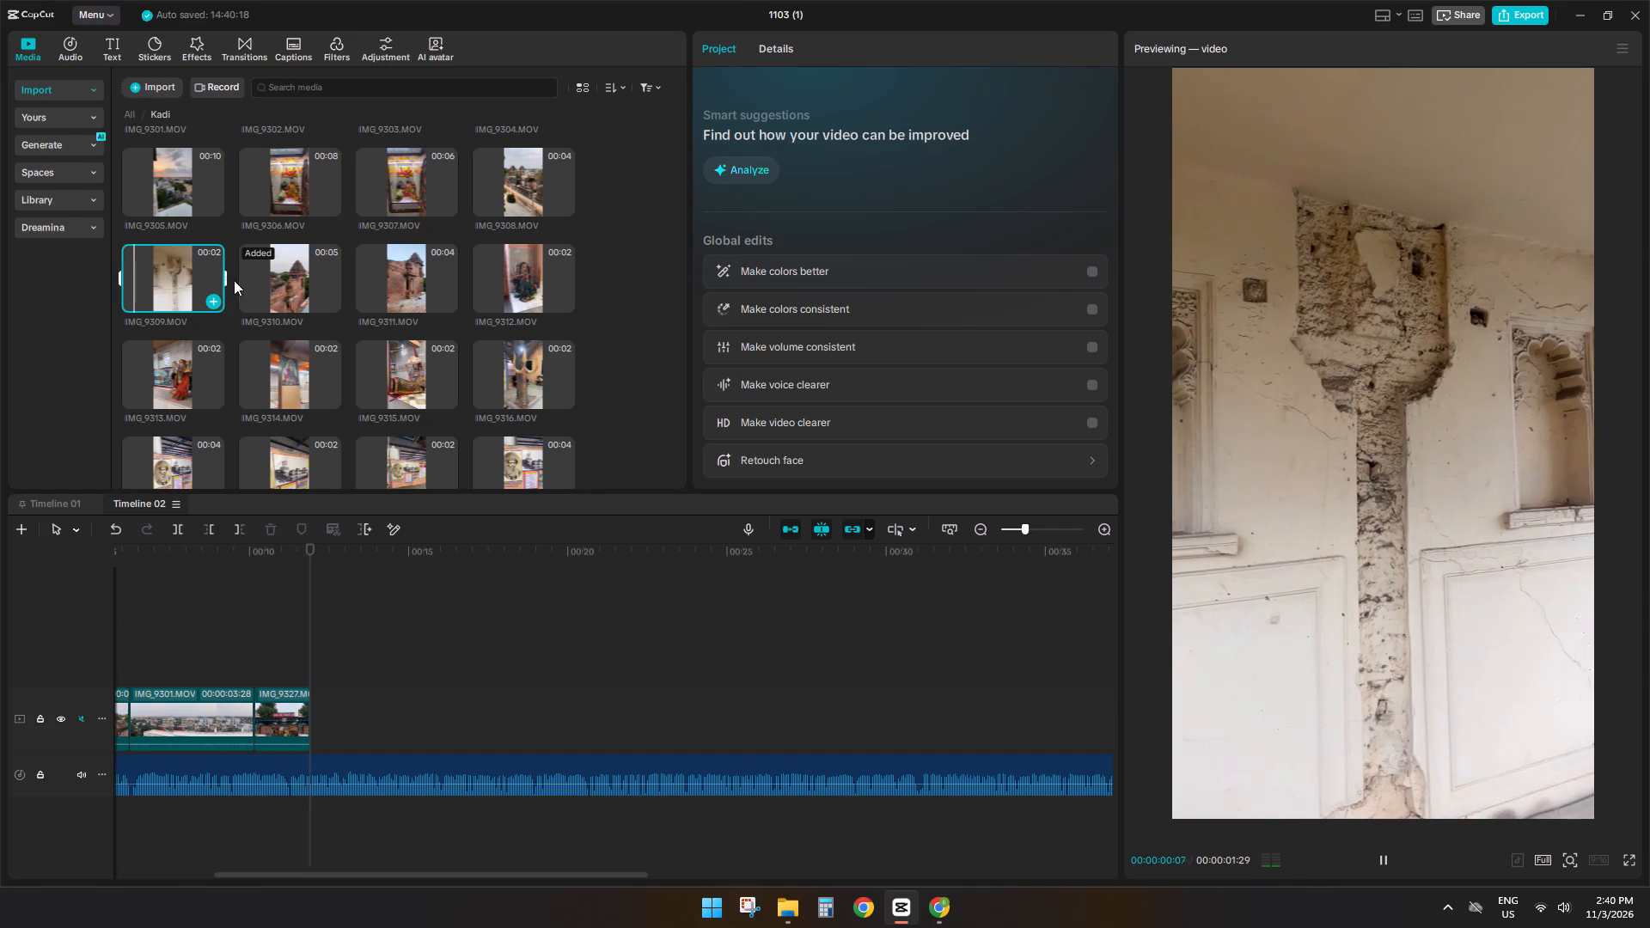
key(space)
click(291, 278)
click(399, 273)
key(space)
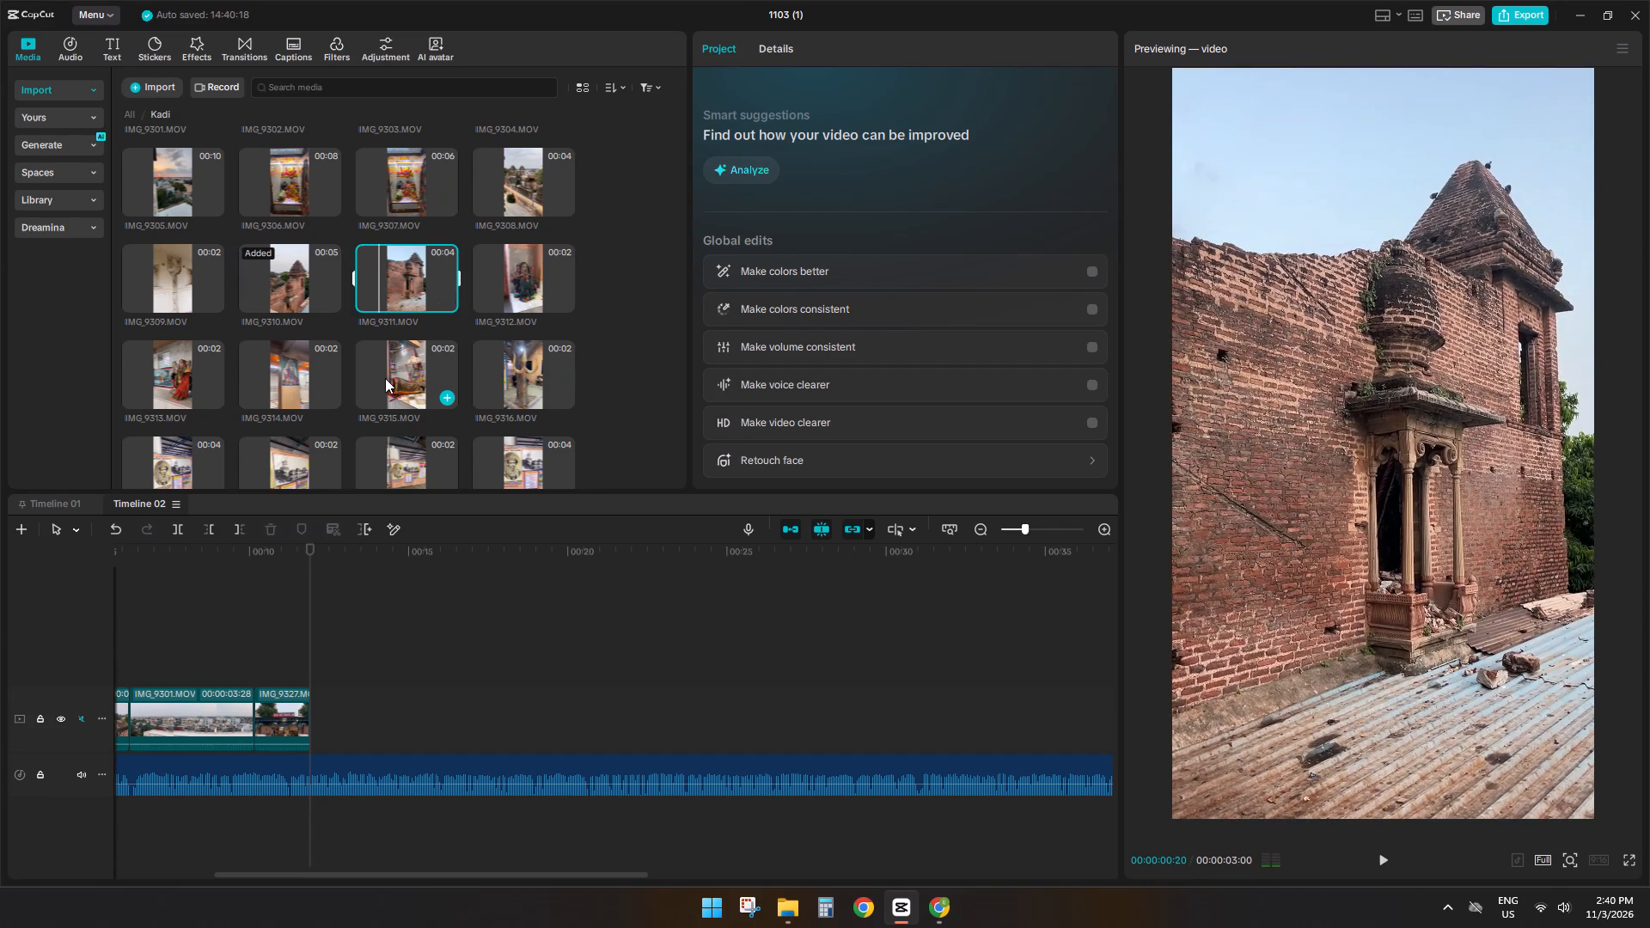
click(385, 382)
click(268, 365)
scroll(268, 365, down, 2)
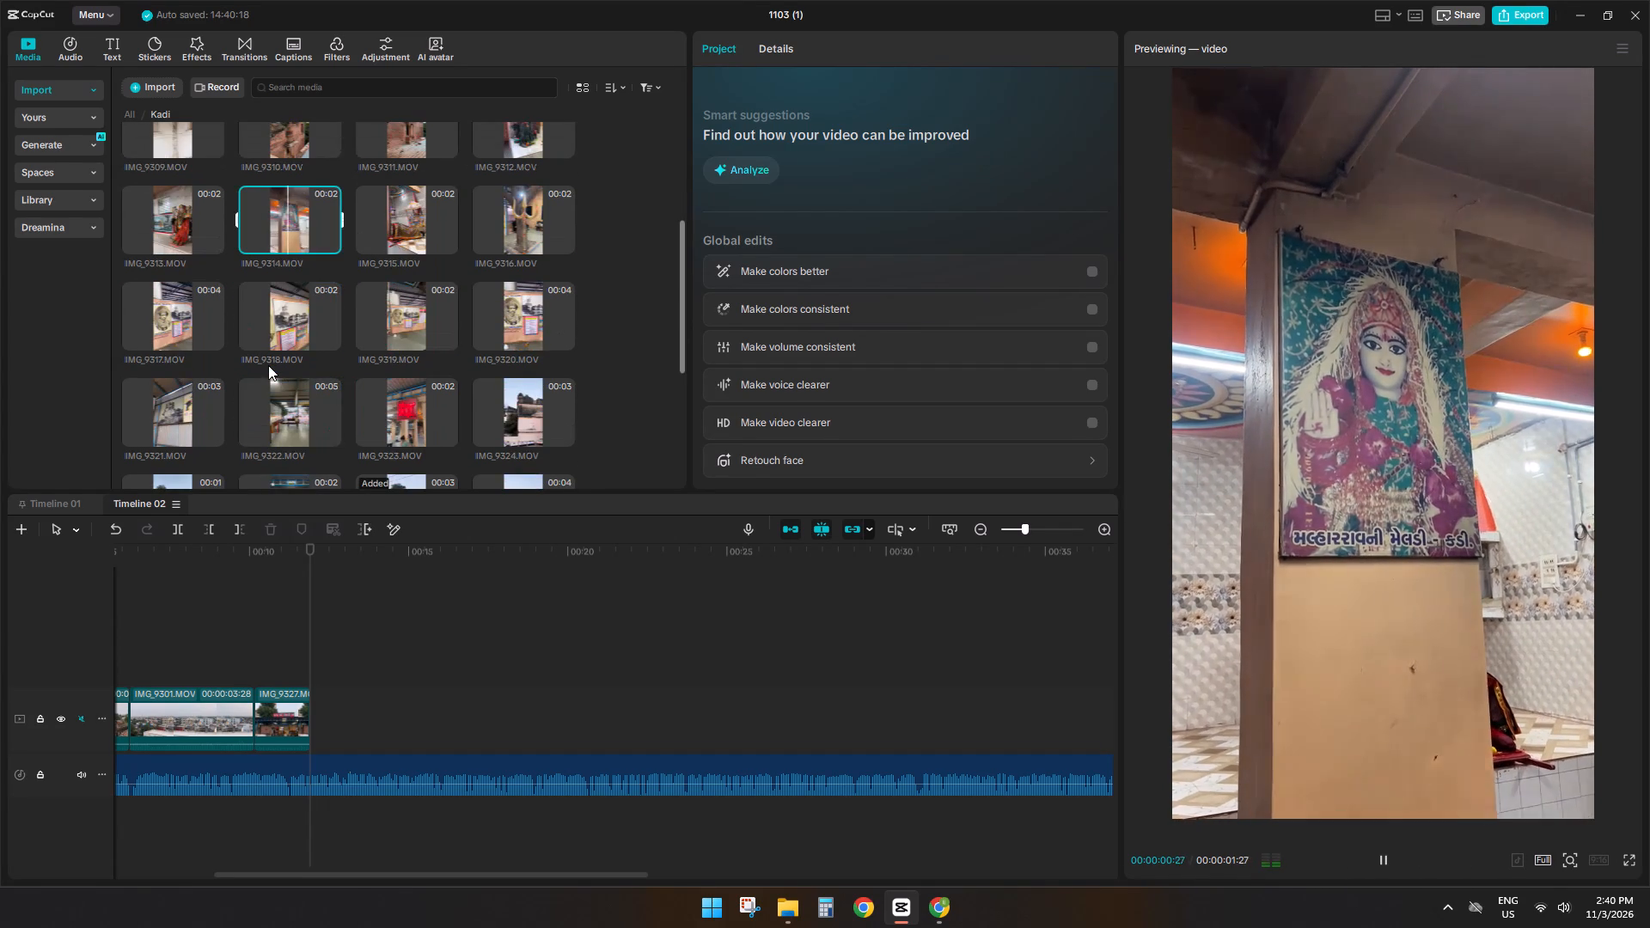
key(space)
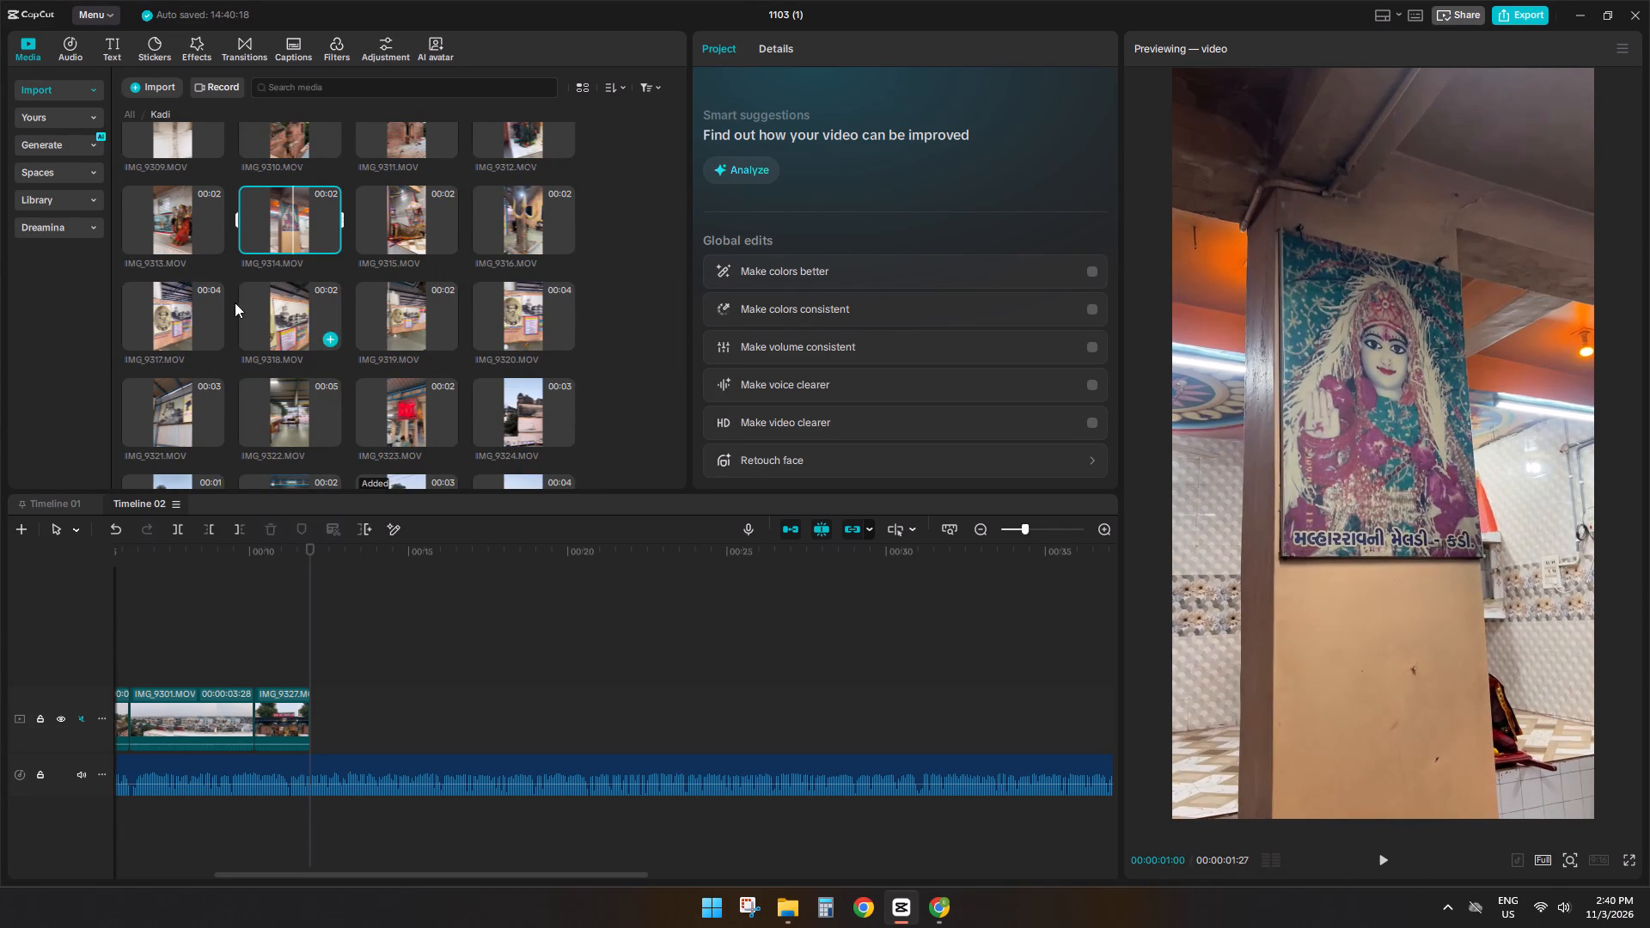
click(166, 215)
key(space)
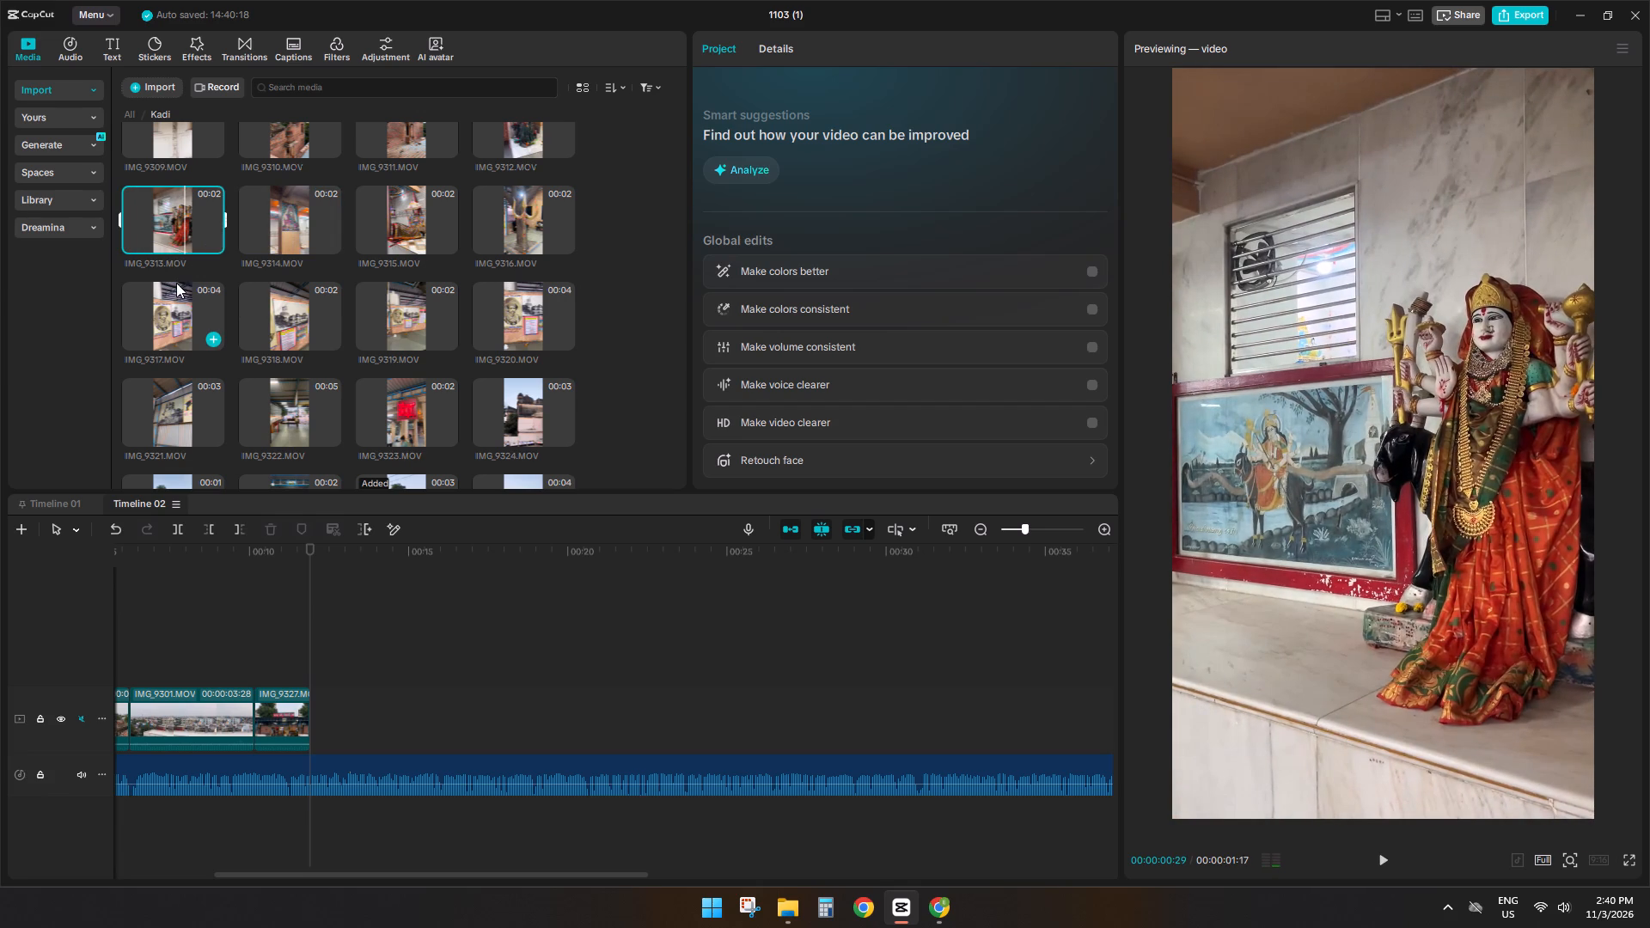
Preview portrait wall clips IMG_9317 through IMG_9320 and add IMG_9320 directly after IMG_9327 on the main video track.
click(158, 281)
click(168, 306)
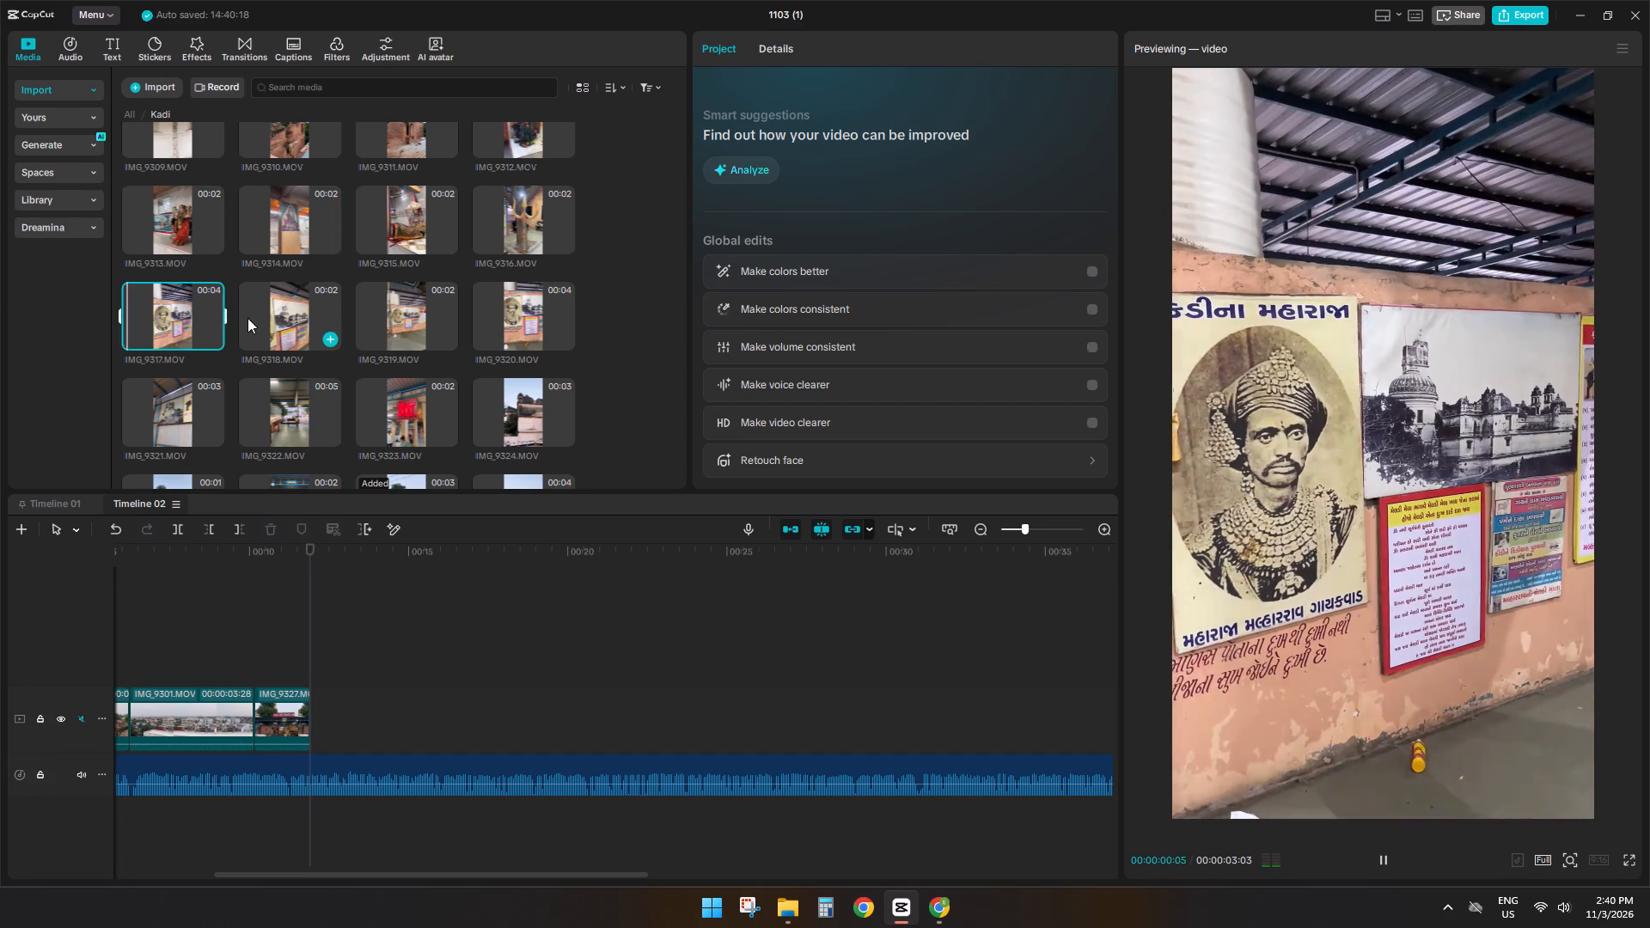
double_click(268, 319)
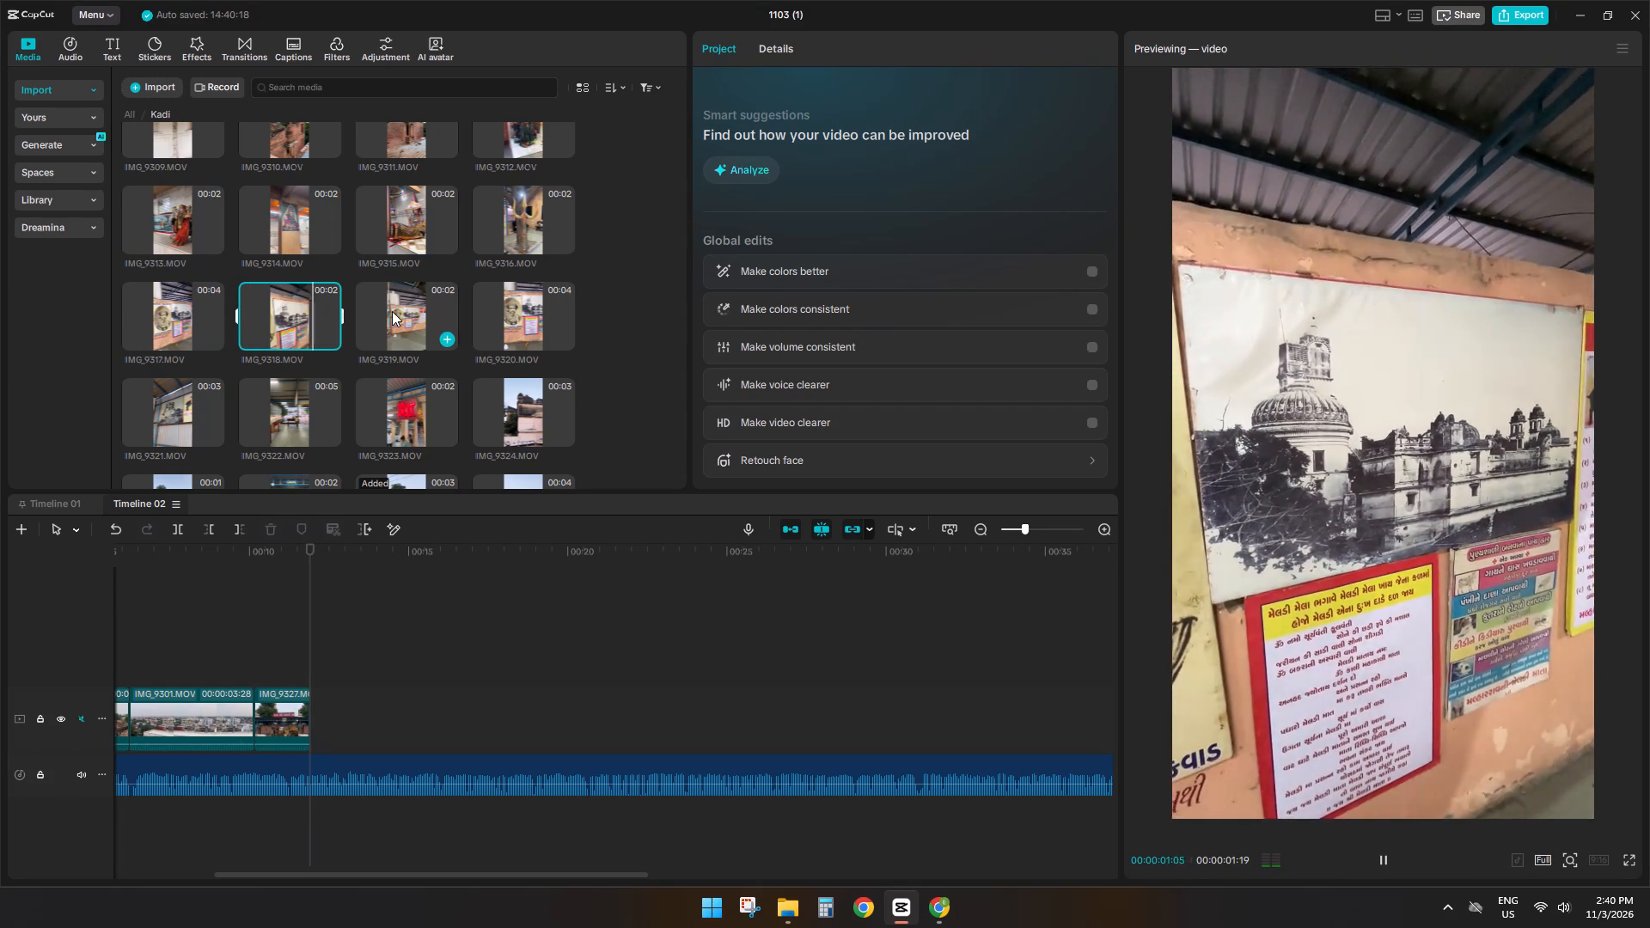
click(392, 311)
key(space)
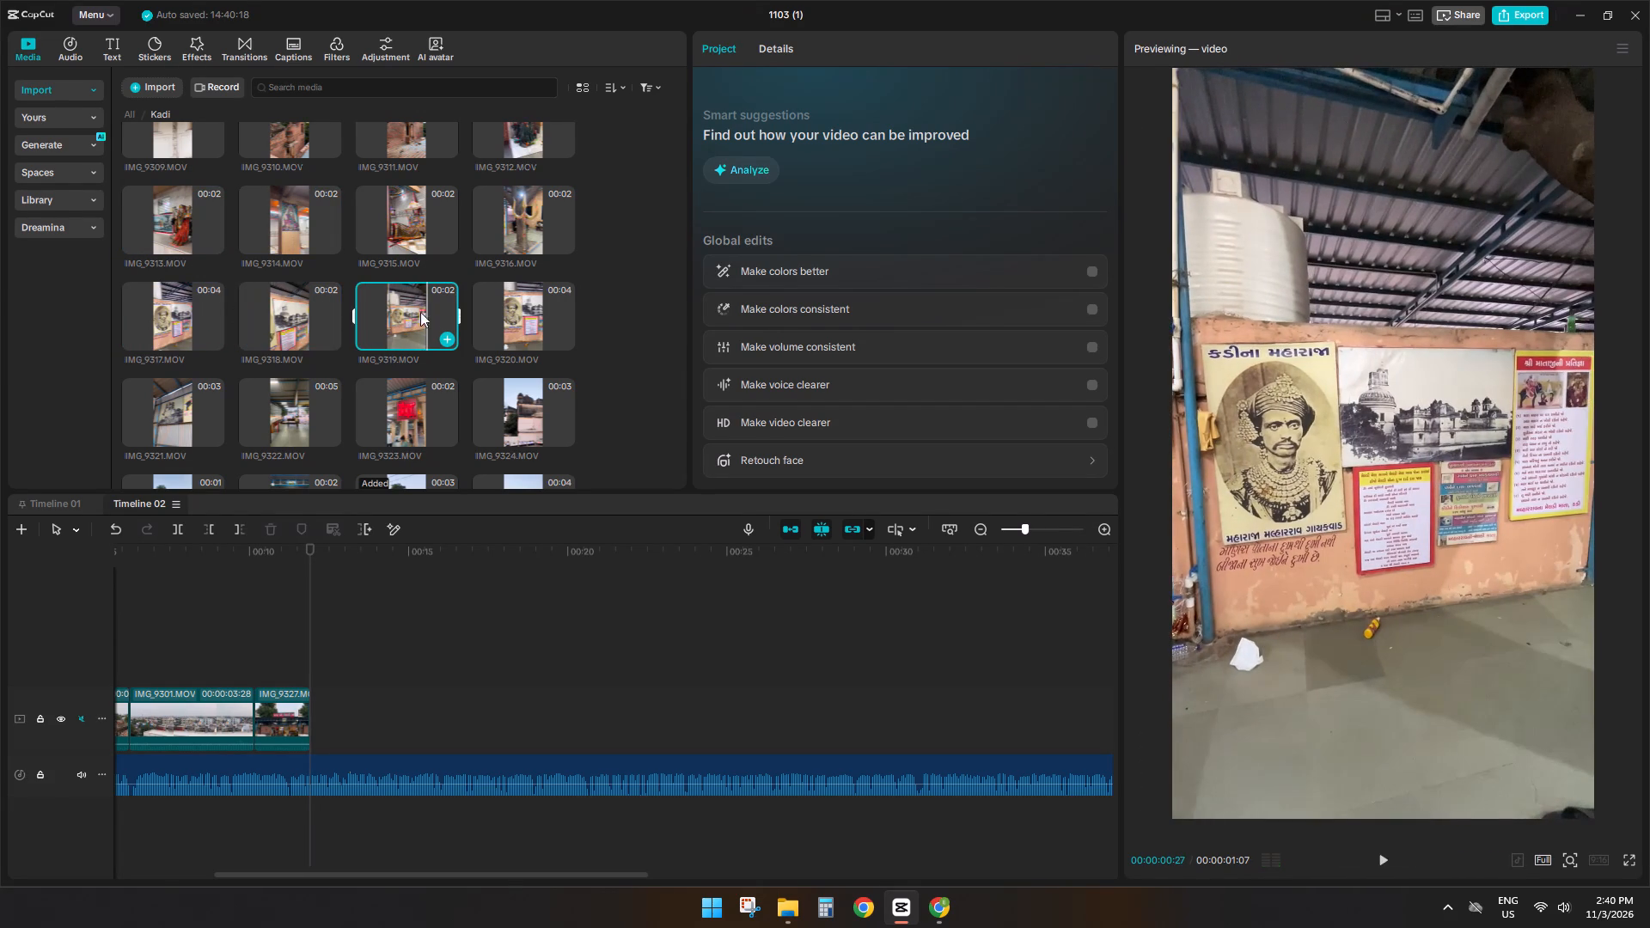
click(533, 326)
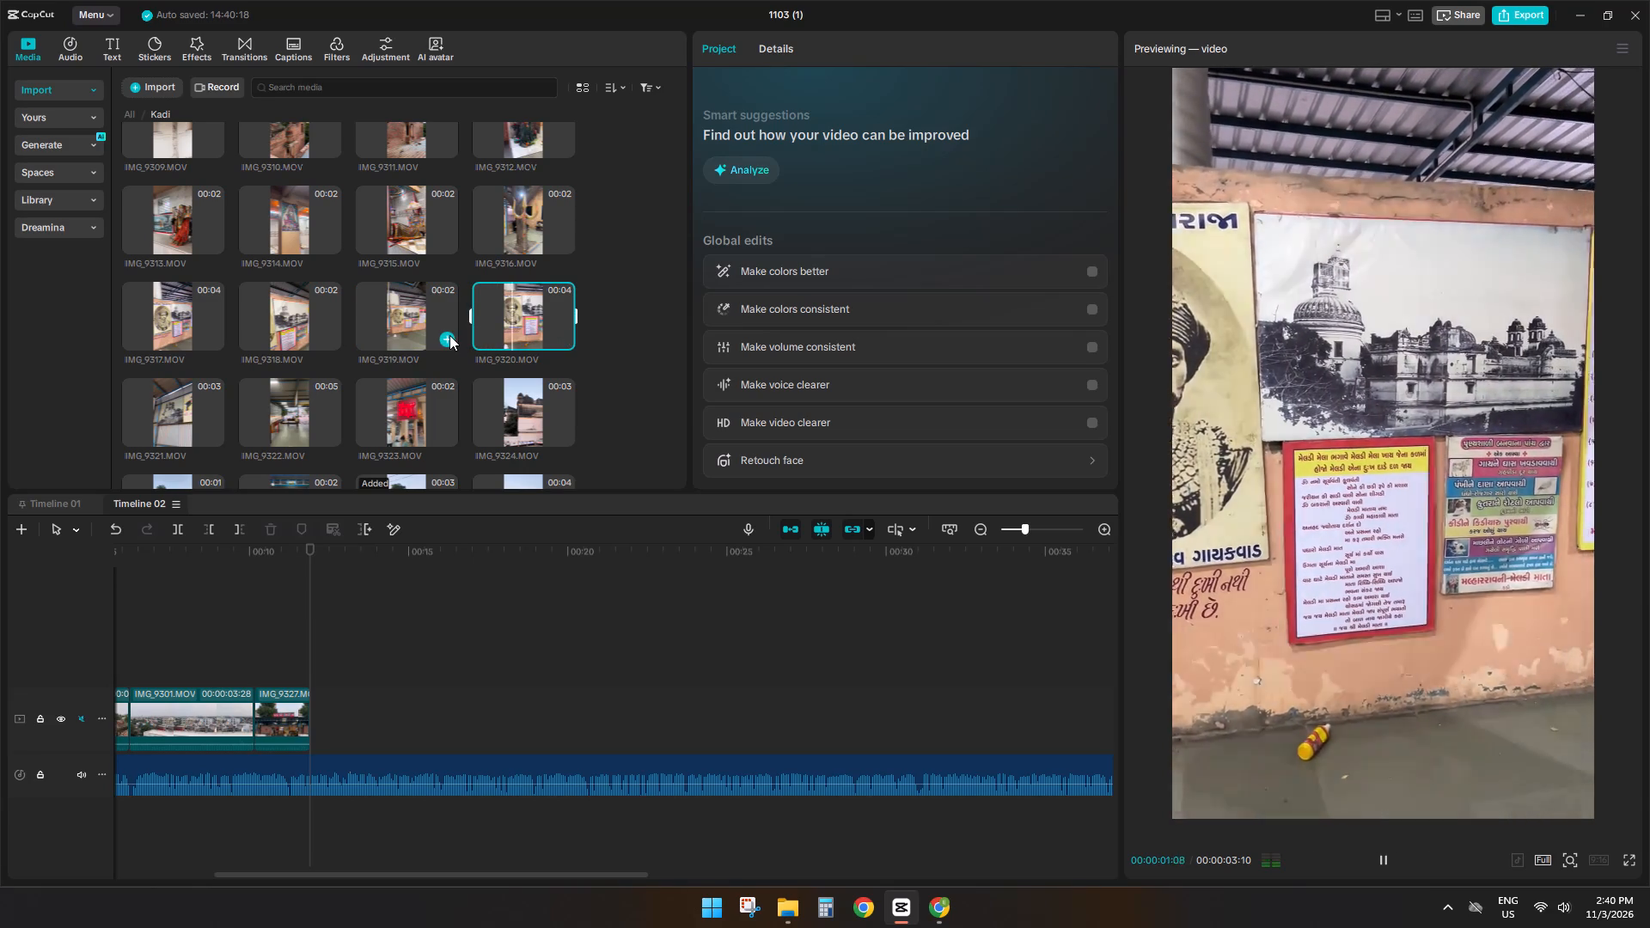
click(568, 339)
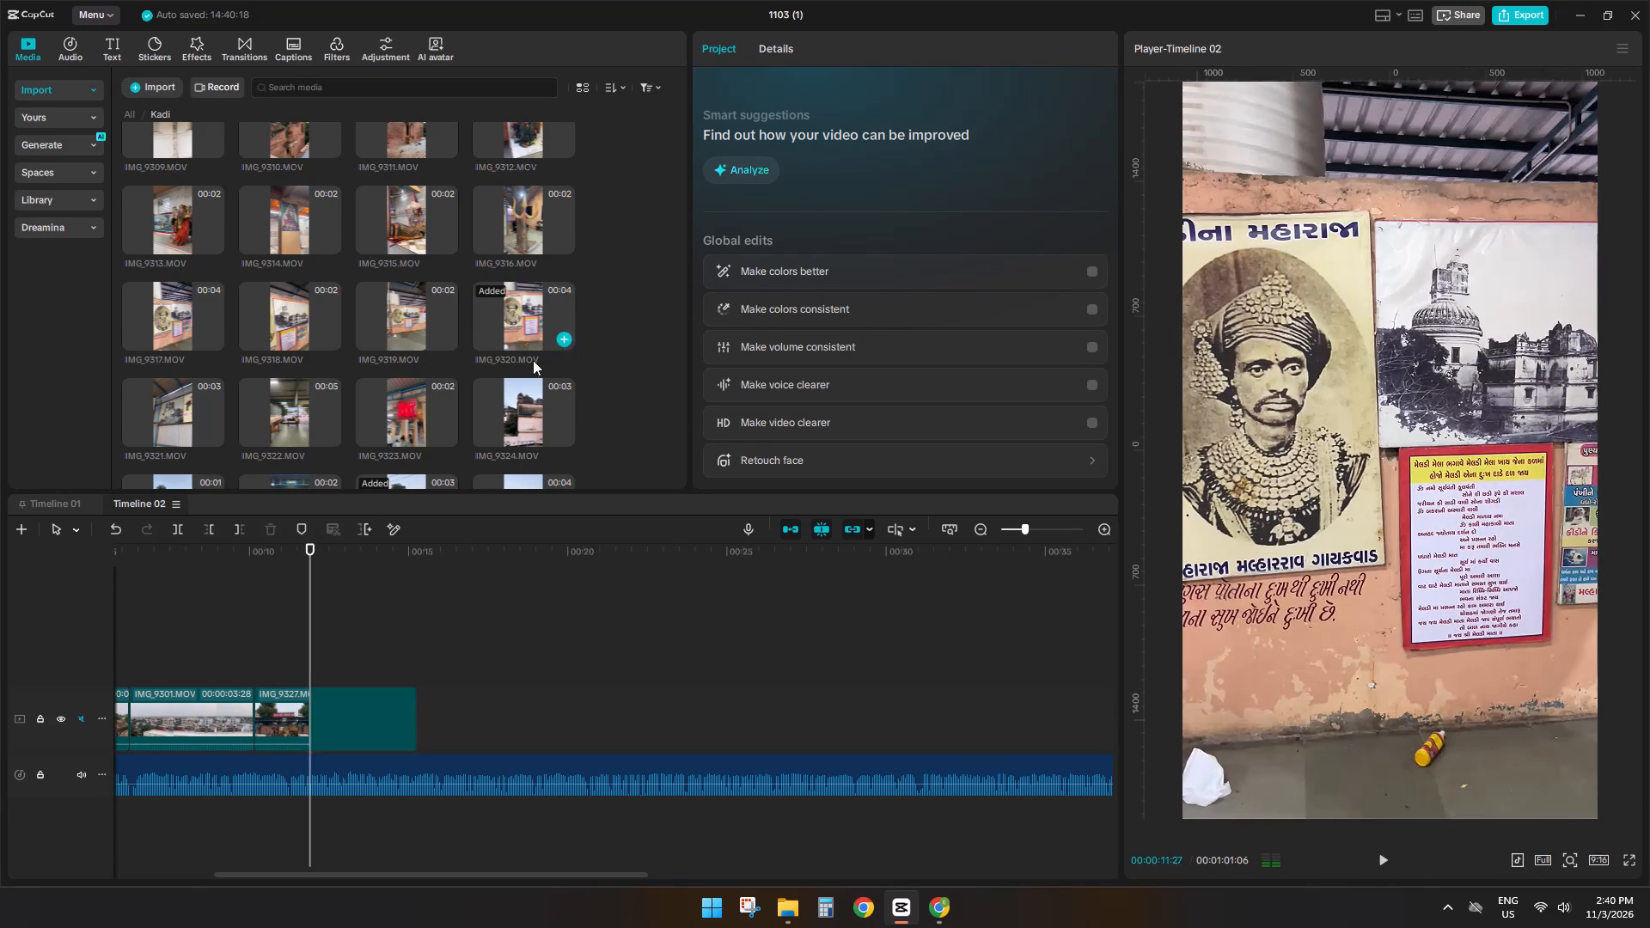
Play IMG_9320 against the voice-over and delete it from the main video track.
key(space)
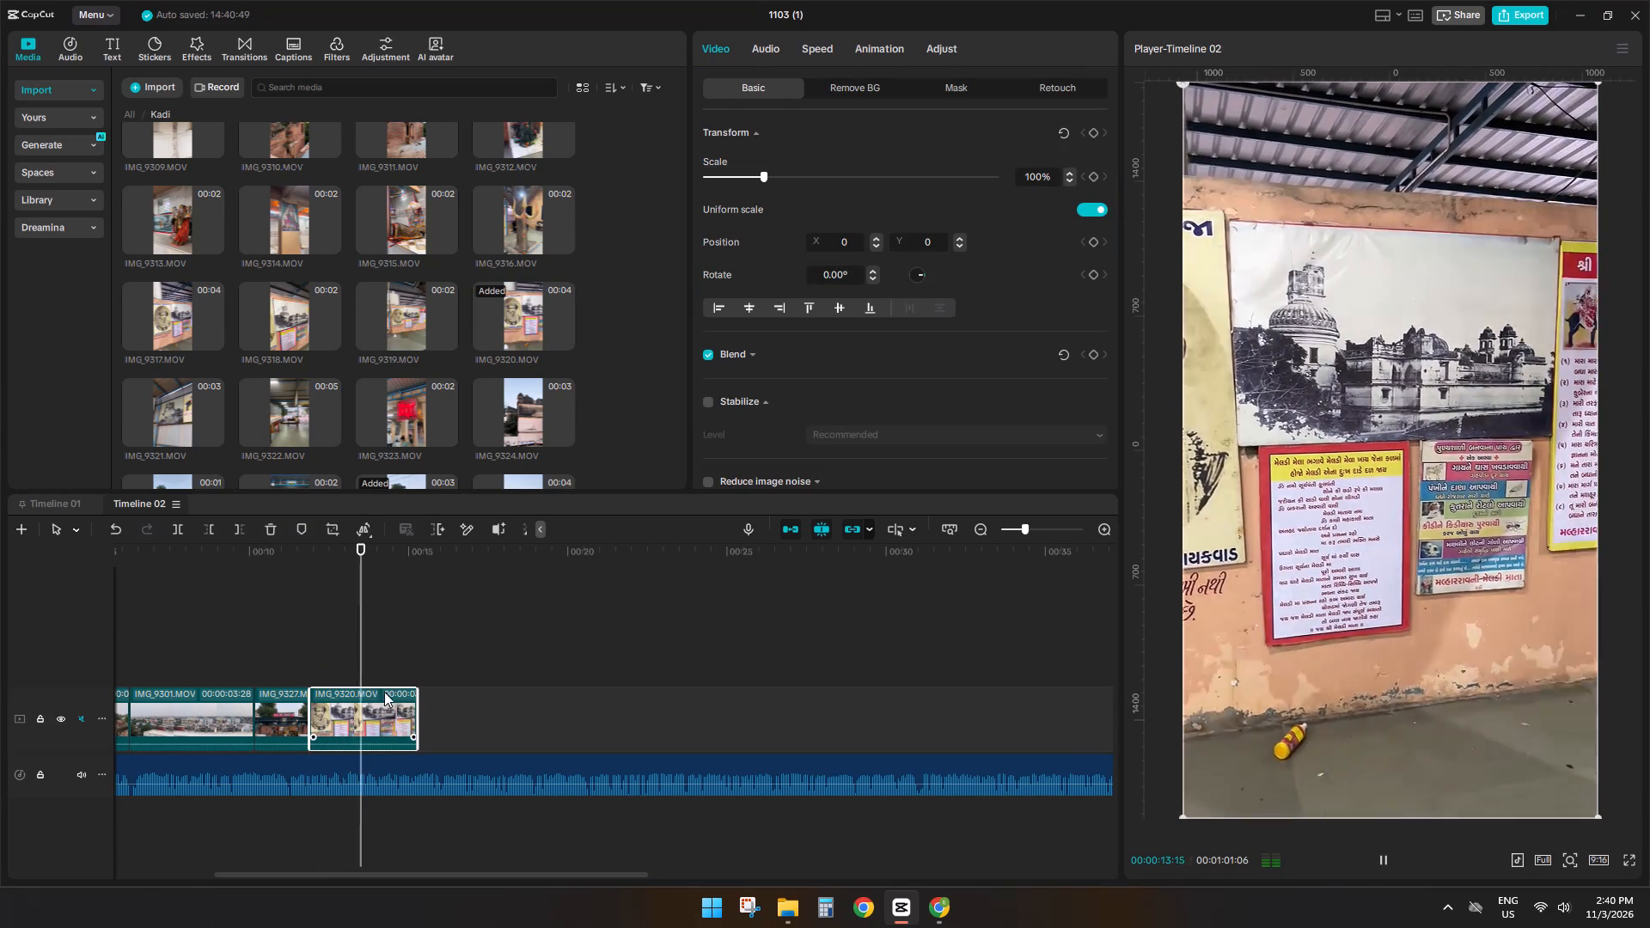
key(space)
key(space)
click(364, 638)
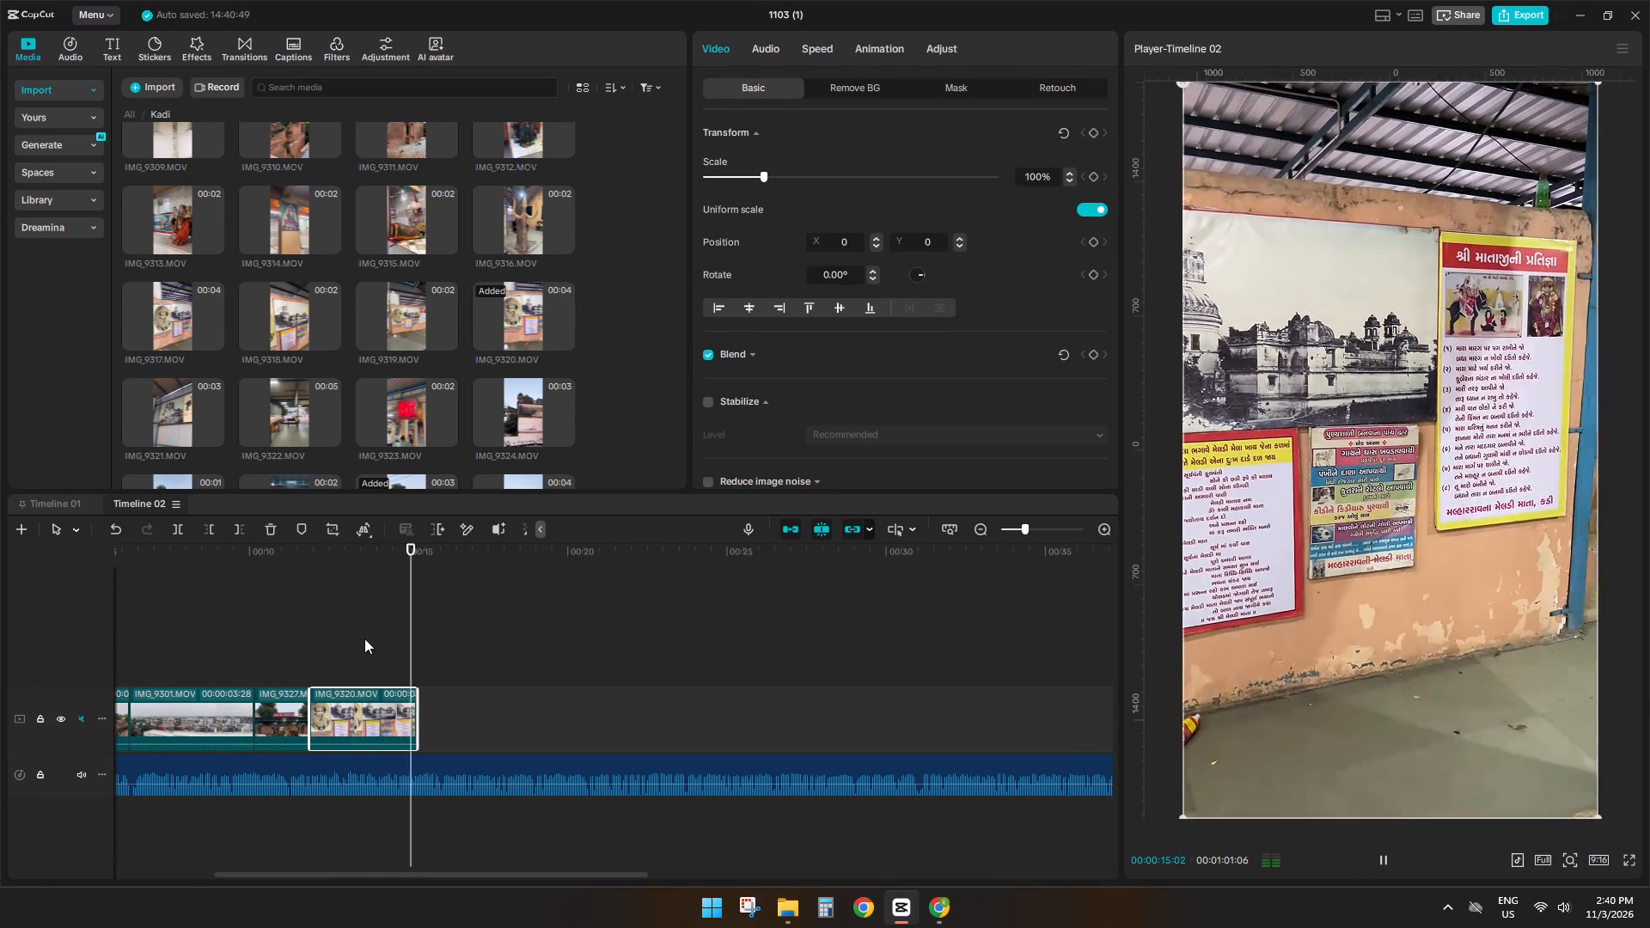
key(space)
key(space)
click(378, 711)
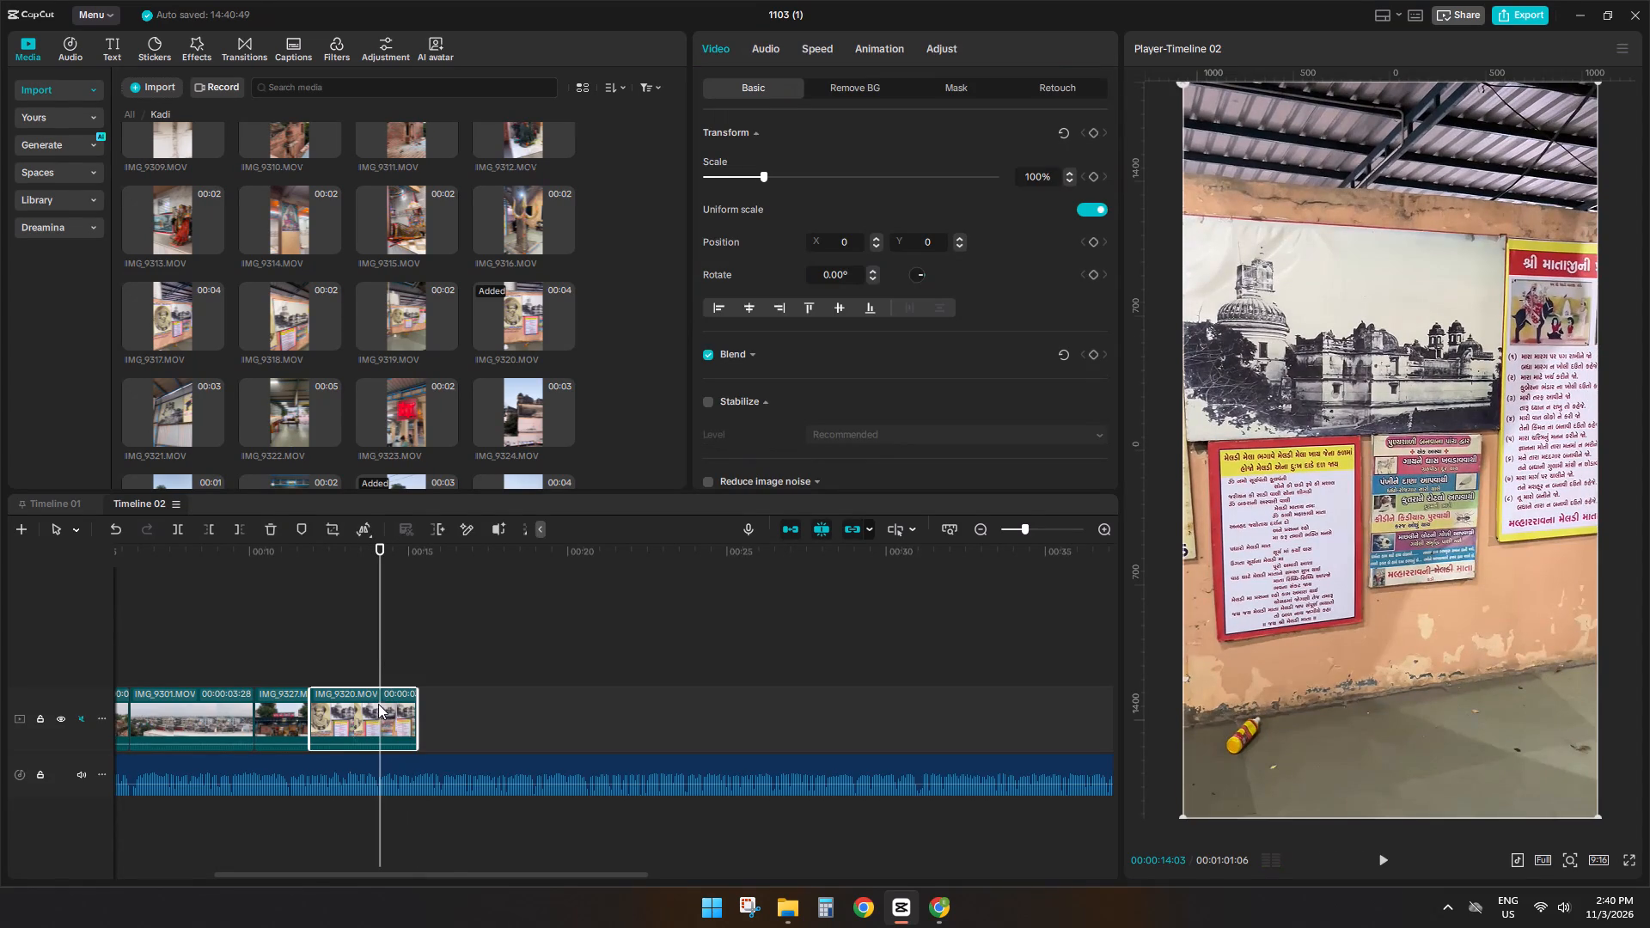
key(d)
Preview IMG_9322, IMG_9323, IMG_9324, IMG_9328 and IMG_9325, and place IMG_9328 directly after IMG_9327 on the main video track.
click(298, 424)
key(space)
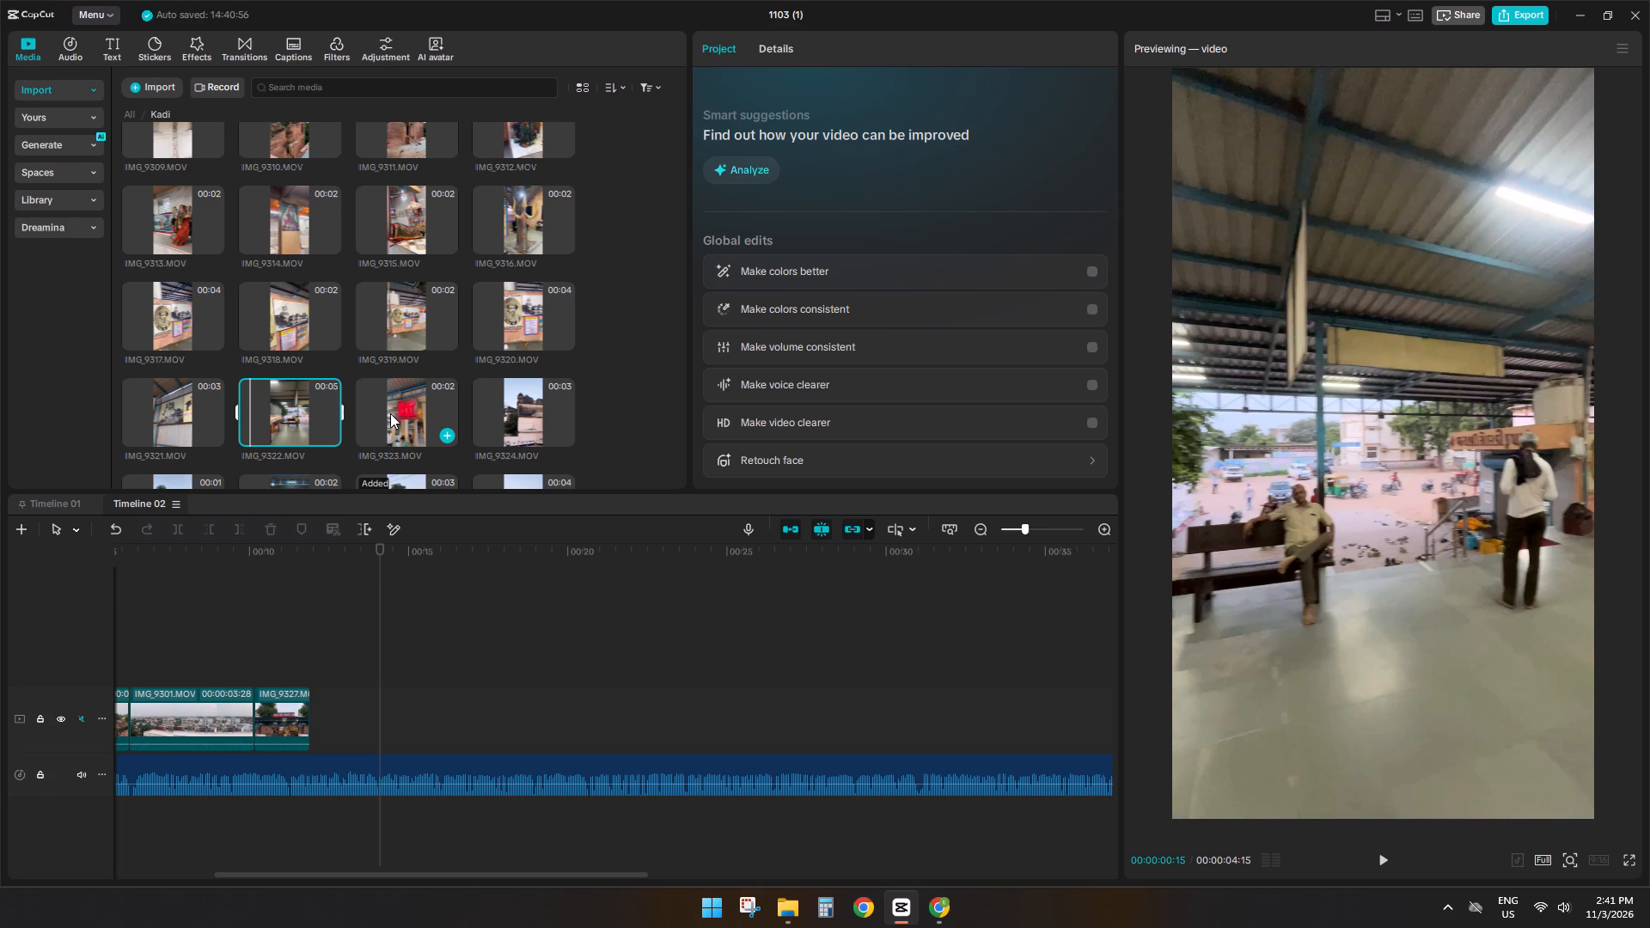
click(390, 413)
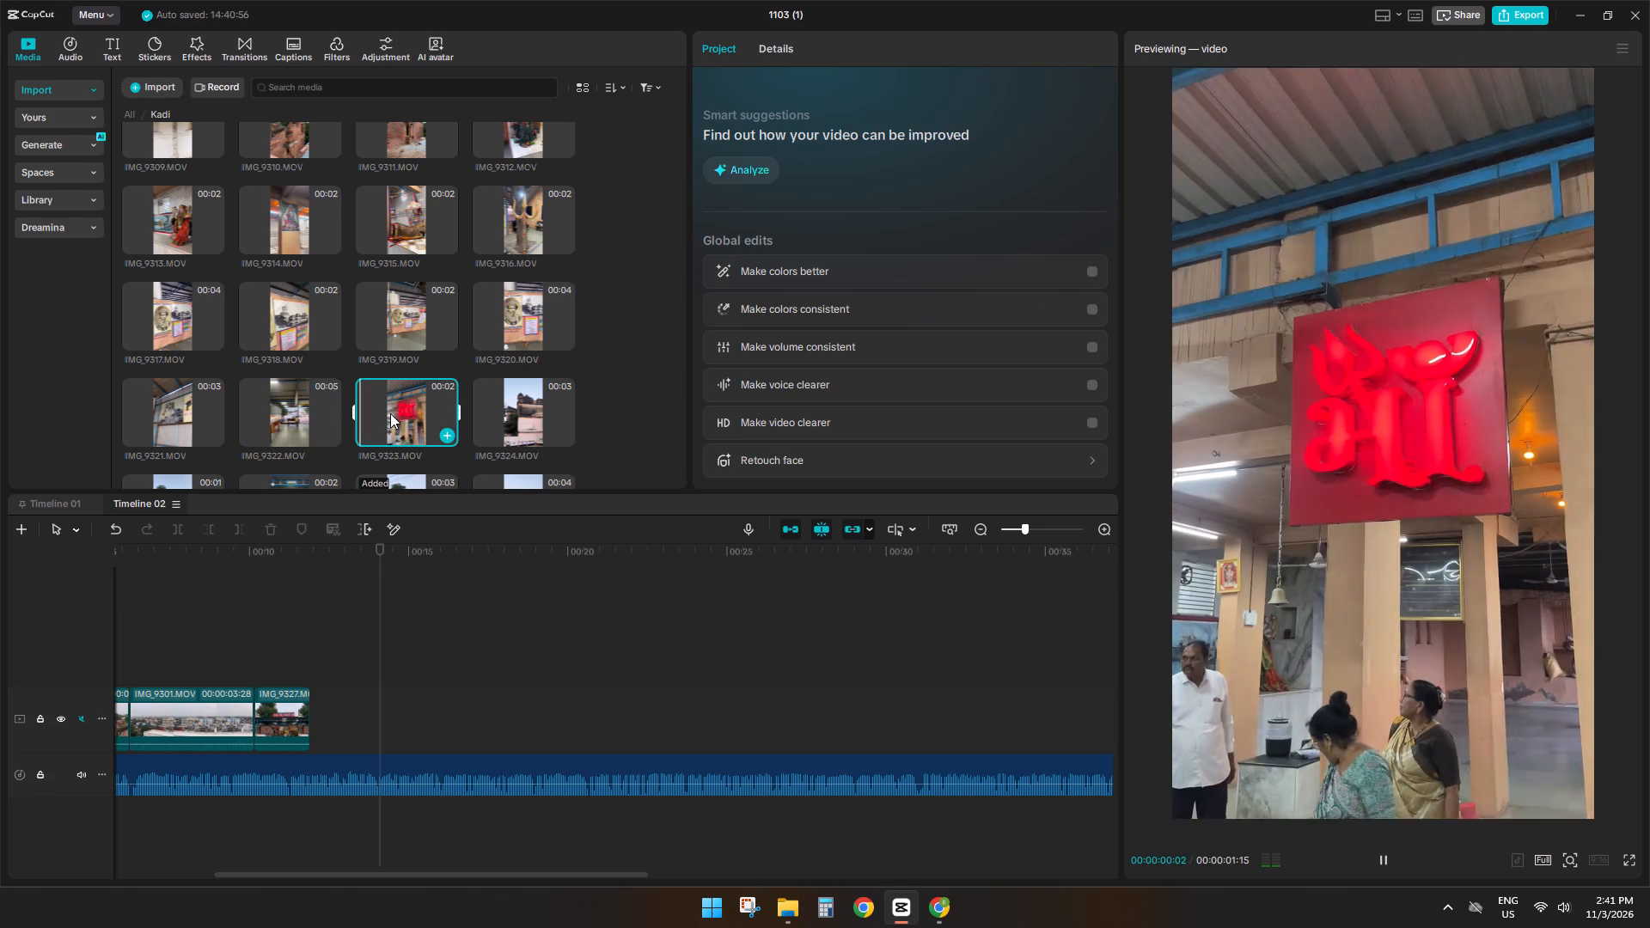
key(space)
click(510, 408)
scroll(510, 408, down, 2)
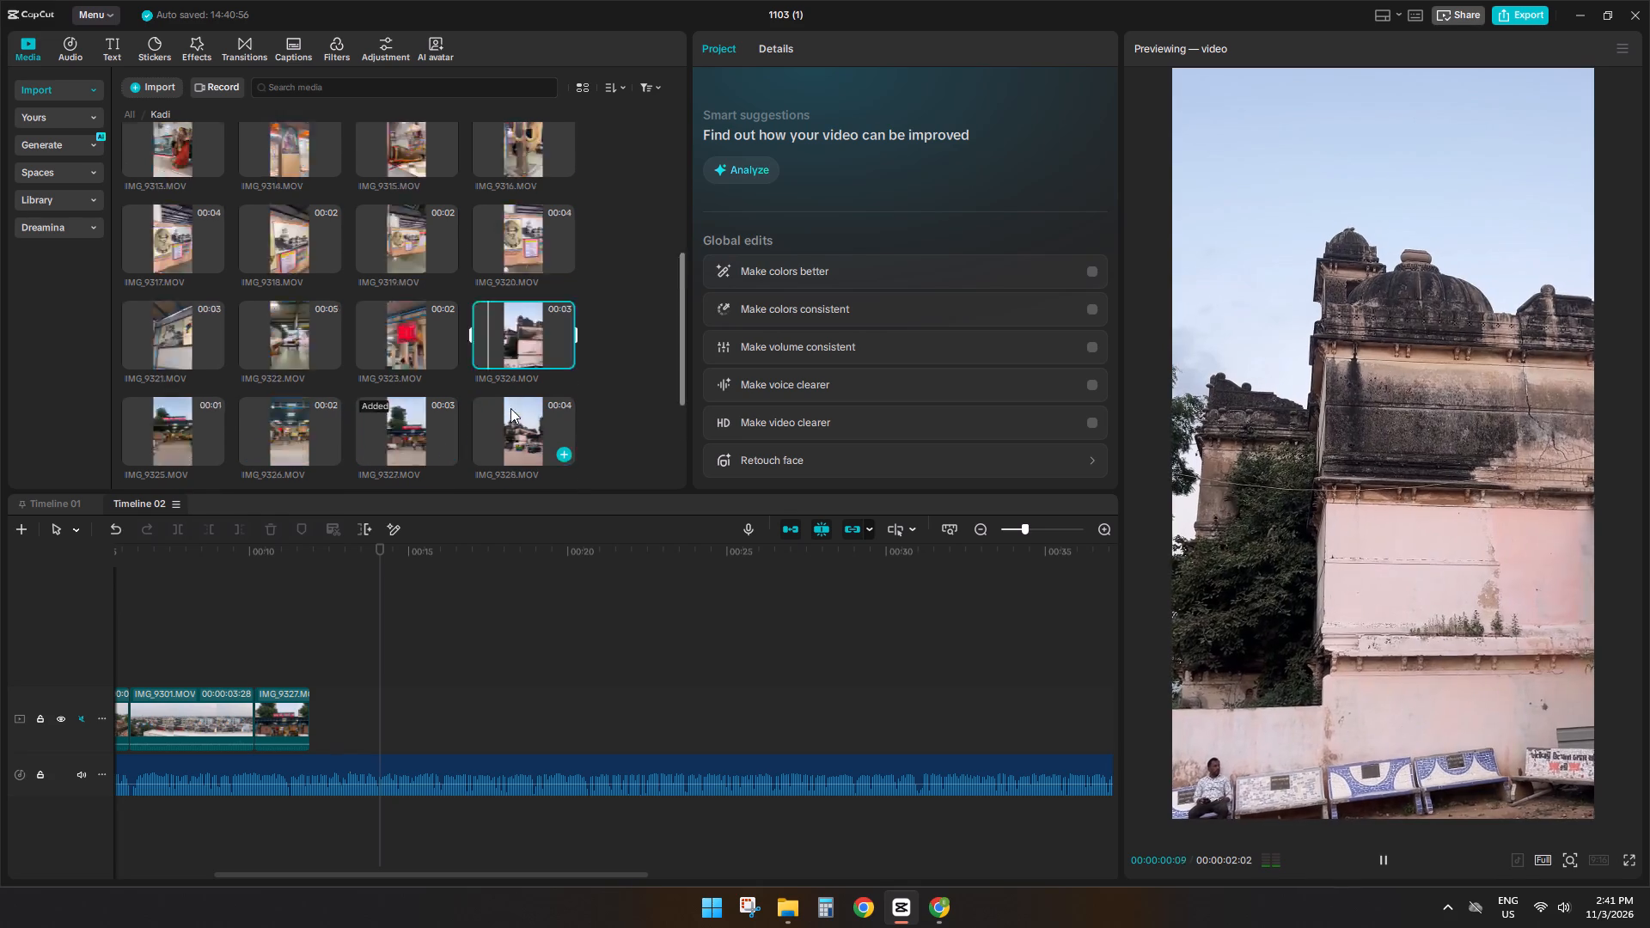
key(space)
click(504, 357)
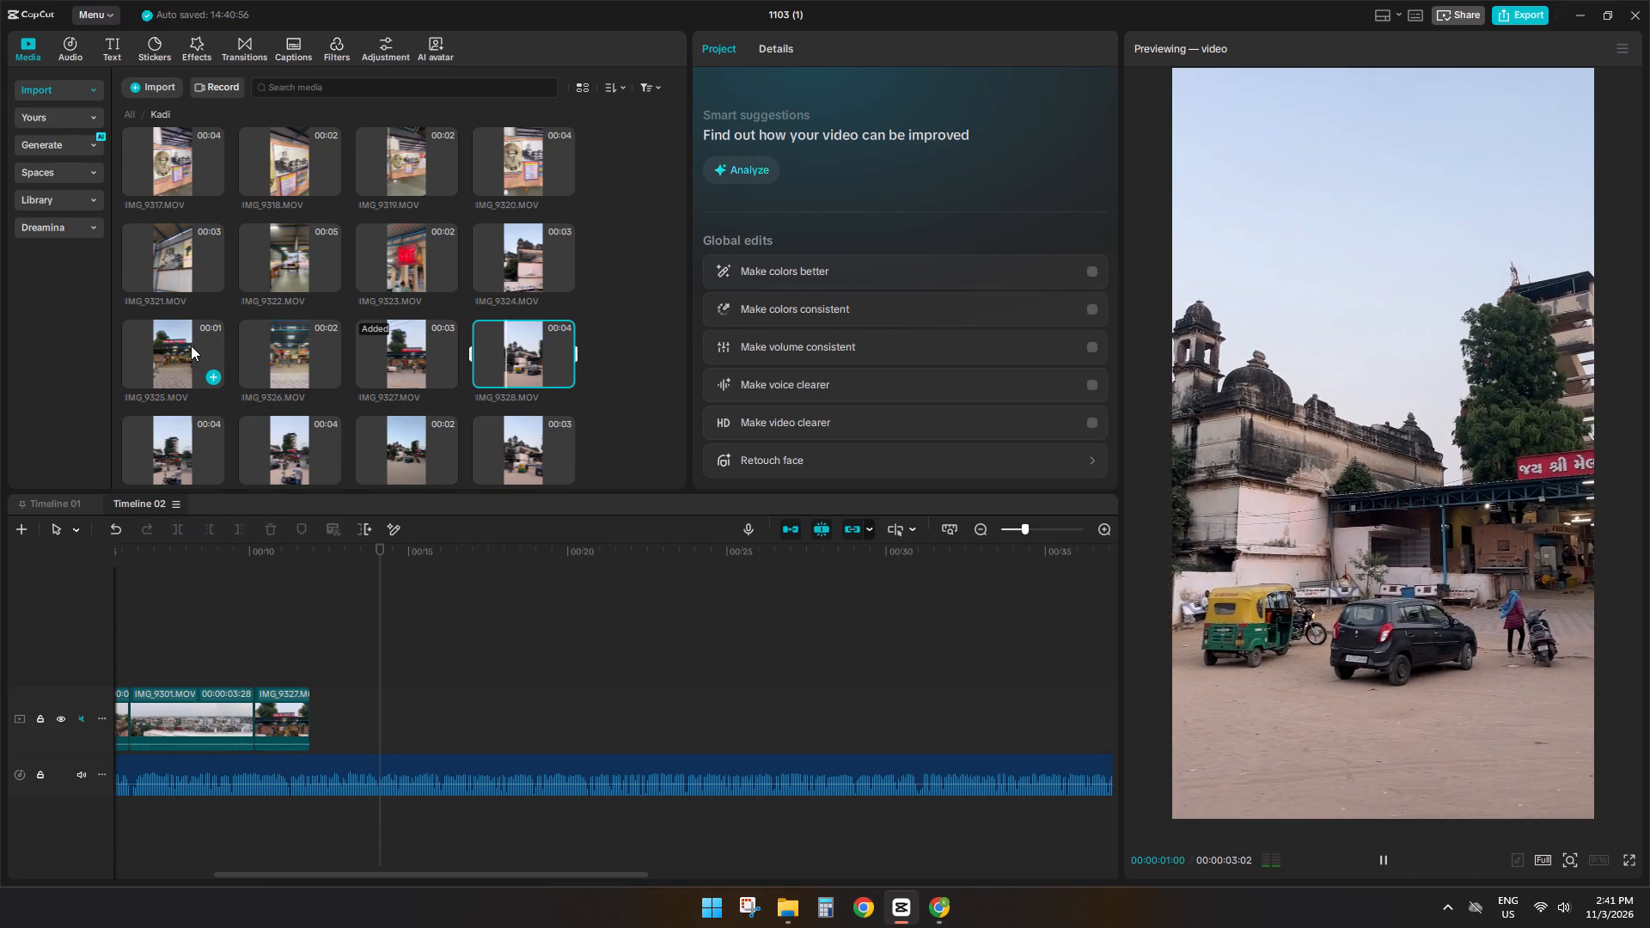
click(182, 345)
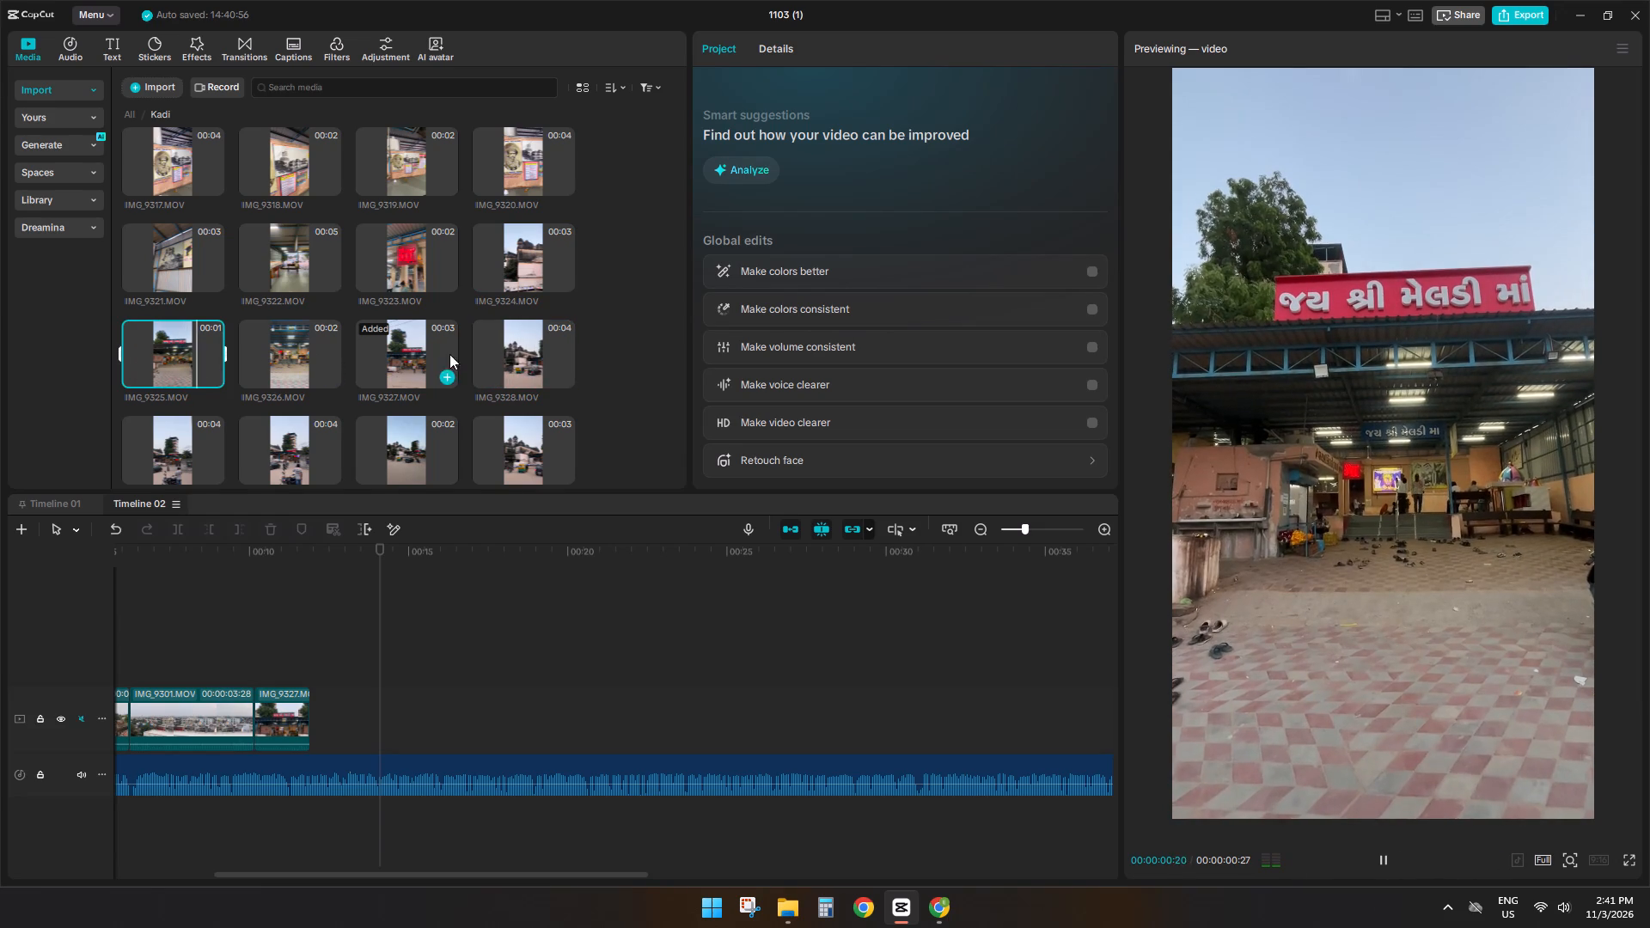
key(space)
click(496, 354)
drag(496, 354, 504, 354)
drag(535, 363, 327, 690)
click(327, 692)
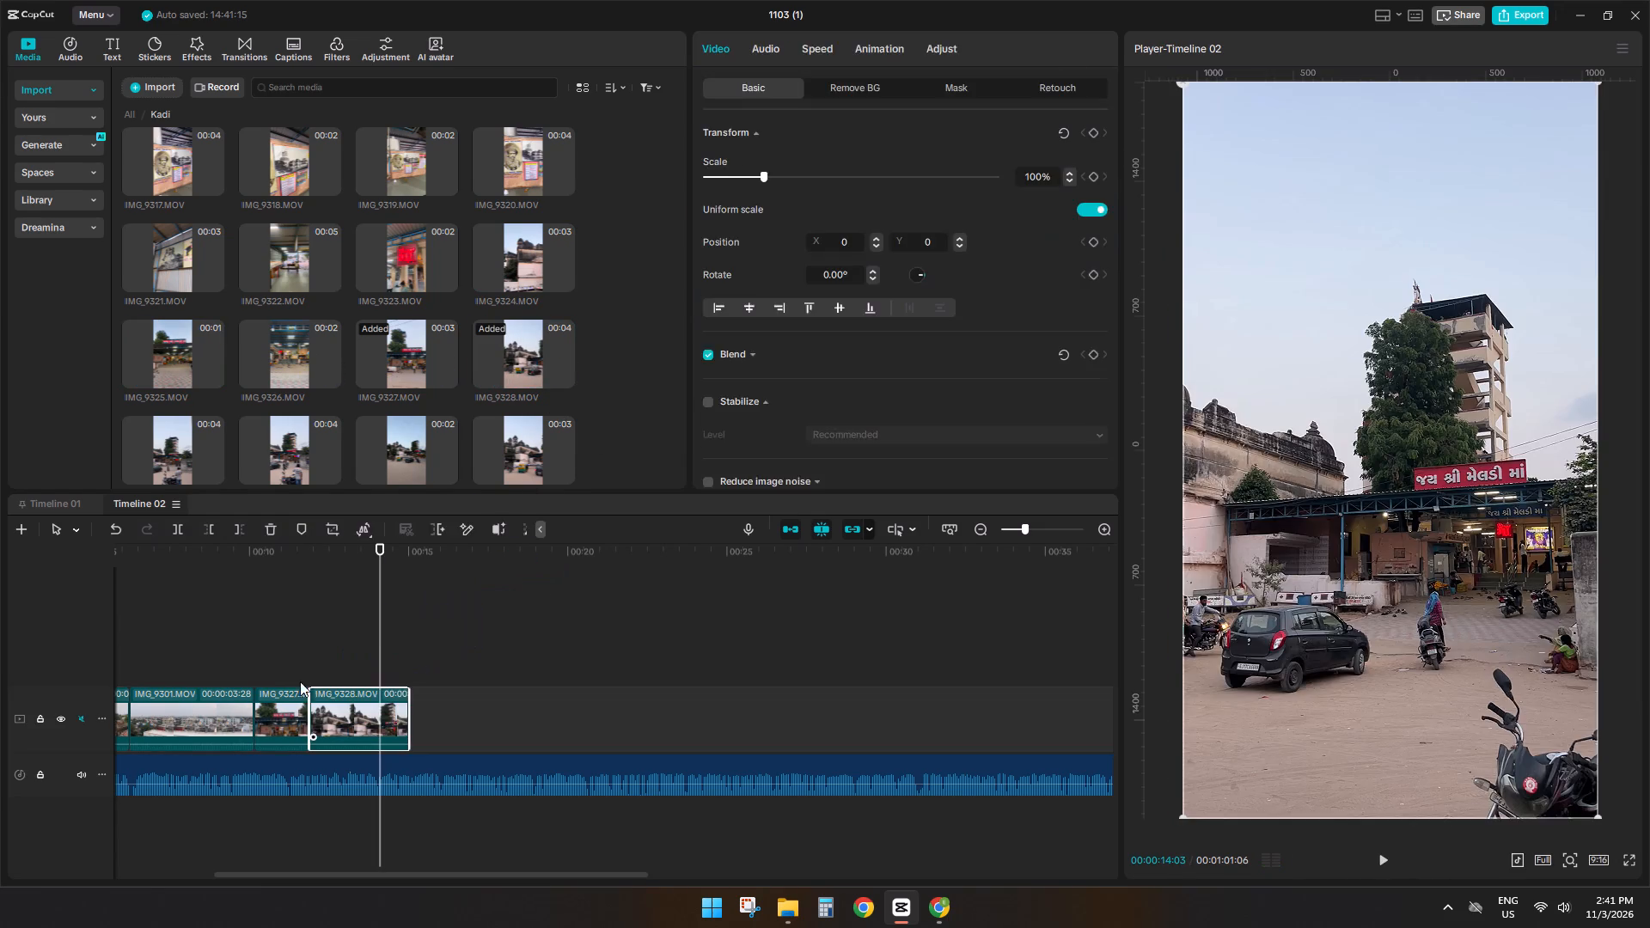
Play IMG_9328 against the voice-over, and preview IMG_9331, IMG_9332, IMG_9333 and IMG_9335 as alternative exterior shots.
click(286, 664)
key(space)
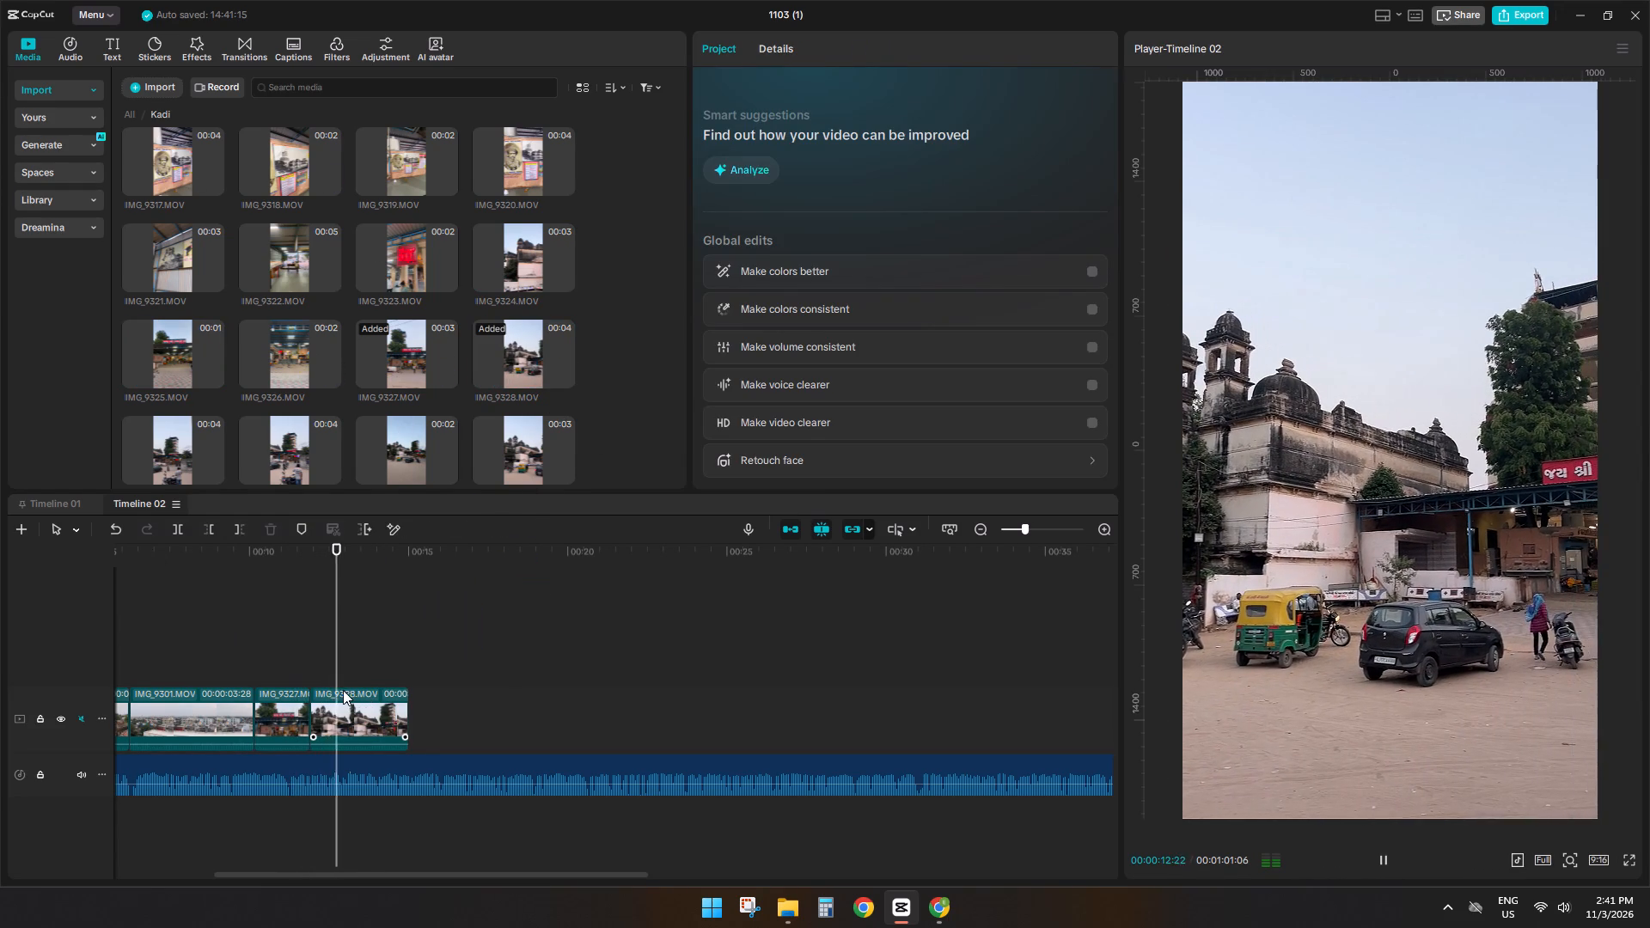
key(space)
key(space)
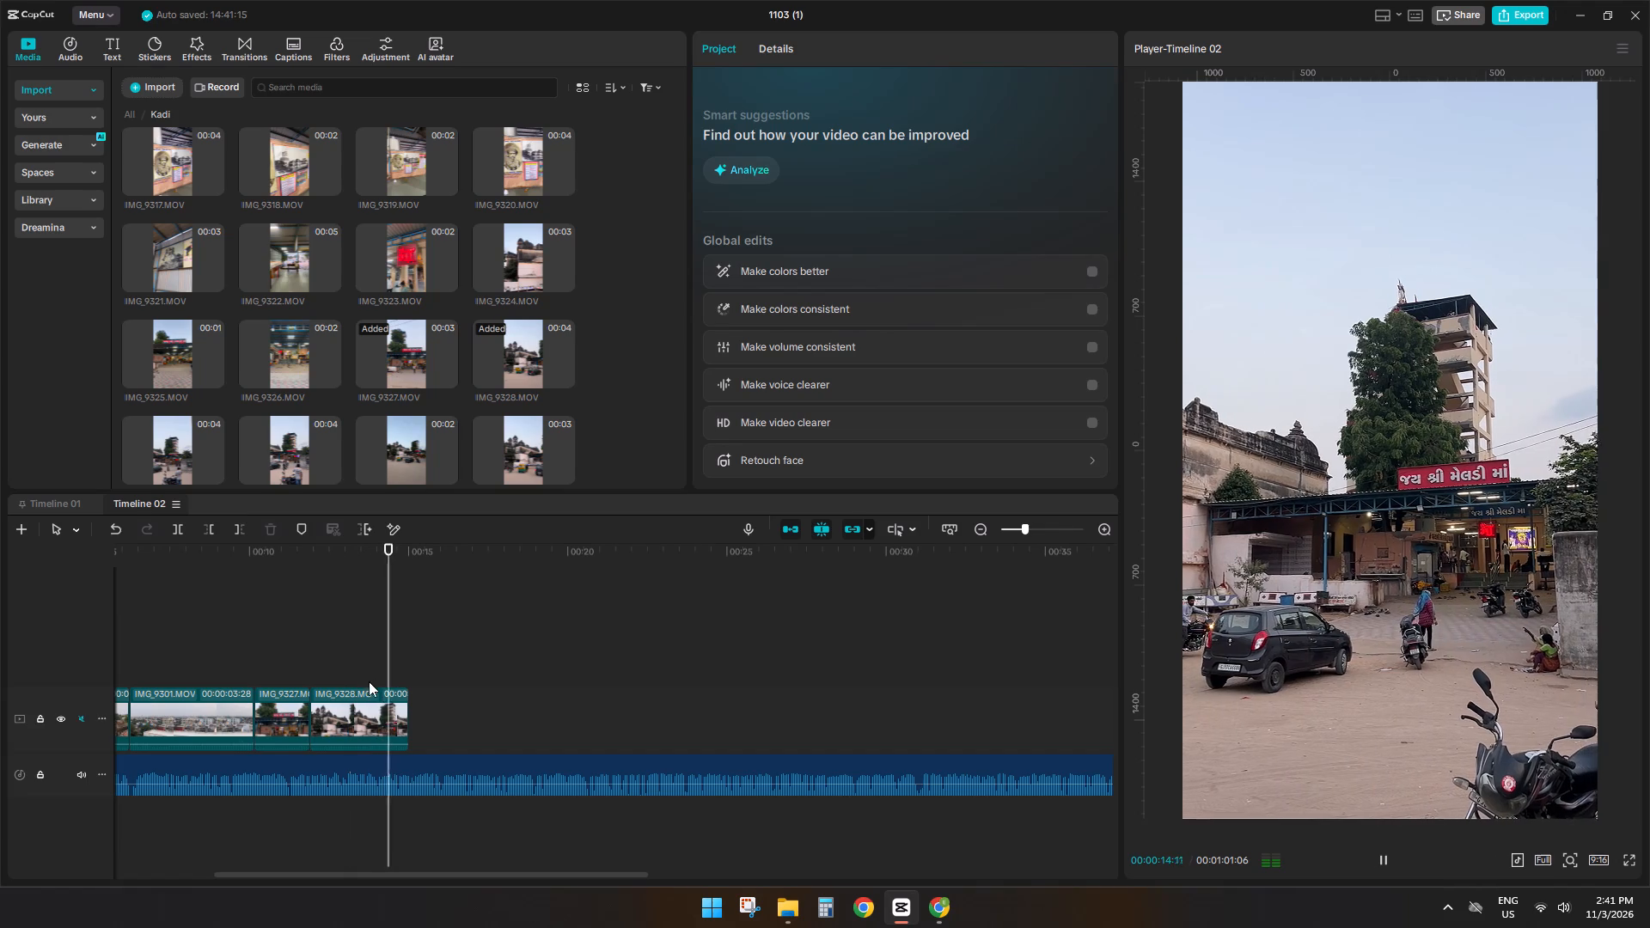
key(space)
click(281, 438)
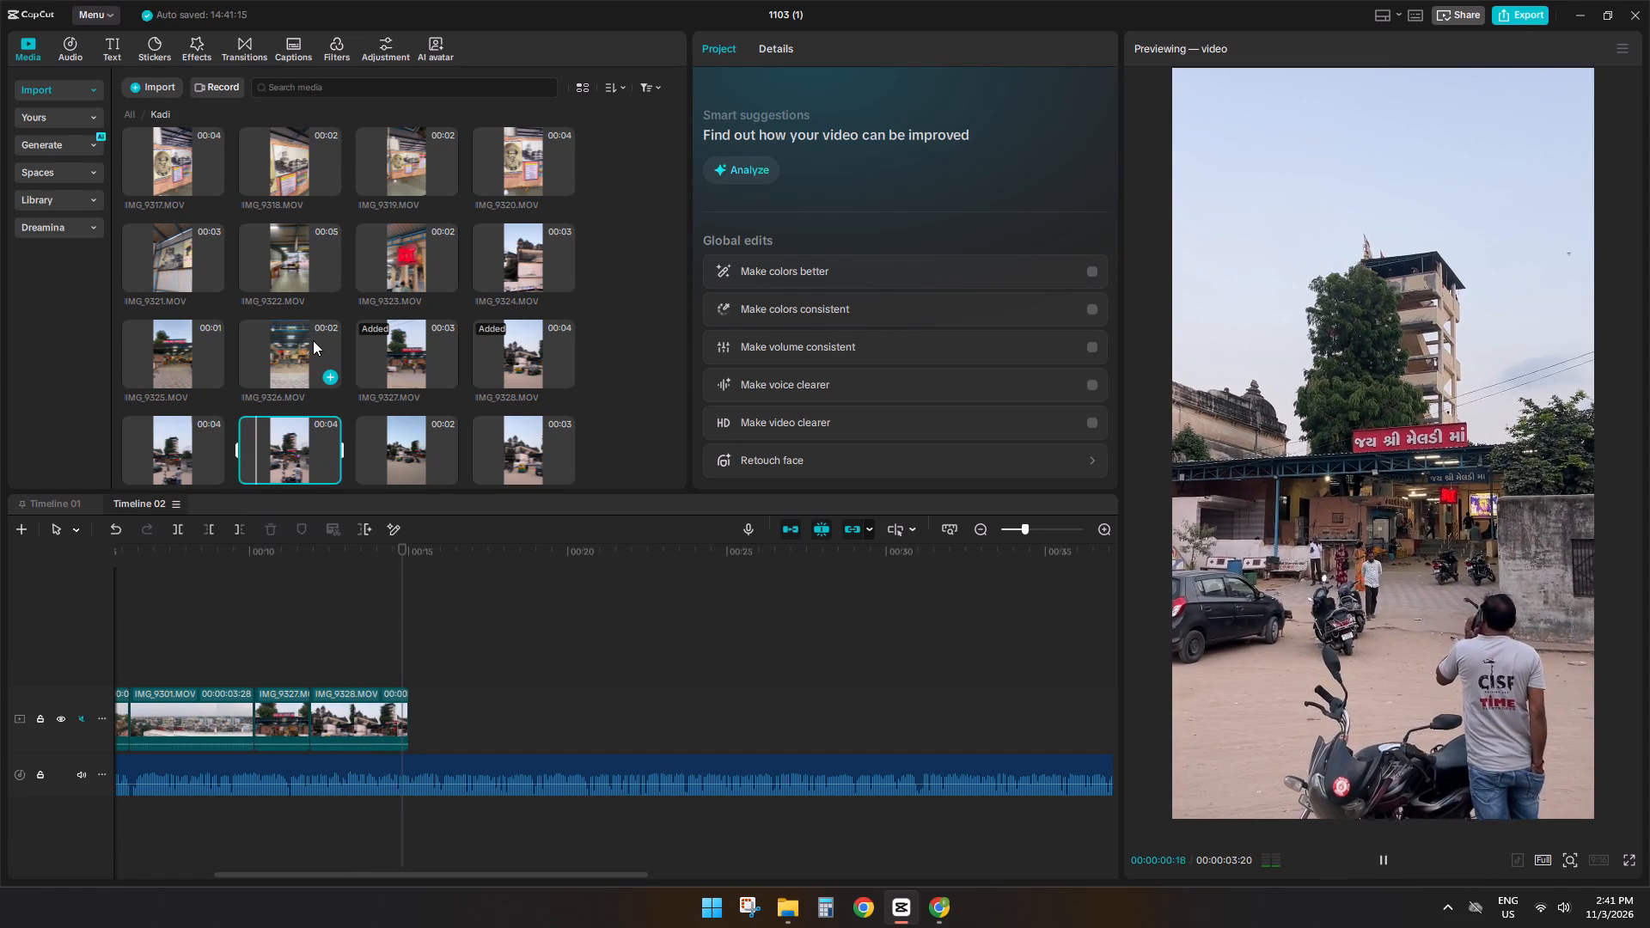
scroll(313, 340, down, 2)
click(417, 333)
click(518, 340)
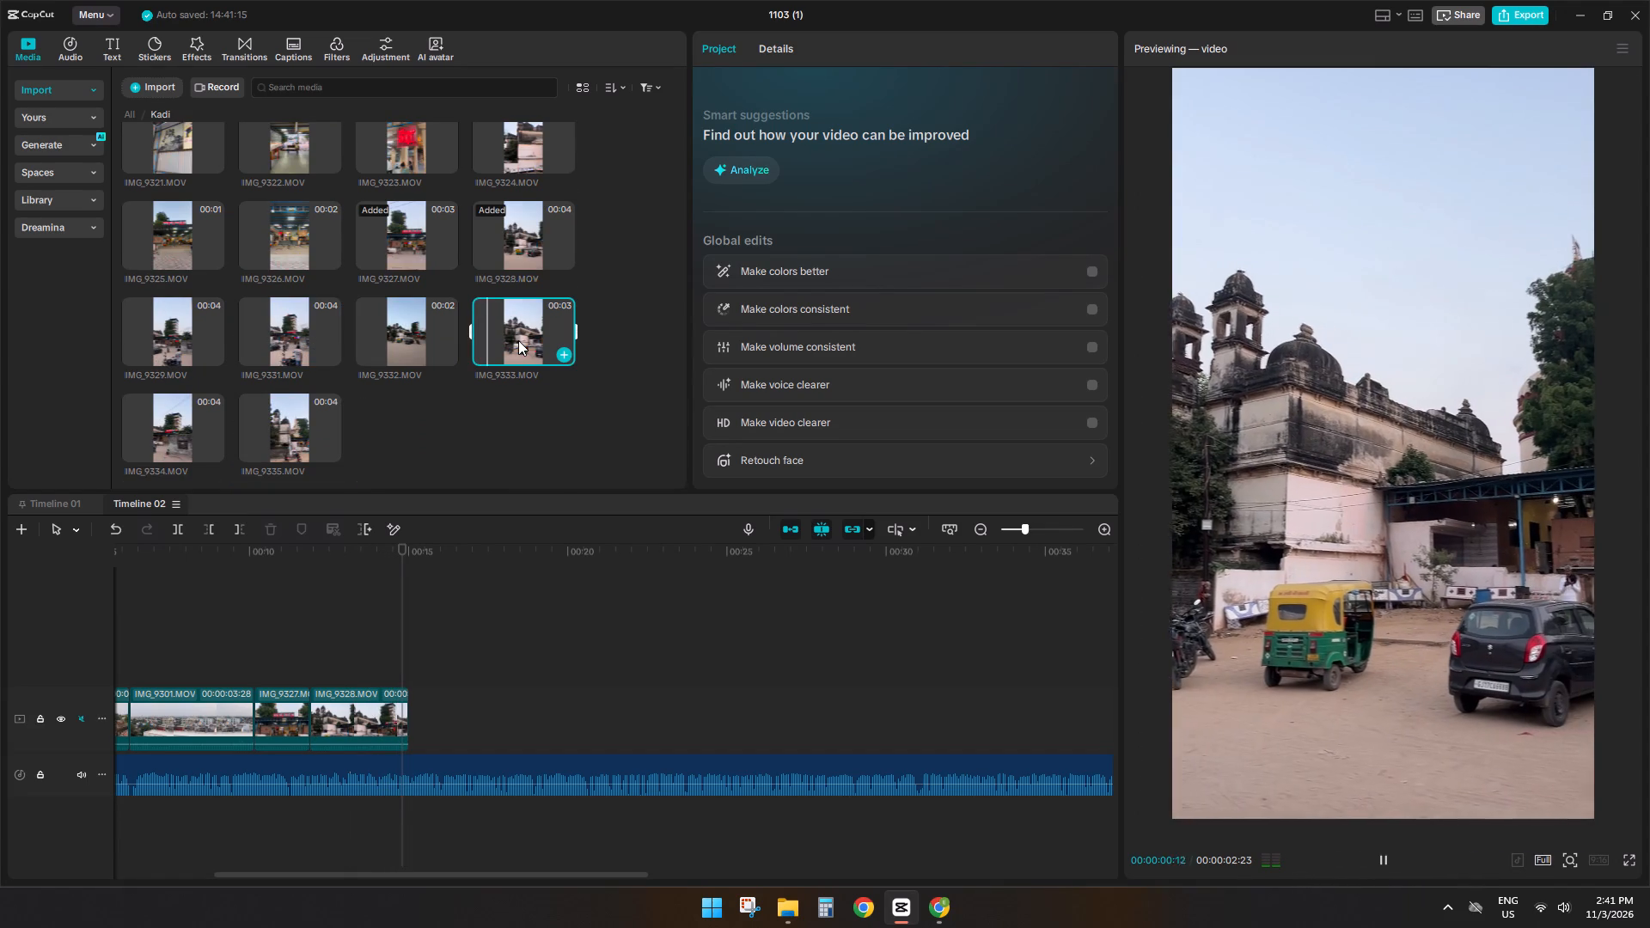
click(402, 331)
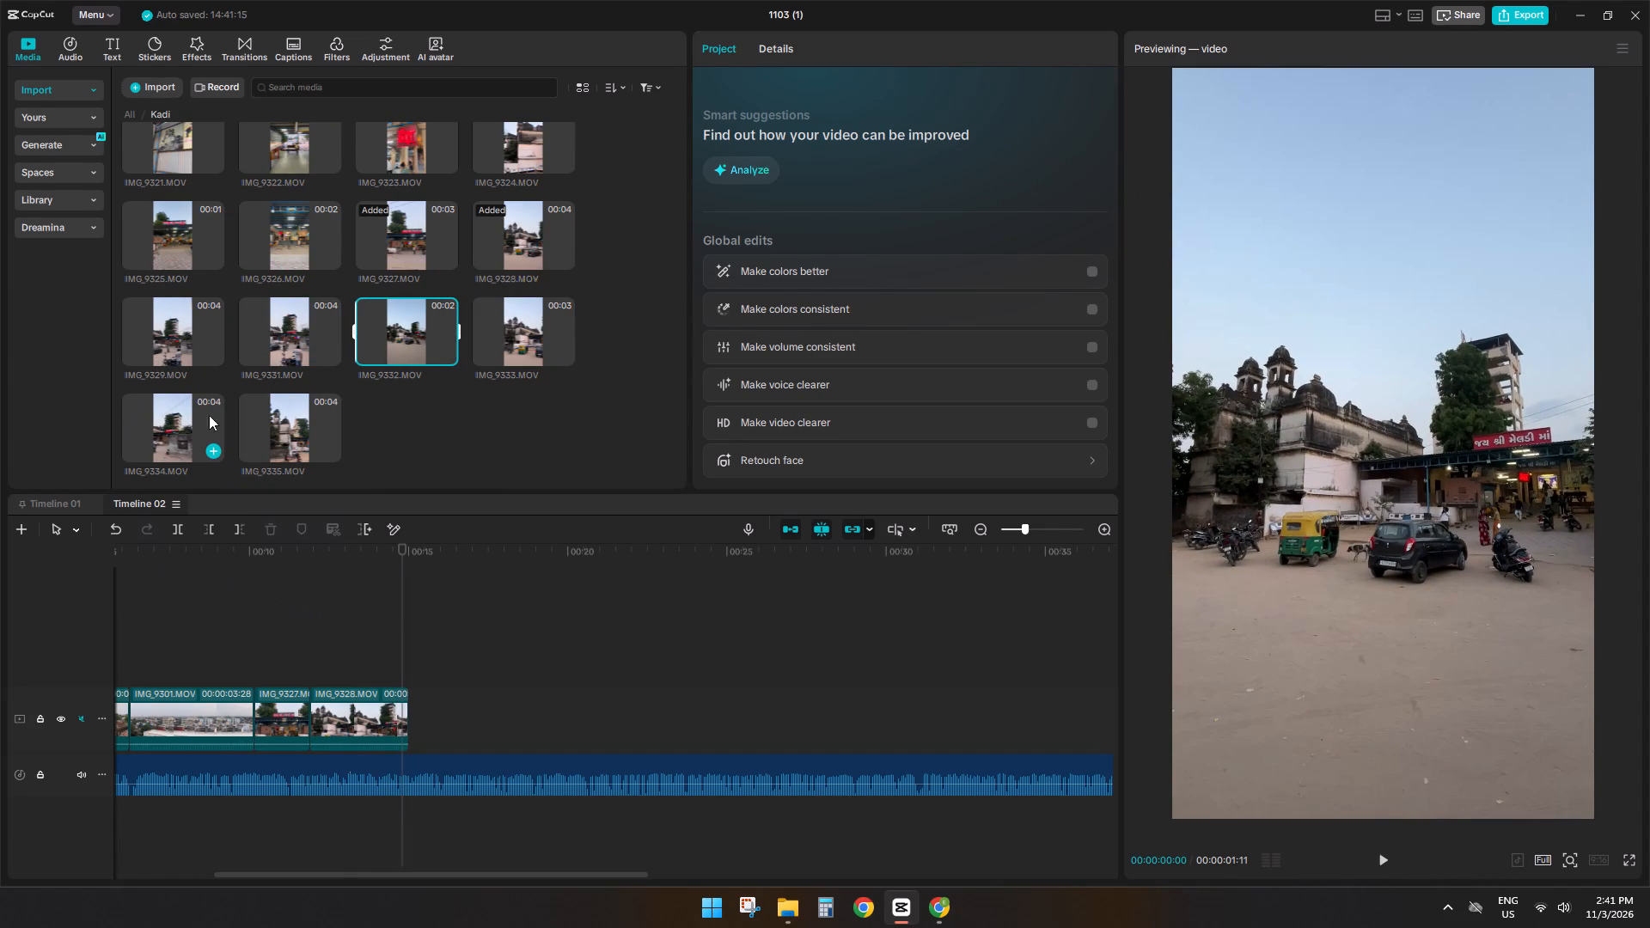
click(341, 416)
click(302, 408)
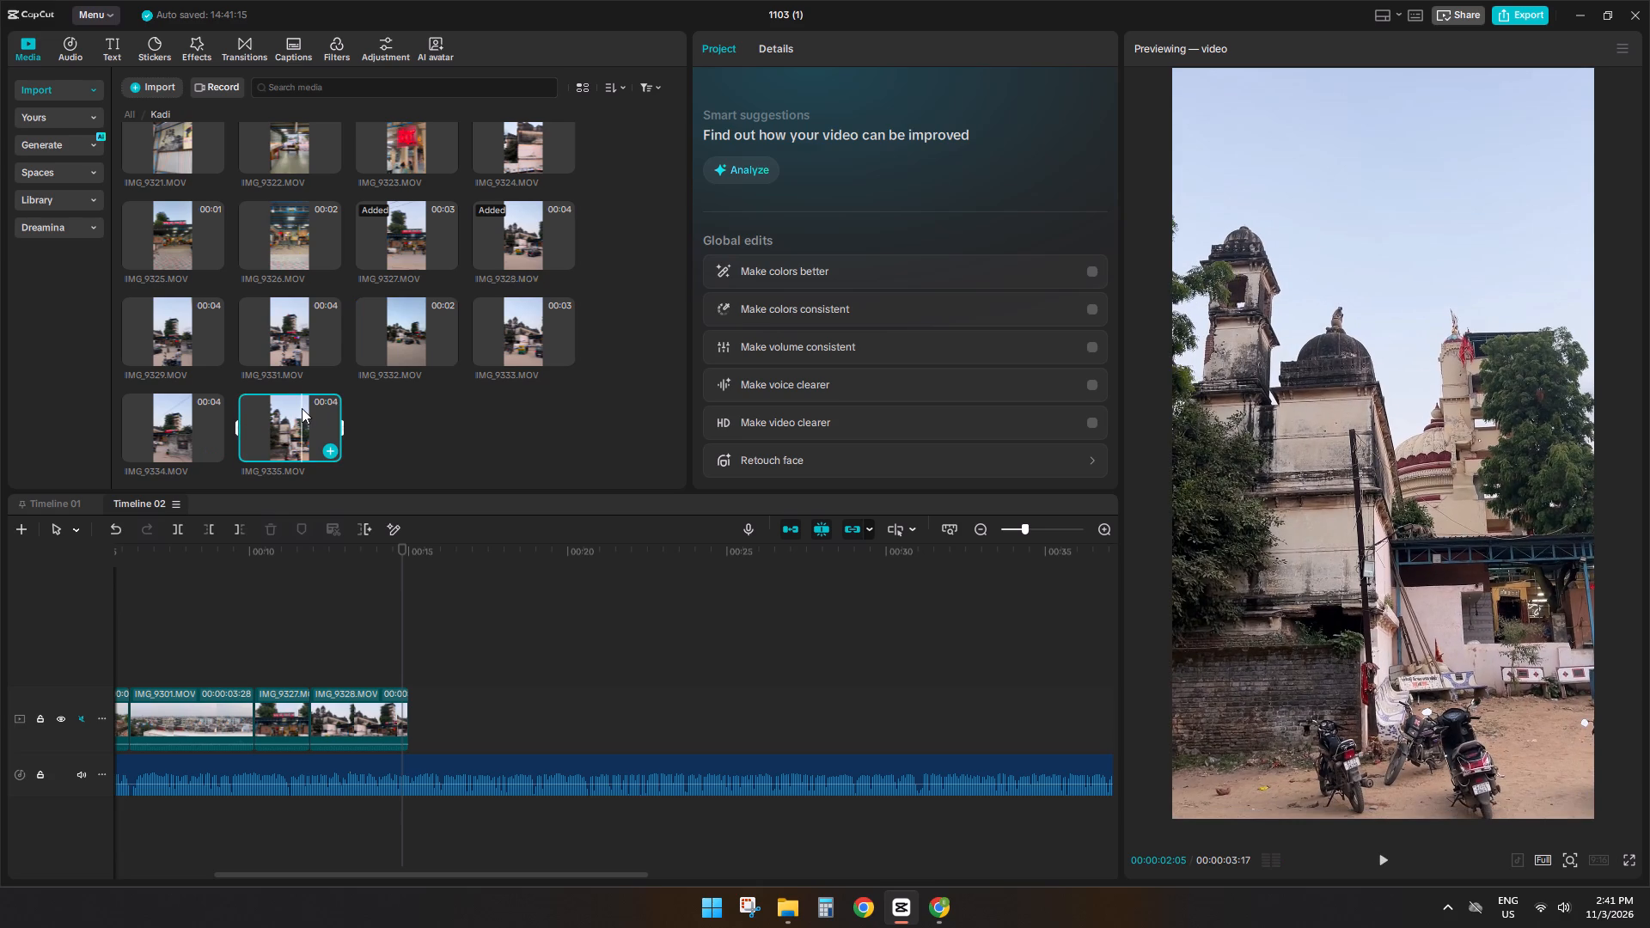
Delete IMG_9328 and the preceding clip IMG_9327 from the main video track.
click(265, 640)
drag(264, 640, 330, 684)
drag(302, 661, 332, 716)
click(332, 716)
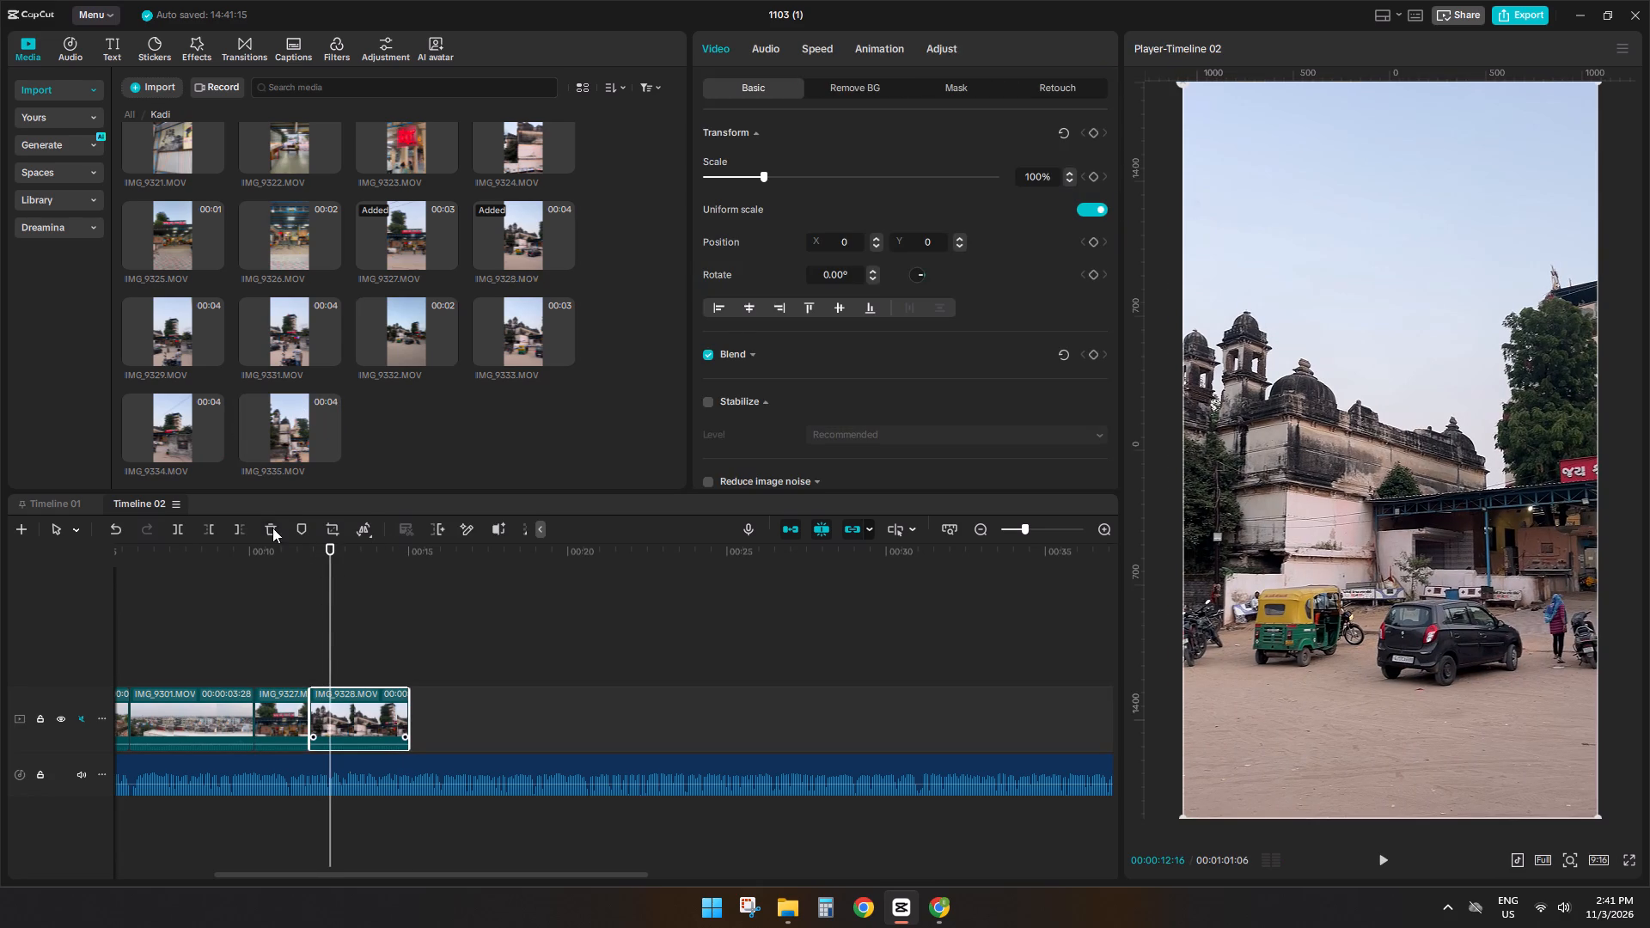
click(272, 527)
double_click(299, 717)
click(269, 527)
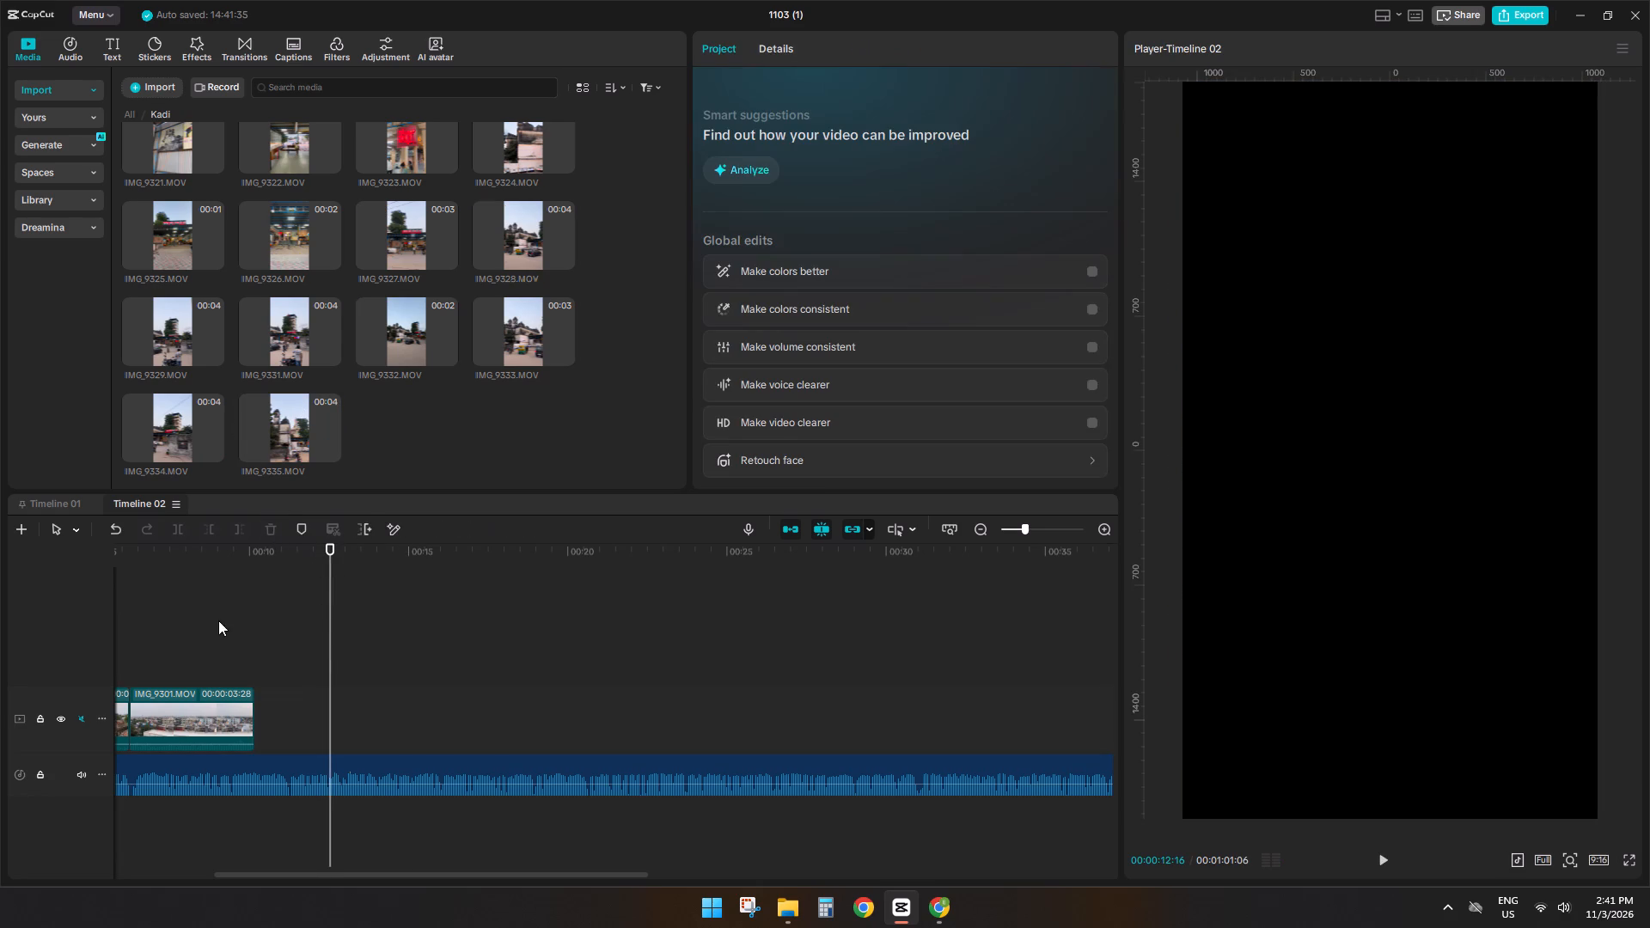
Listen to the voice-over across IMG_9301 and just past its end to check where the following shot should start.
click(216, 622)
drag(216, 622, 144, 639)
key(space)
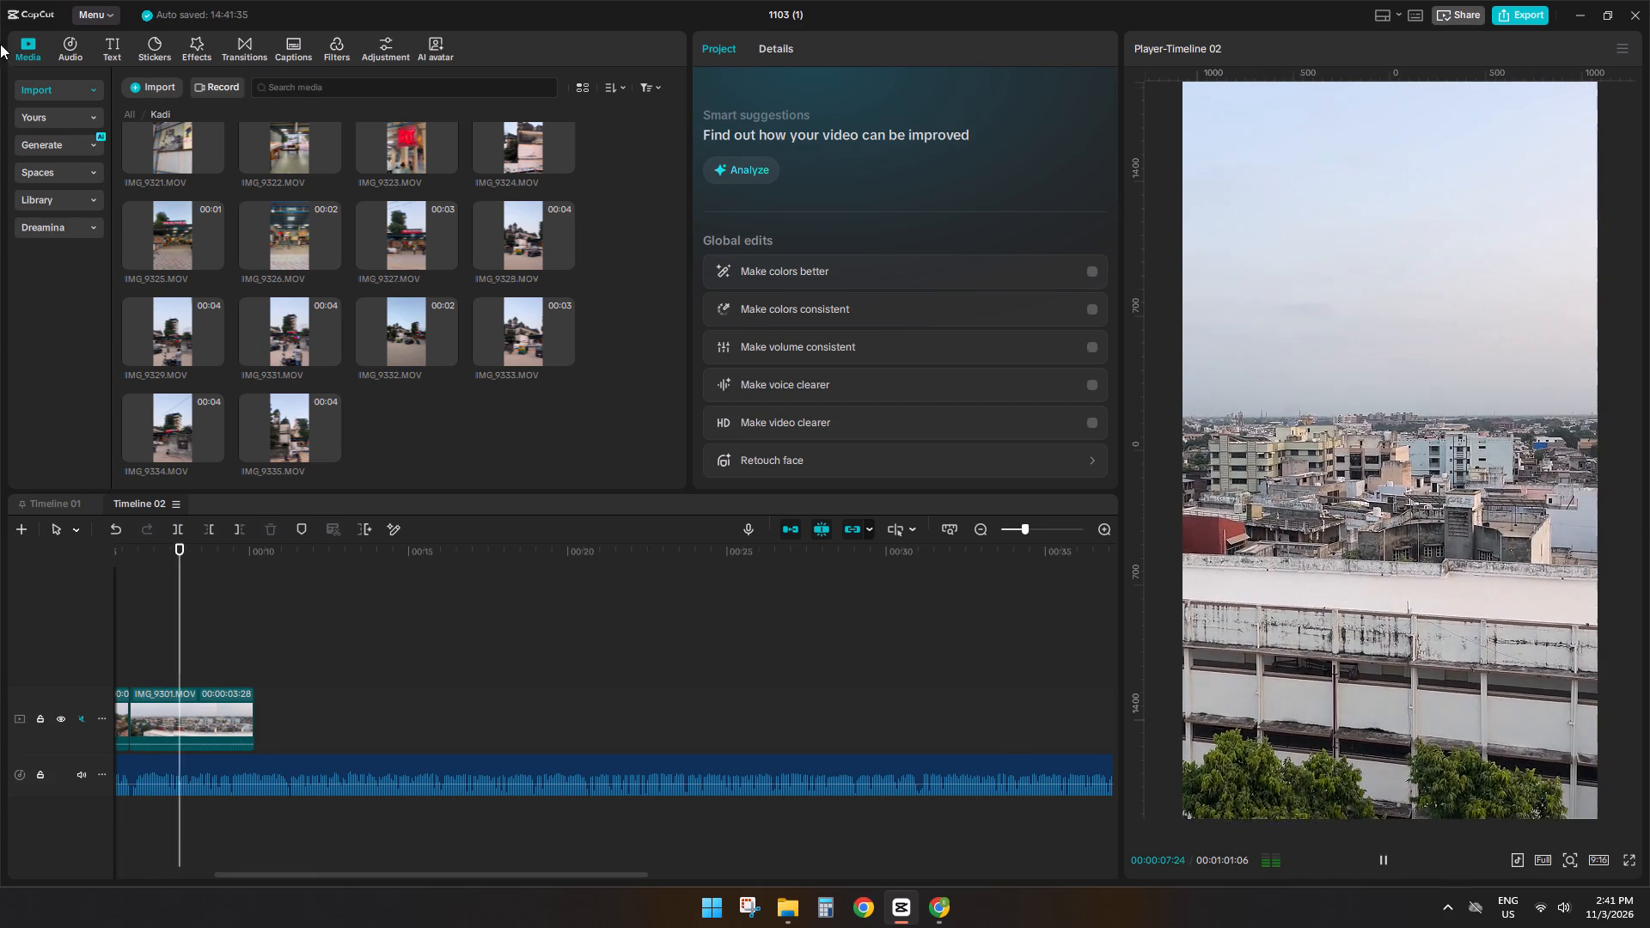
ctrl+scroll(255, 705, down, 4)
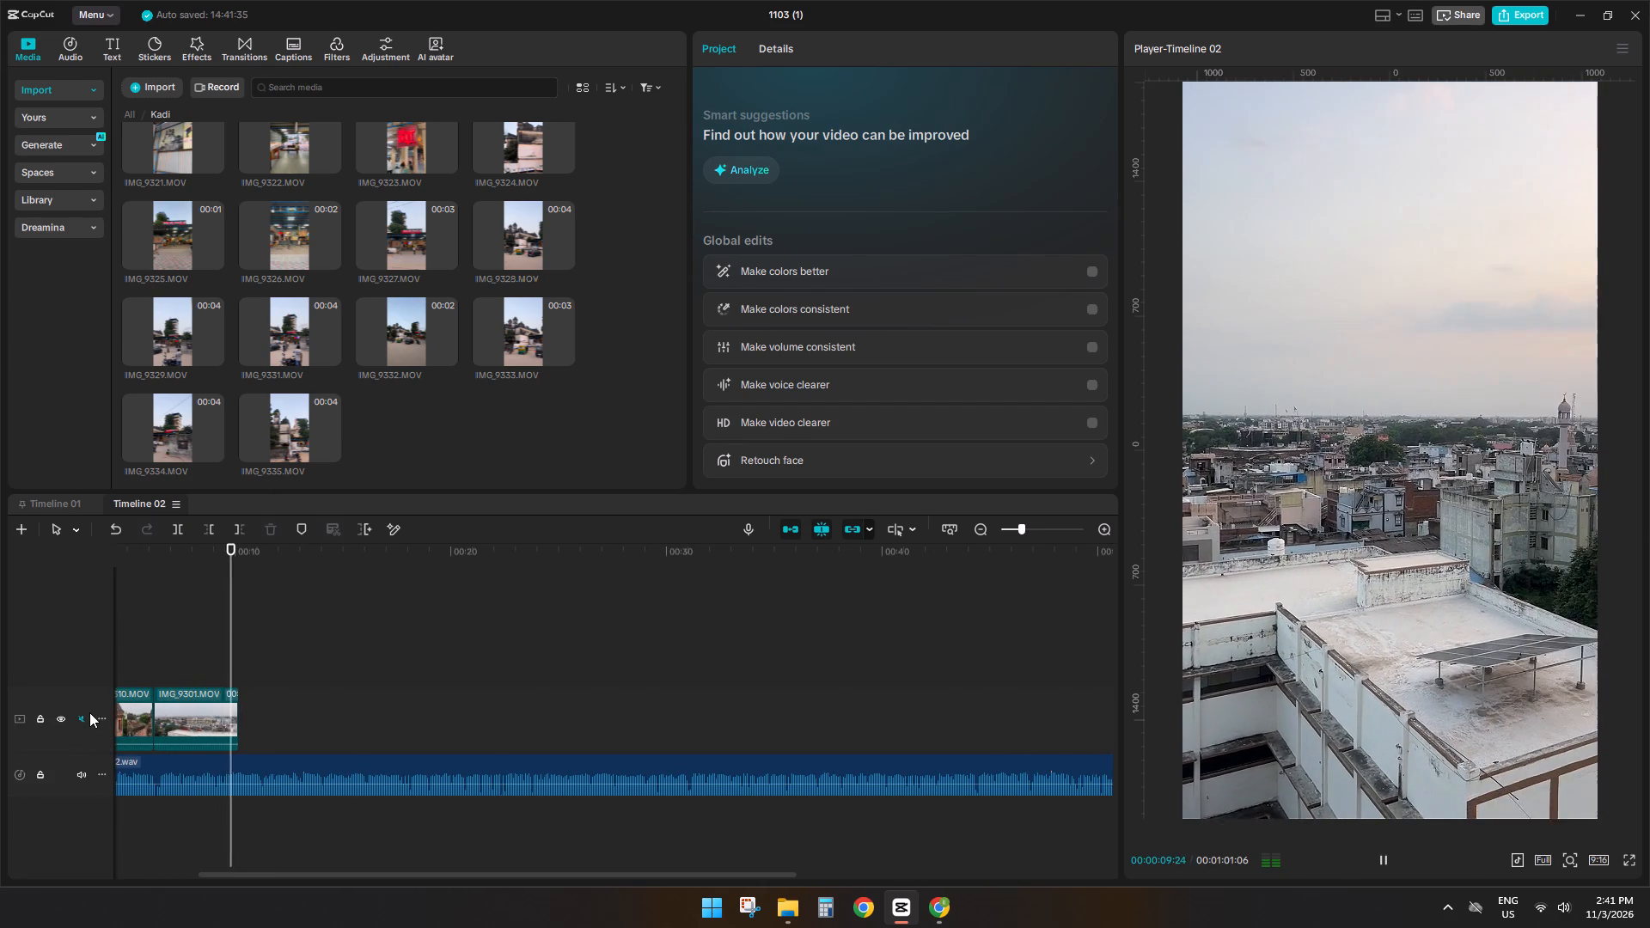
click(224, 657)
key(space)
click(238, 662)
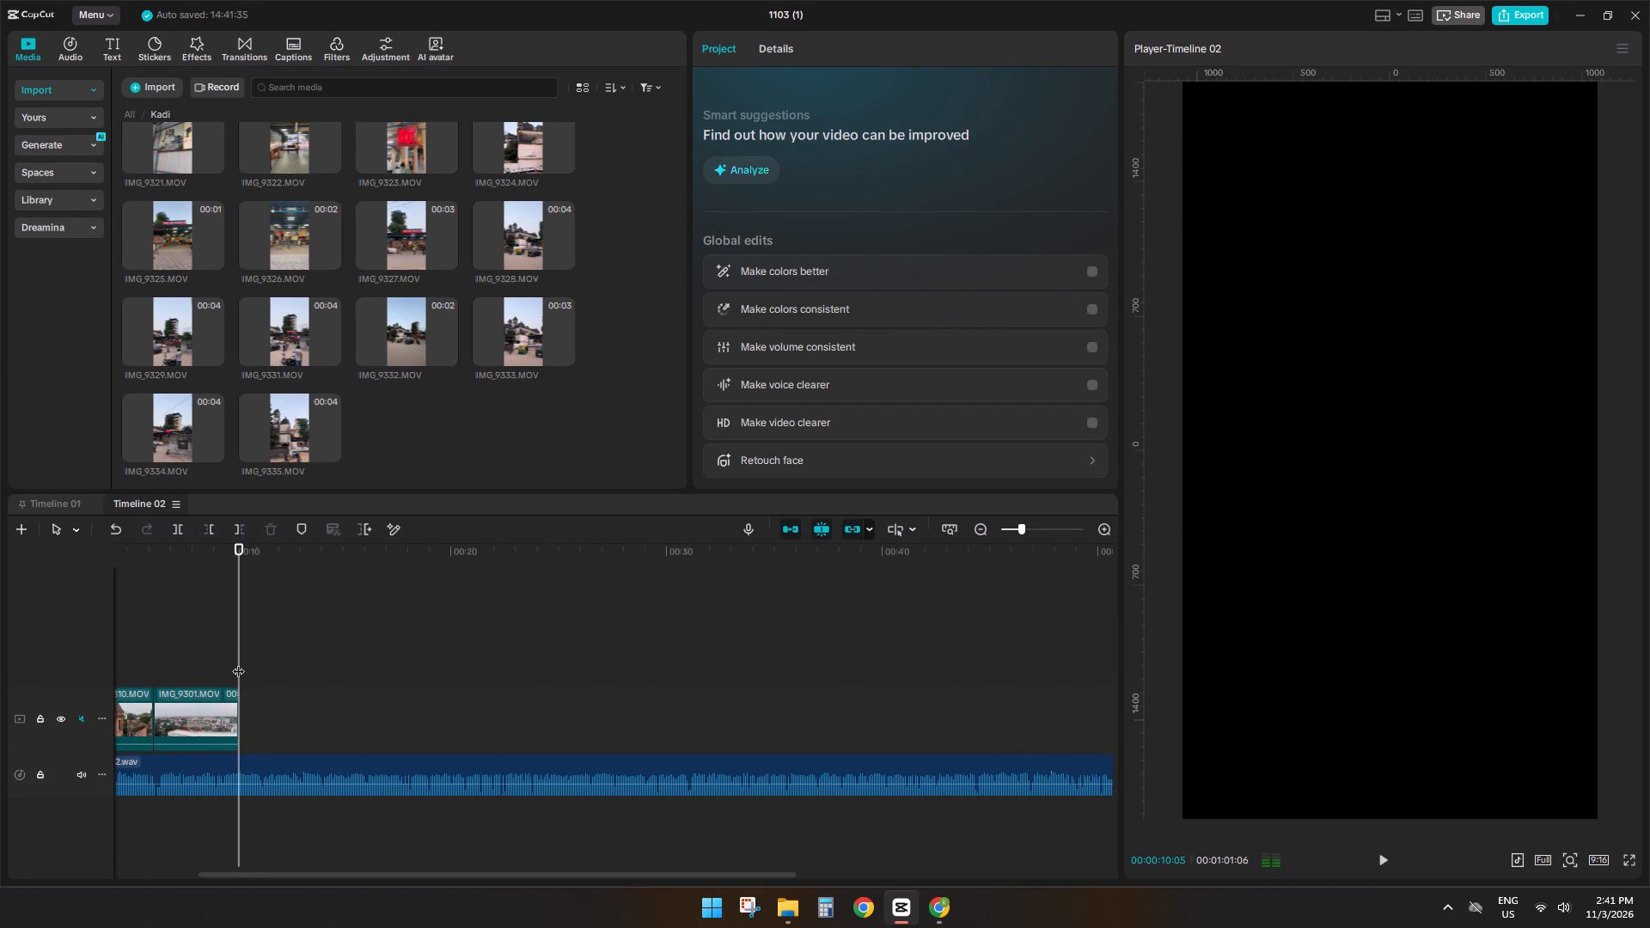
key(space)
click(242, 663)
double_click(198, 662)
Preview IMG_9331, IMG_9314, IMG_9315, IMG_9307, IMG_9311 and IMG_9319 as candidates for the shot following IMG_9301.
key(space)
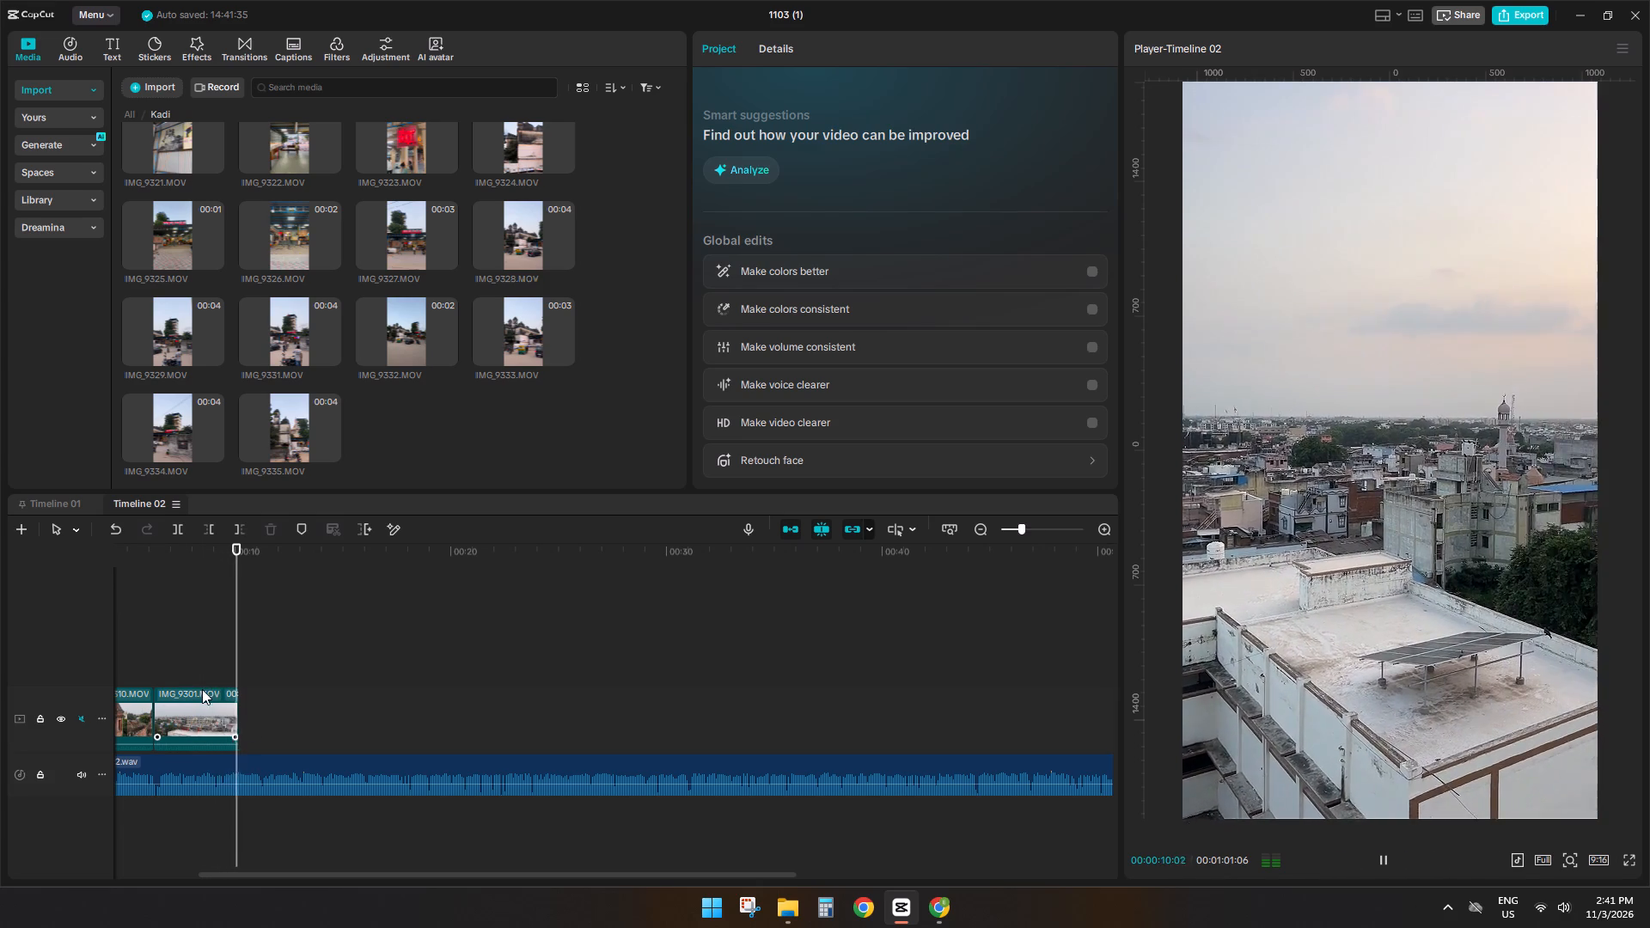
click(240, 668)
double_click(306, 327)
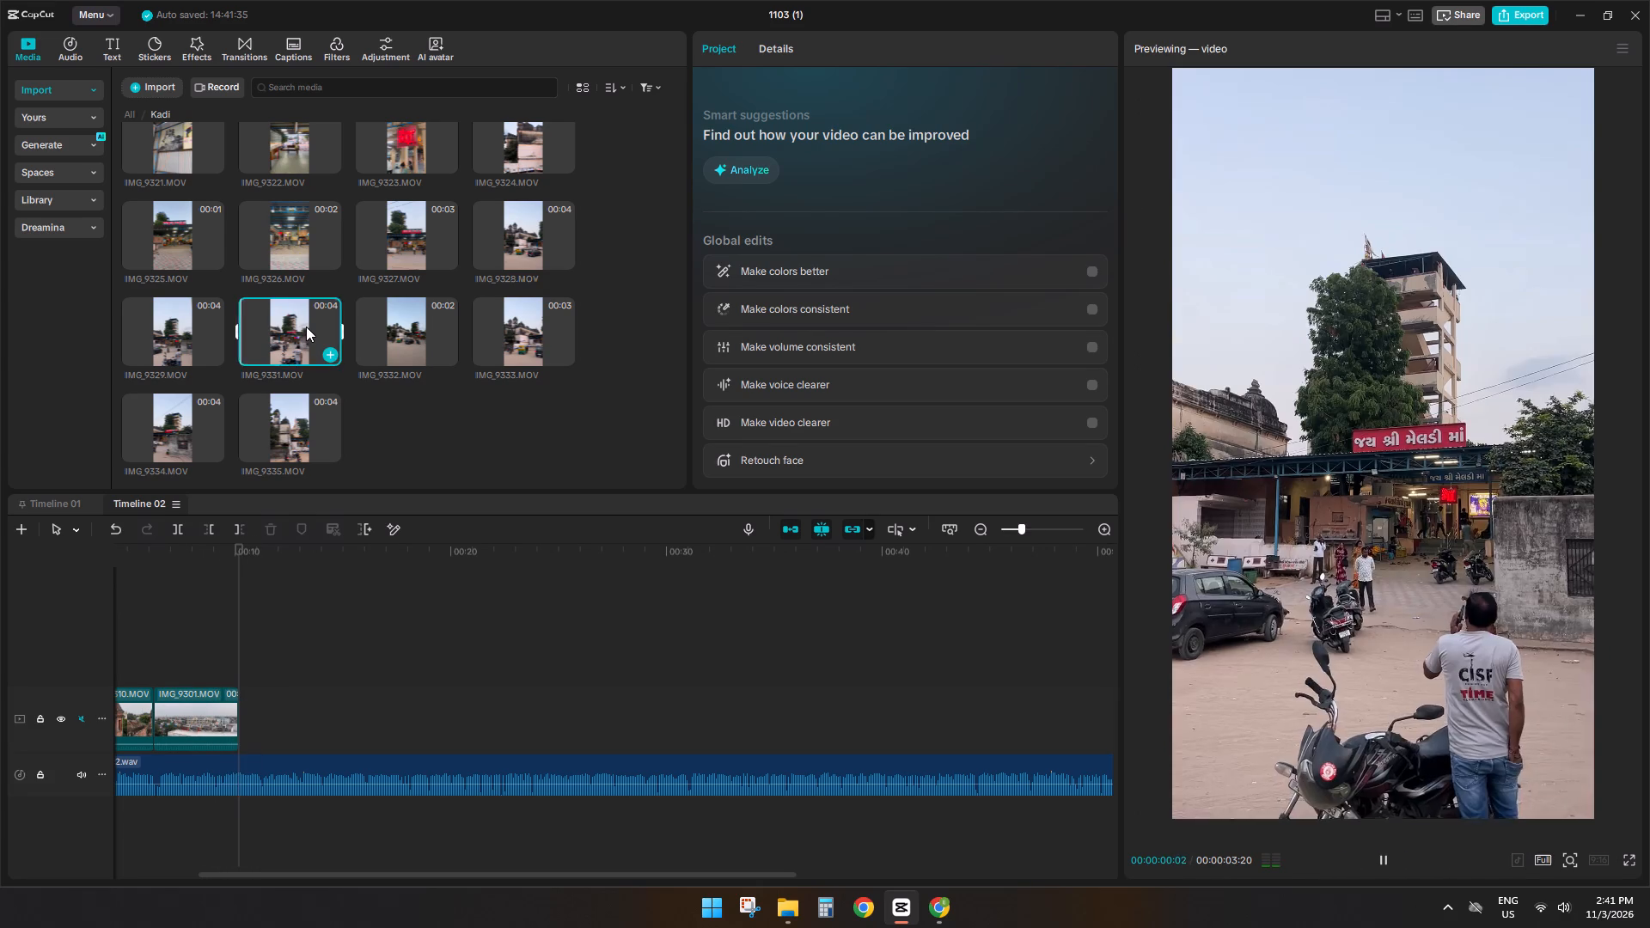
scroll(306, 327, up, 5)
click(302, 345)
click(432, 342)
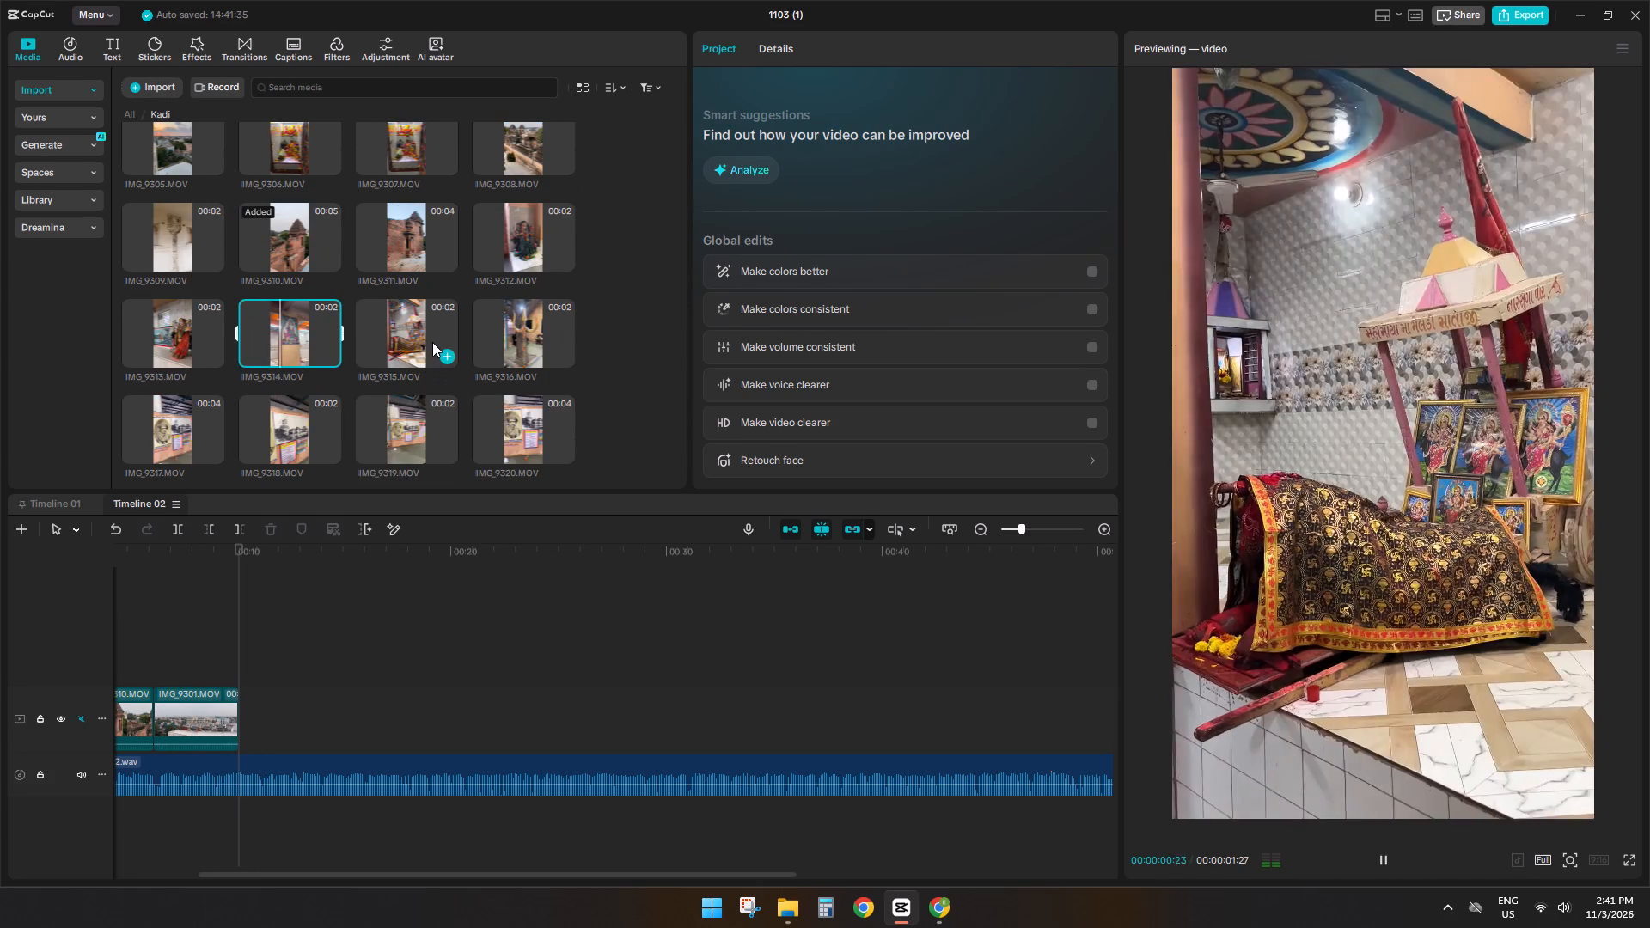
scroll(424, 369, up, 2)
click(414, 351)
click(410, 257)
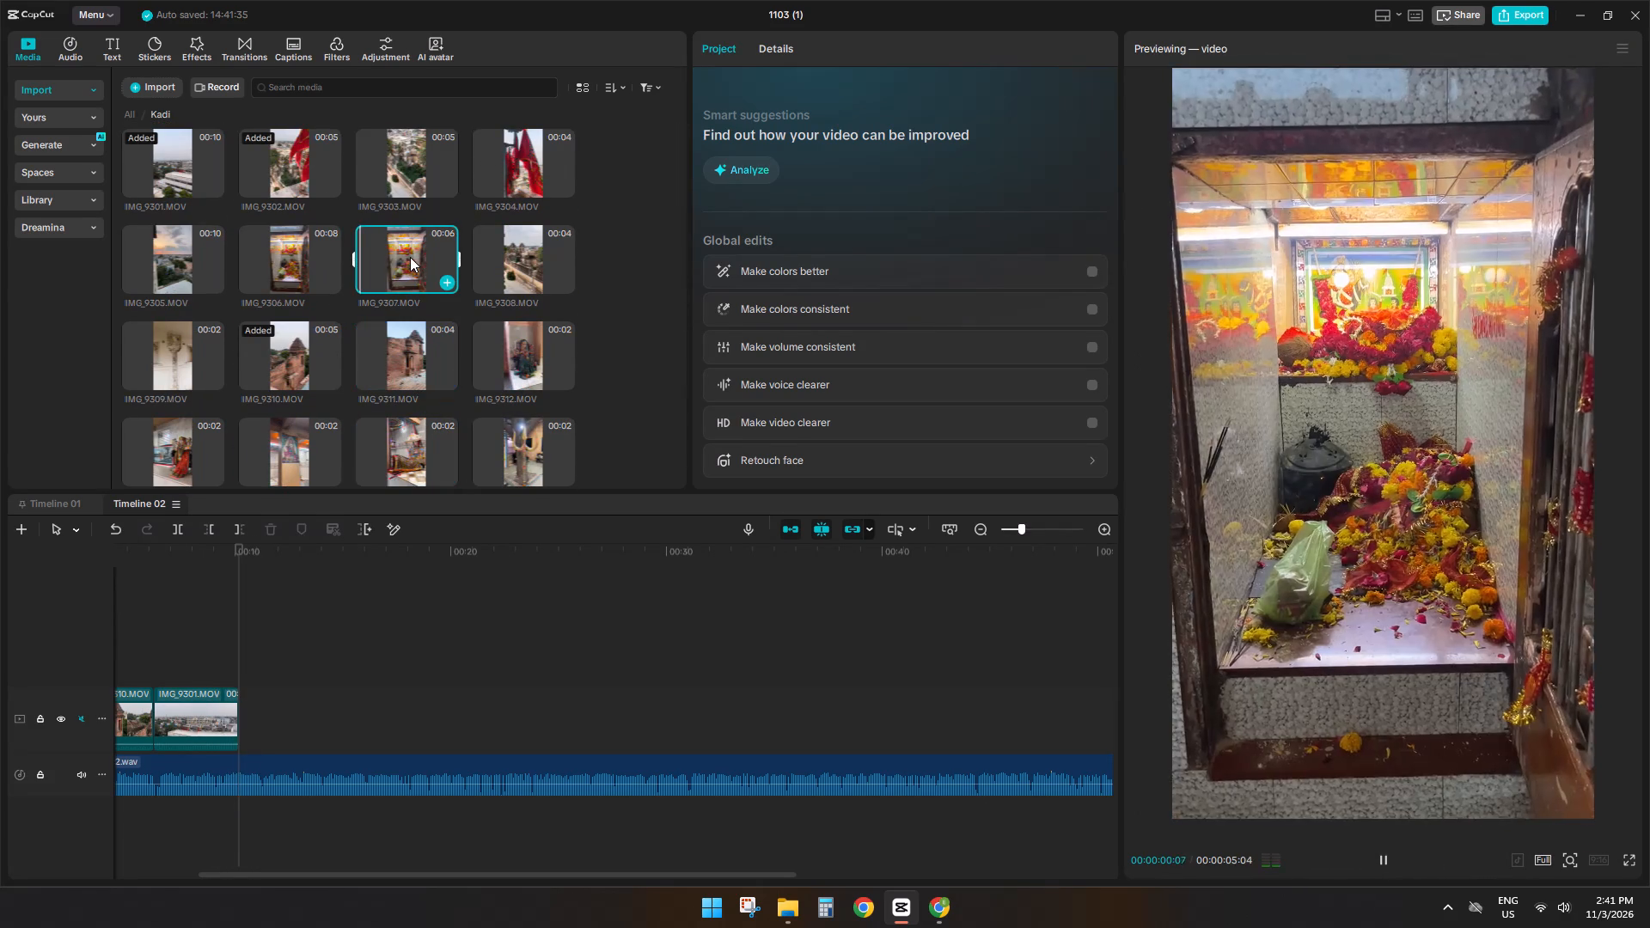
click(384, 386)
scroll(384, 386, down, 2)
click(404, 397)
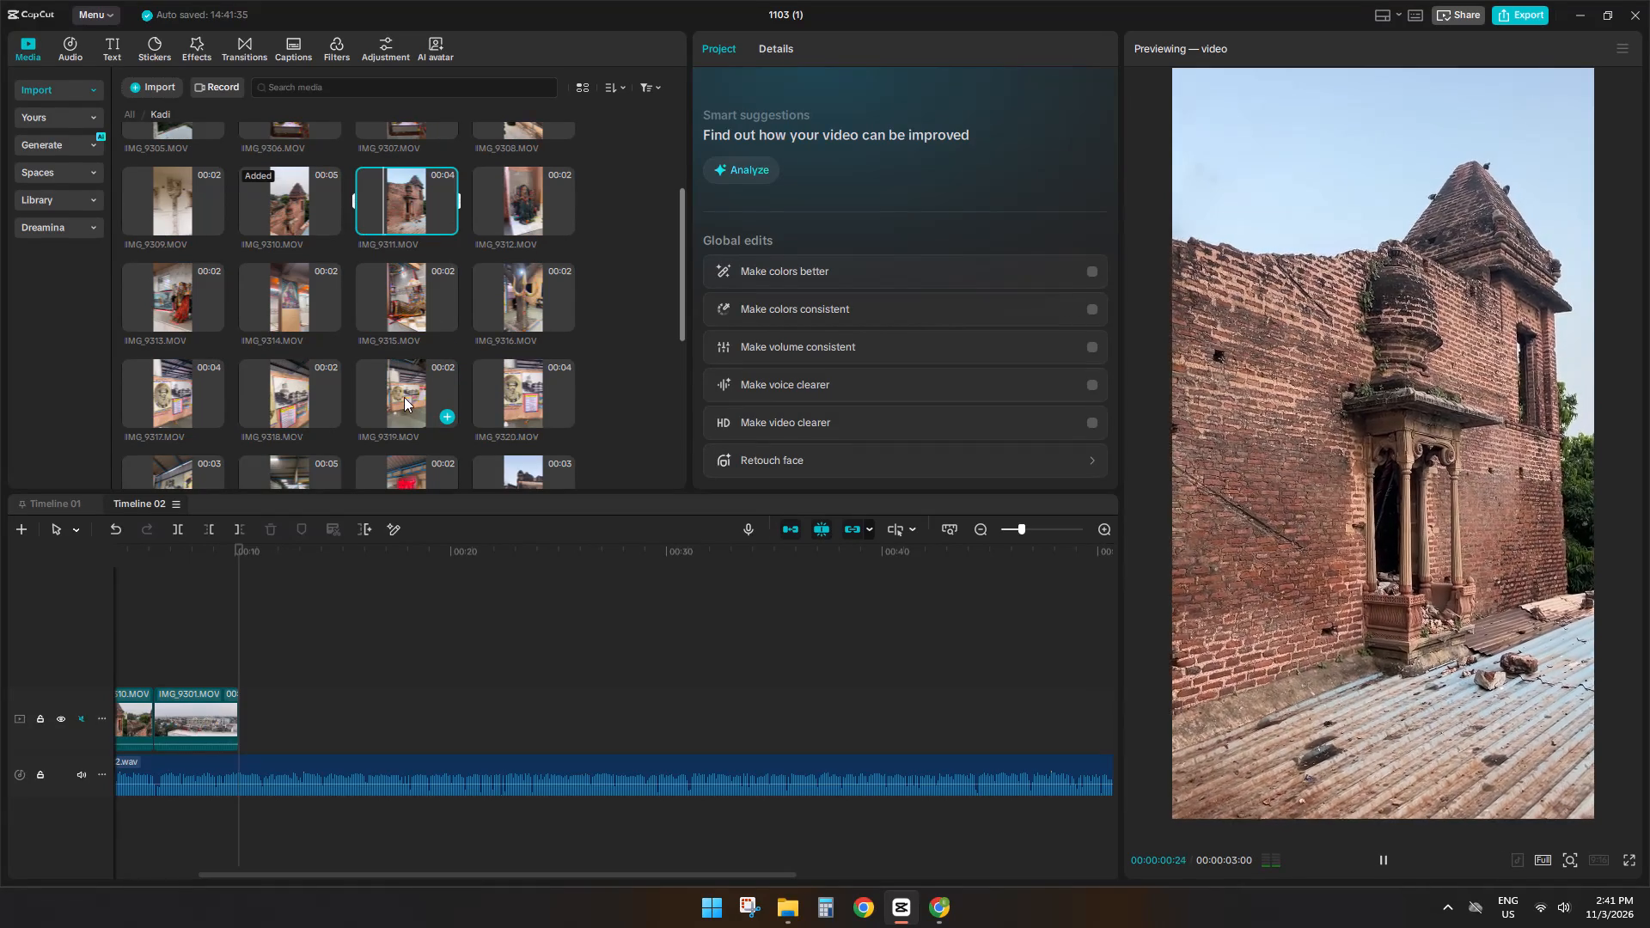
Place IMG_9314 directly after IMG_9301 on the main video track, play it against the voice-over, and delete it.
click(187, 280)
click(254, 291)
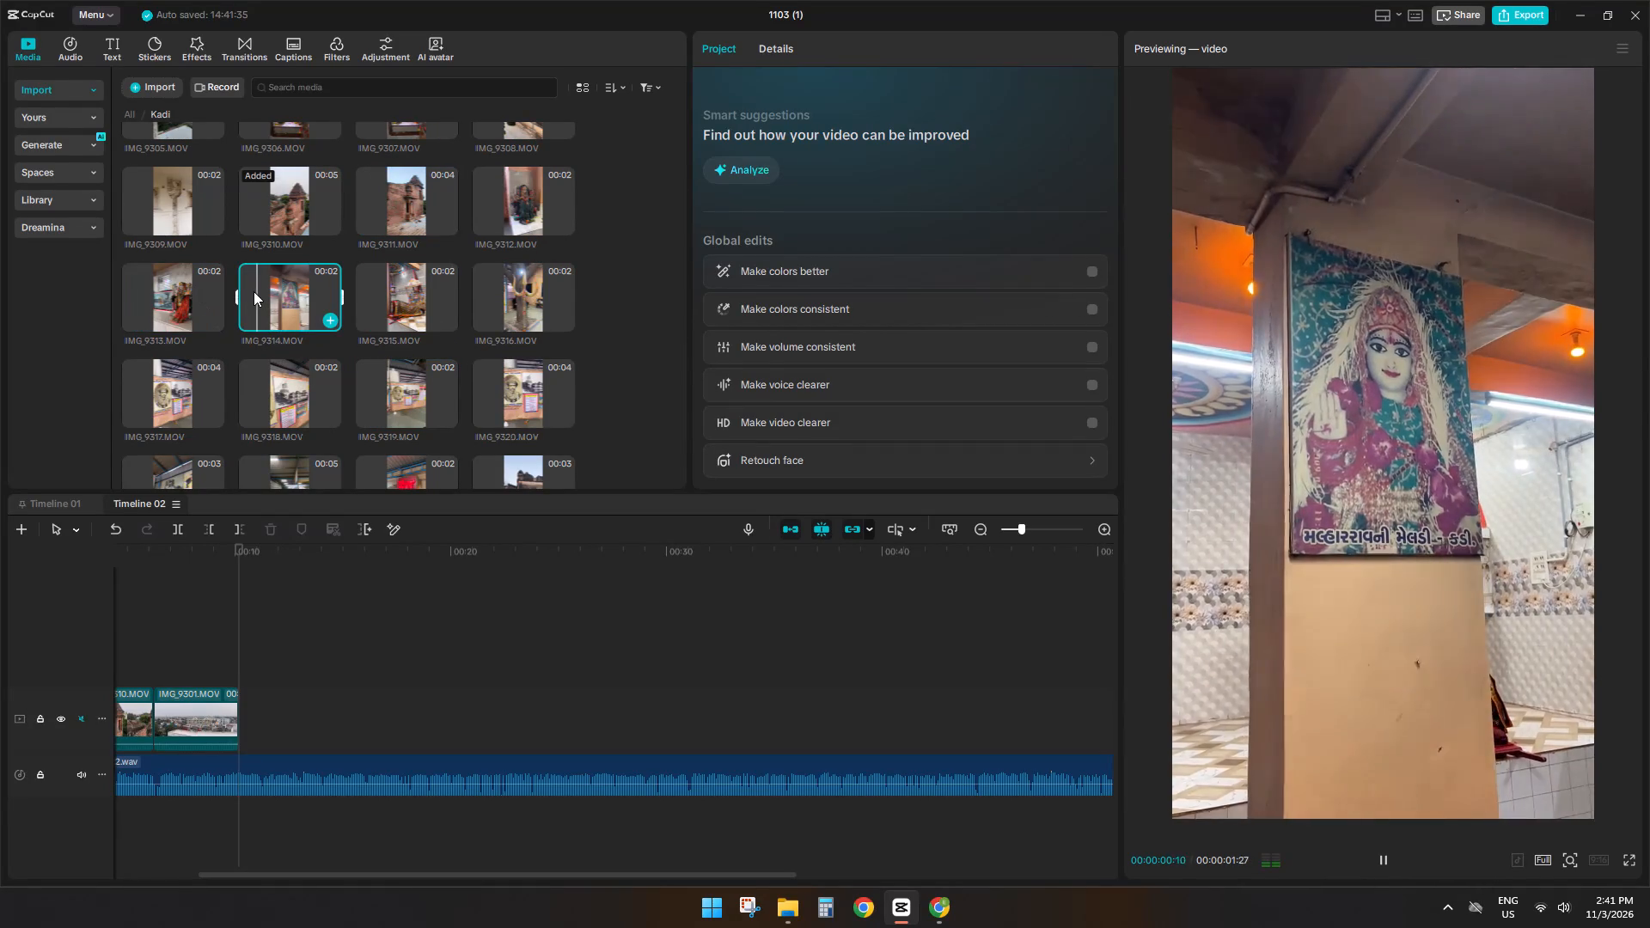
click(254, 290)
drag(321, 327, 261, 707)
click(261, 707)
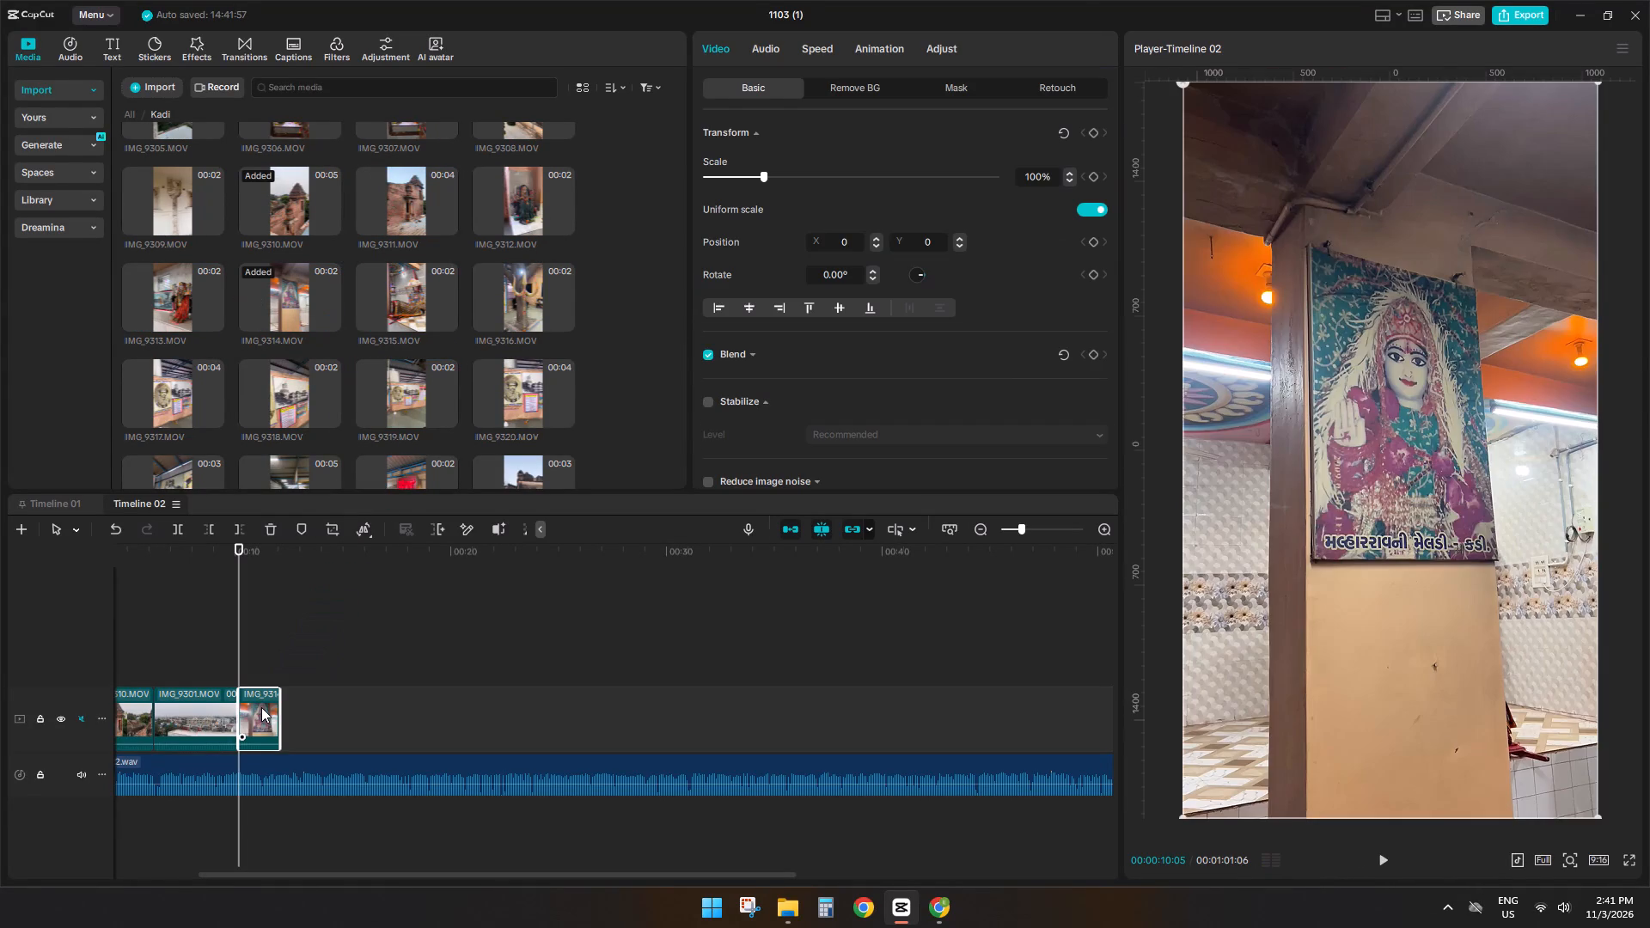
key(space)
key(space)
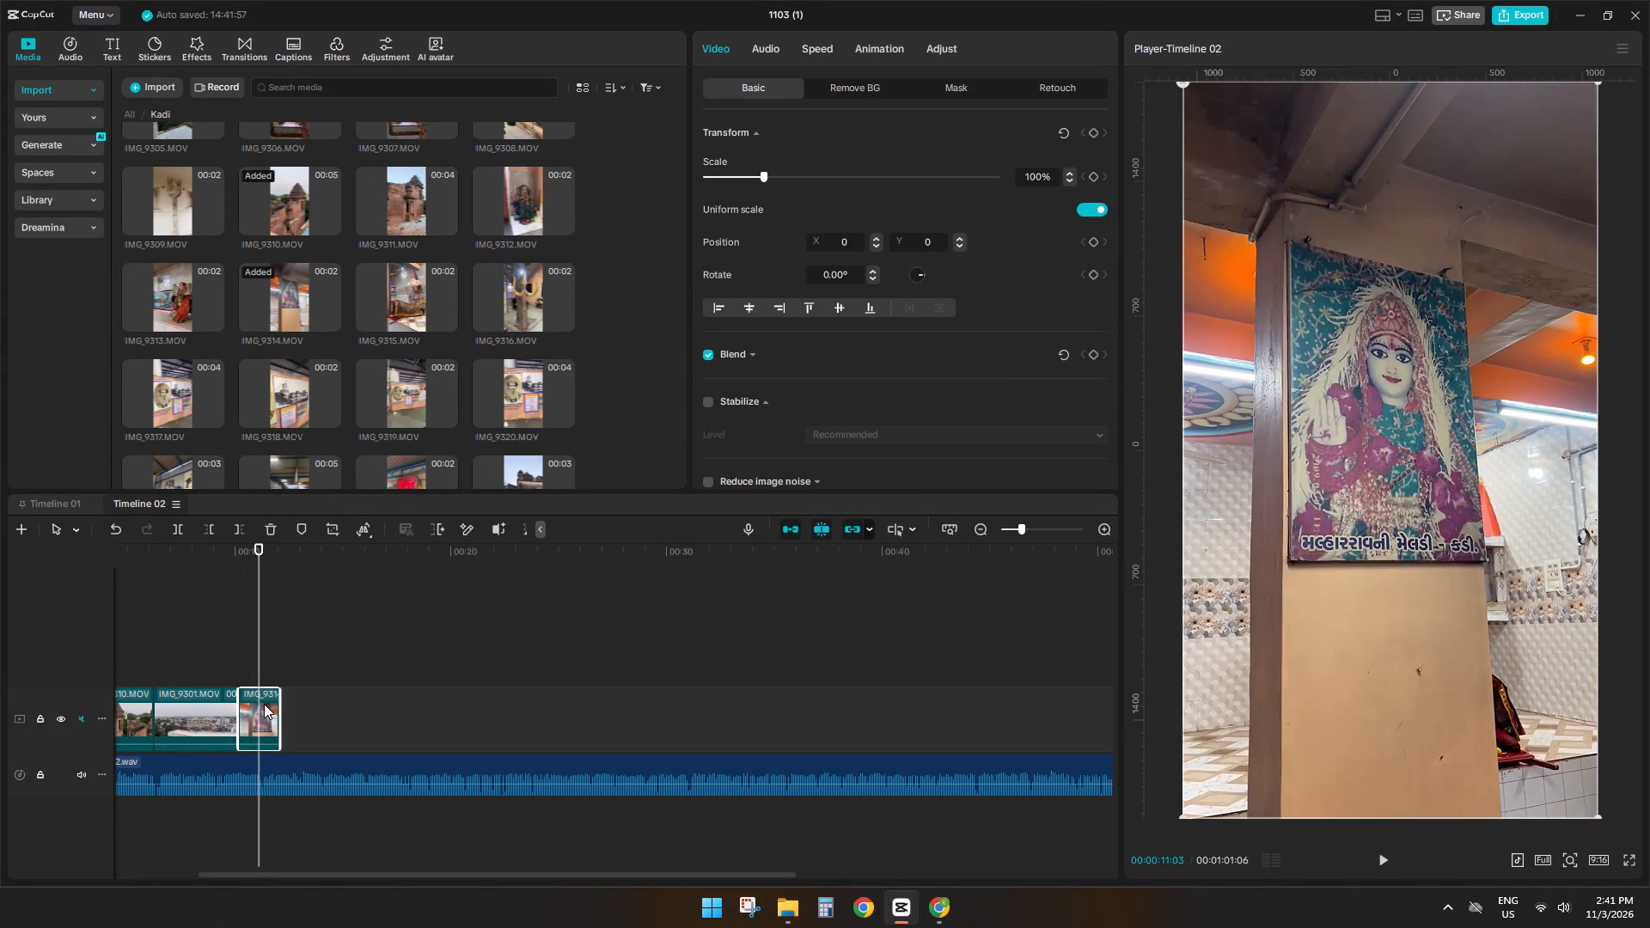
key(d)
Preview IMG_9319, IMG_9324, IMG_9323, IMG_9332, IMG_9328, IMG_9327, IMG_9326 and IMG_9325 as alternatives for the shot after IMG_9301.
click(403, 404)
scroll(403, 403, down, 1)
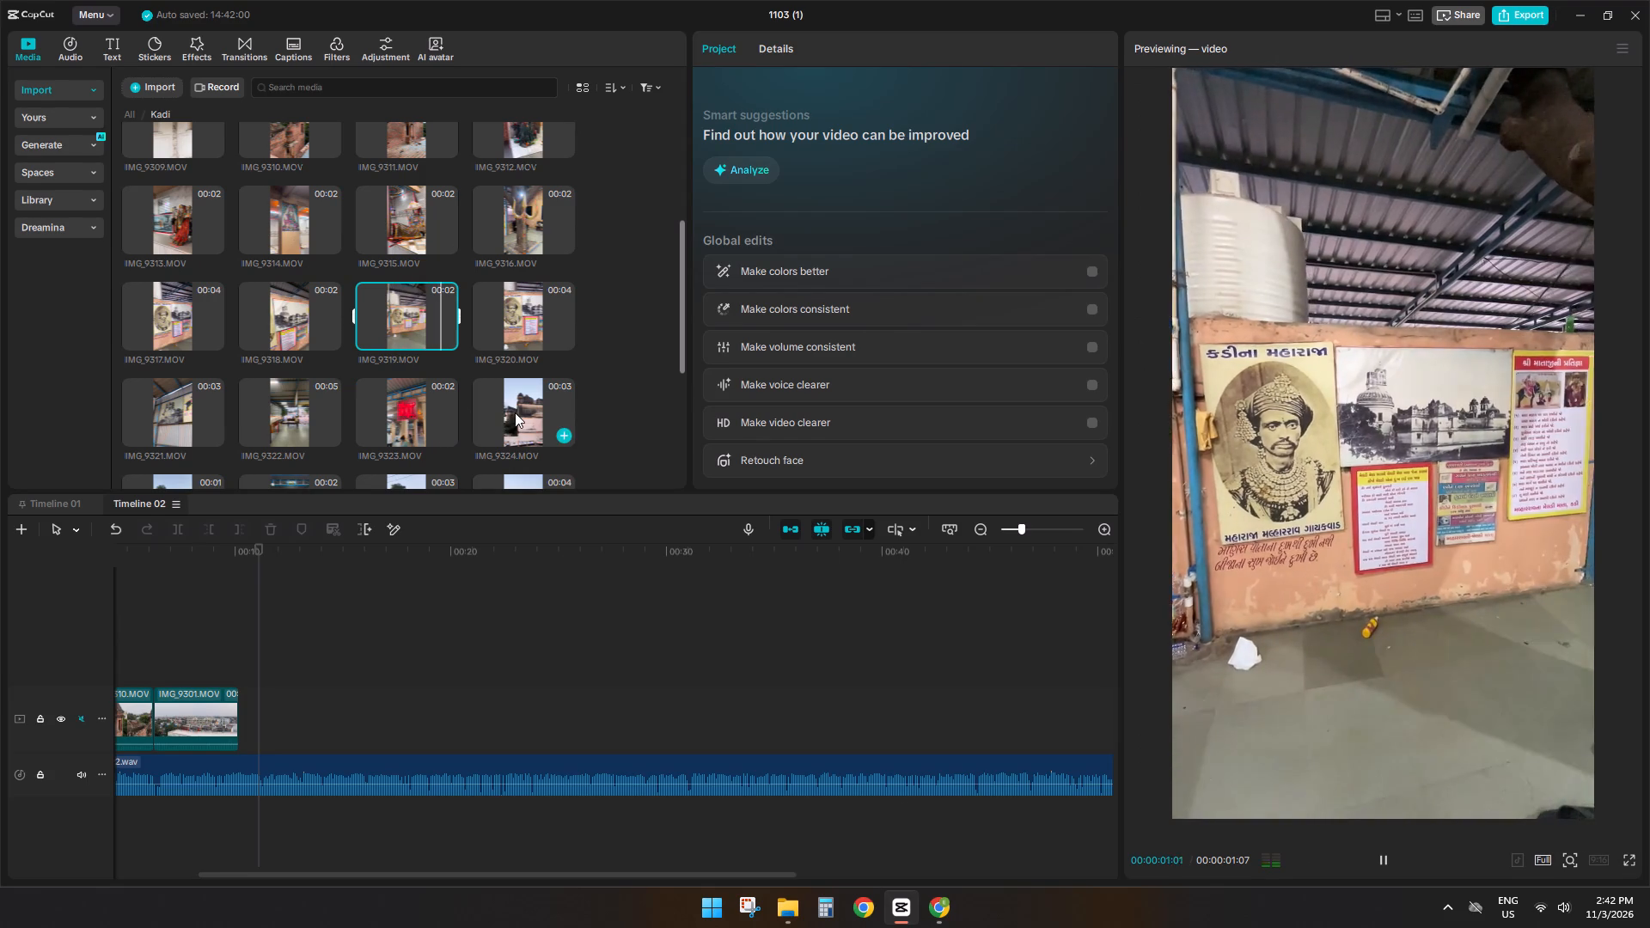
click(515, 412)
click(397, 406)
scroll(397, 406, down, 3)
click(400, 388)
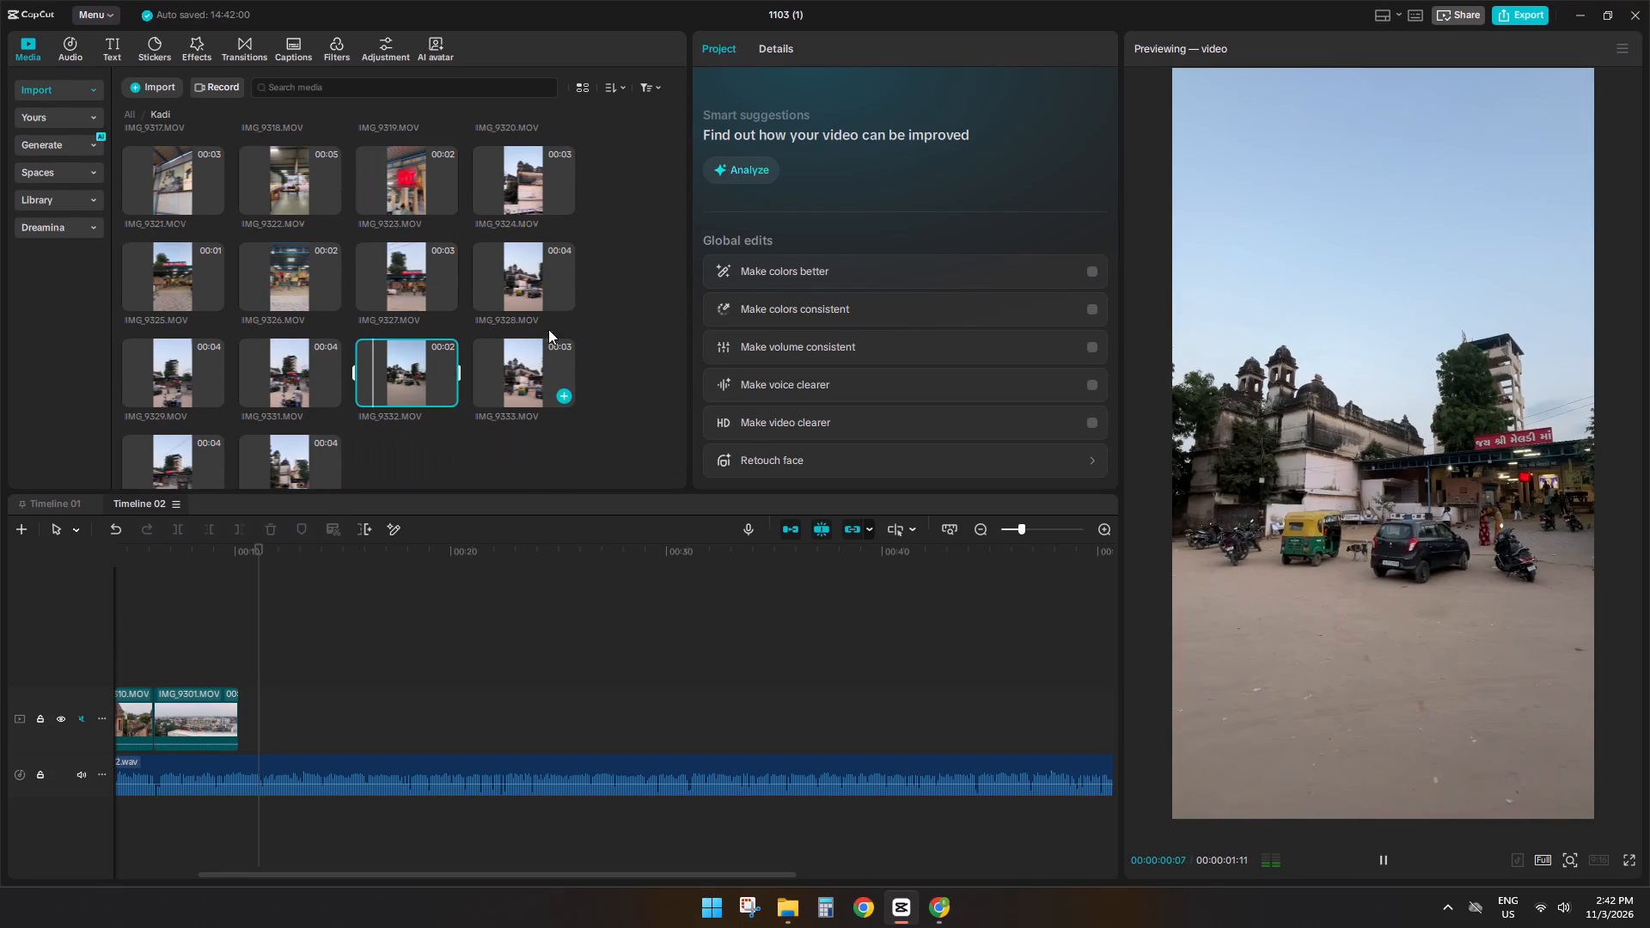
click(538, 285)
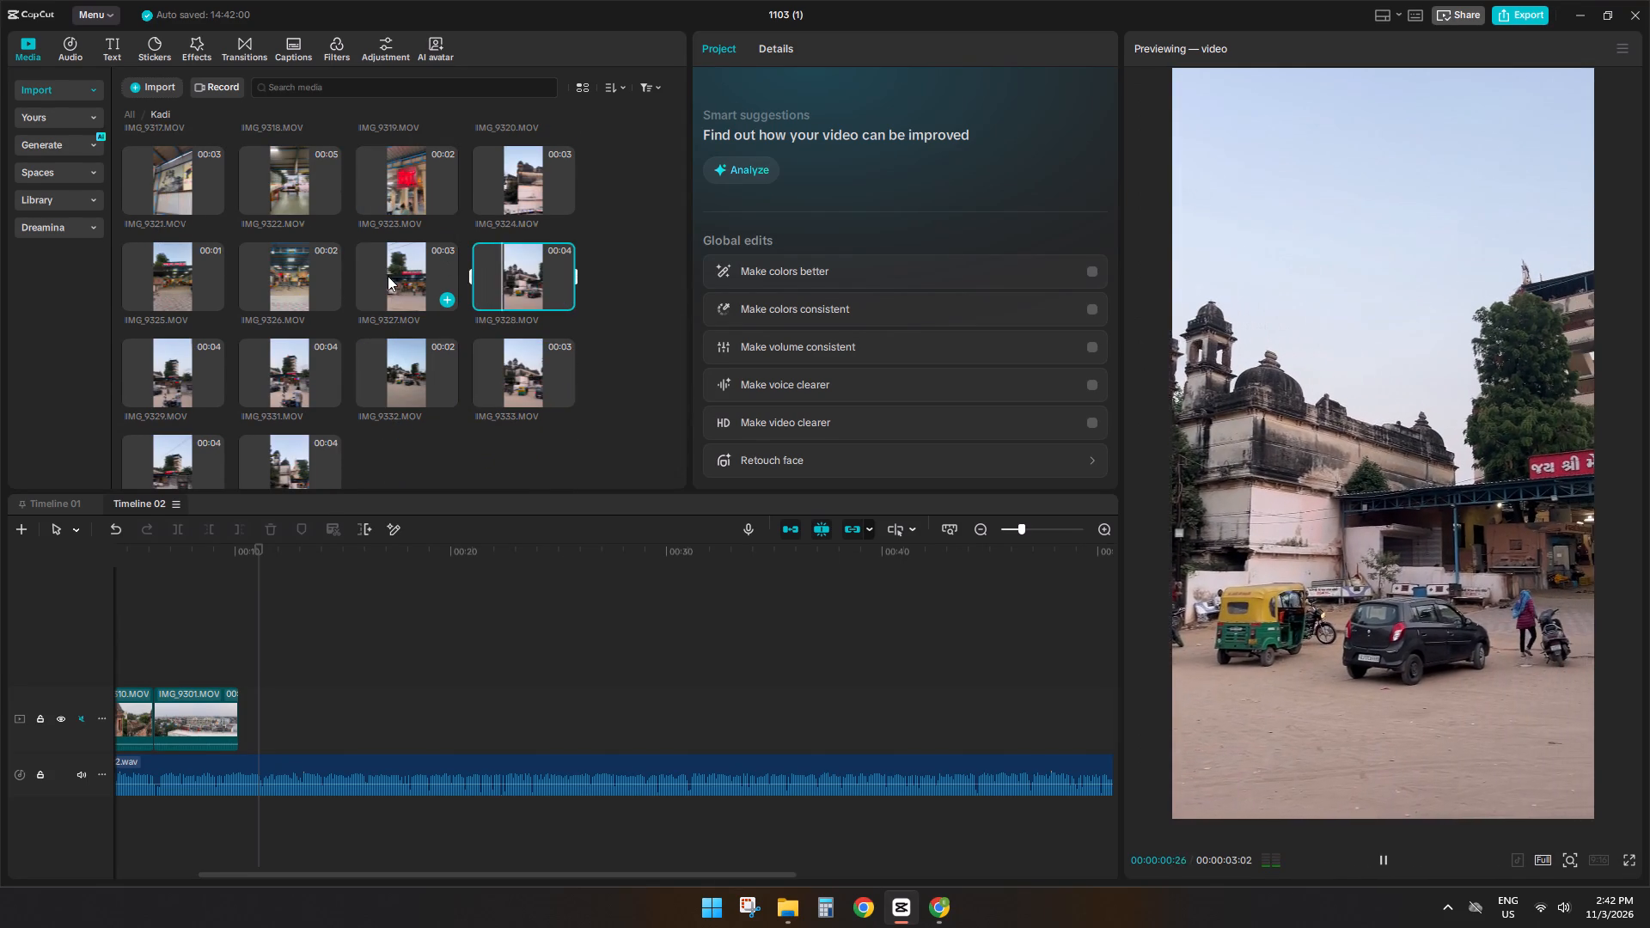
click(388, 276)
click(237, 283)
click(275, 280)
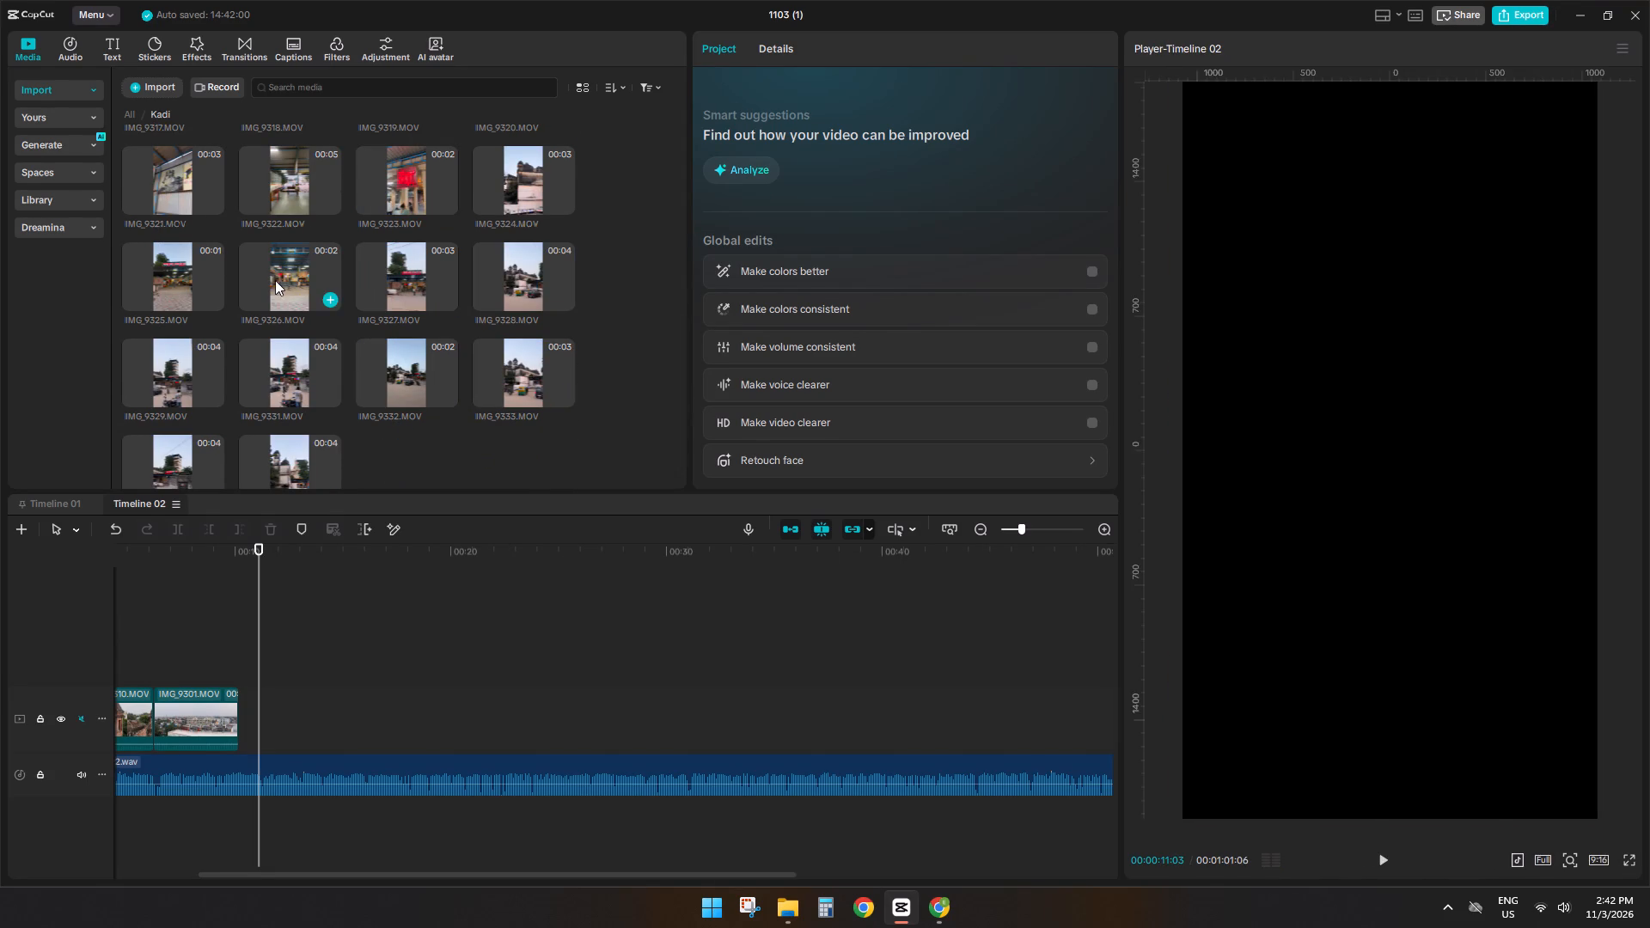
click(165, 286)
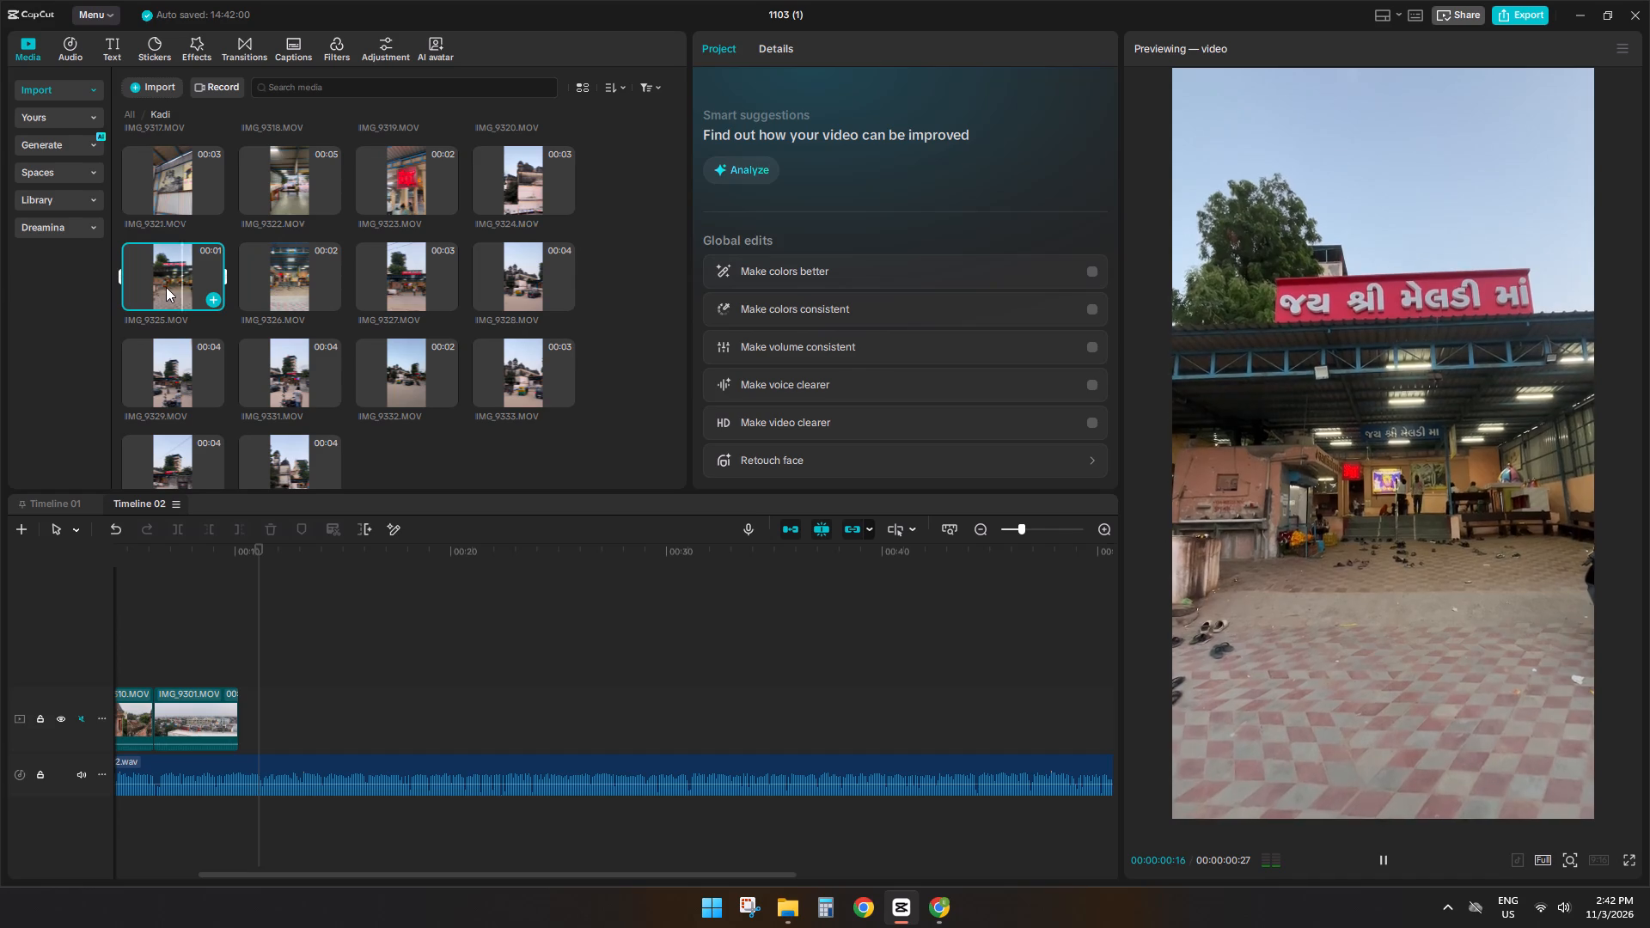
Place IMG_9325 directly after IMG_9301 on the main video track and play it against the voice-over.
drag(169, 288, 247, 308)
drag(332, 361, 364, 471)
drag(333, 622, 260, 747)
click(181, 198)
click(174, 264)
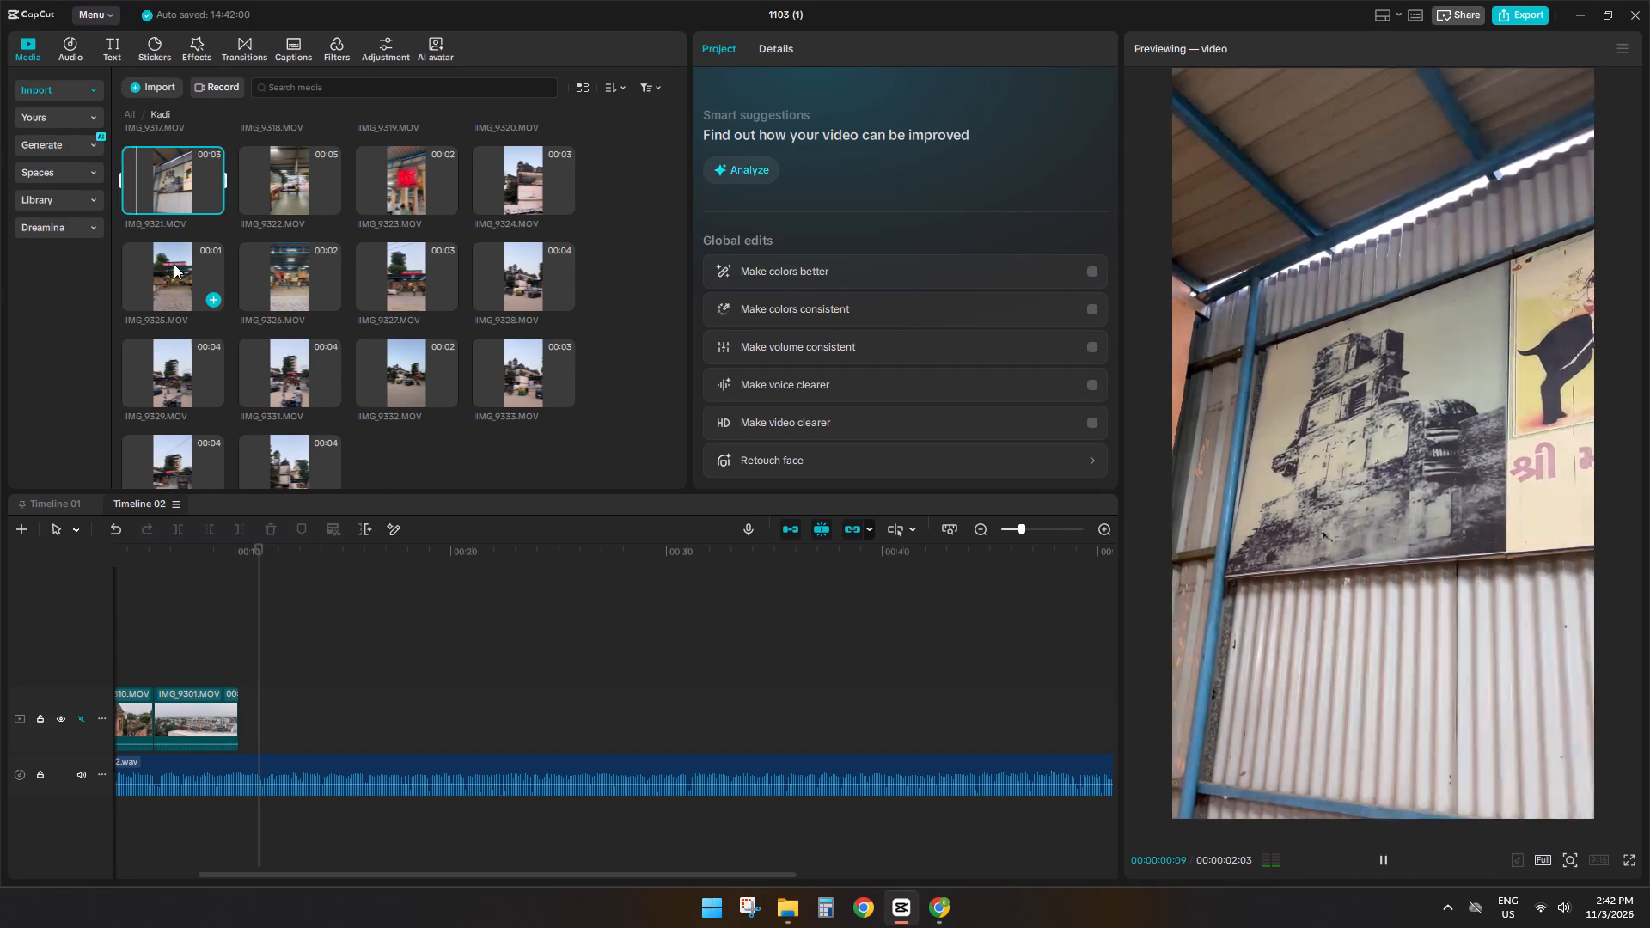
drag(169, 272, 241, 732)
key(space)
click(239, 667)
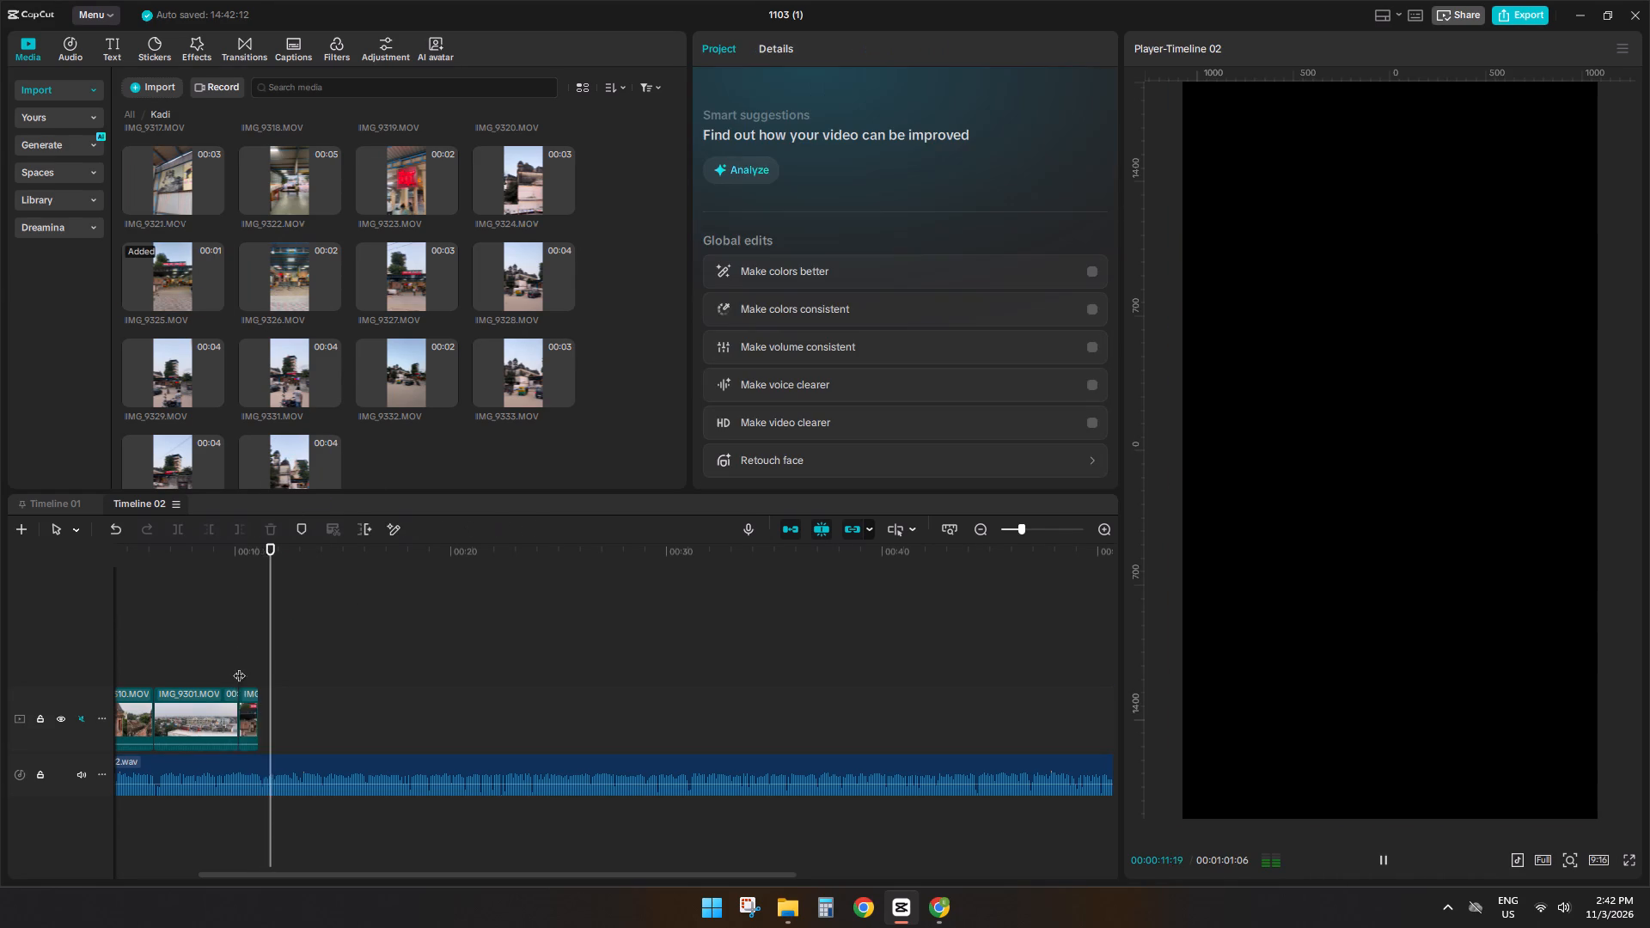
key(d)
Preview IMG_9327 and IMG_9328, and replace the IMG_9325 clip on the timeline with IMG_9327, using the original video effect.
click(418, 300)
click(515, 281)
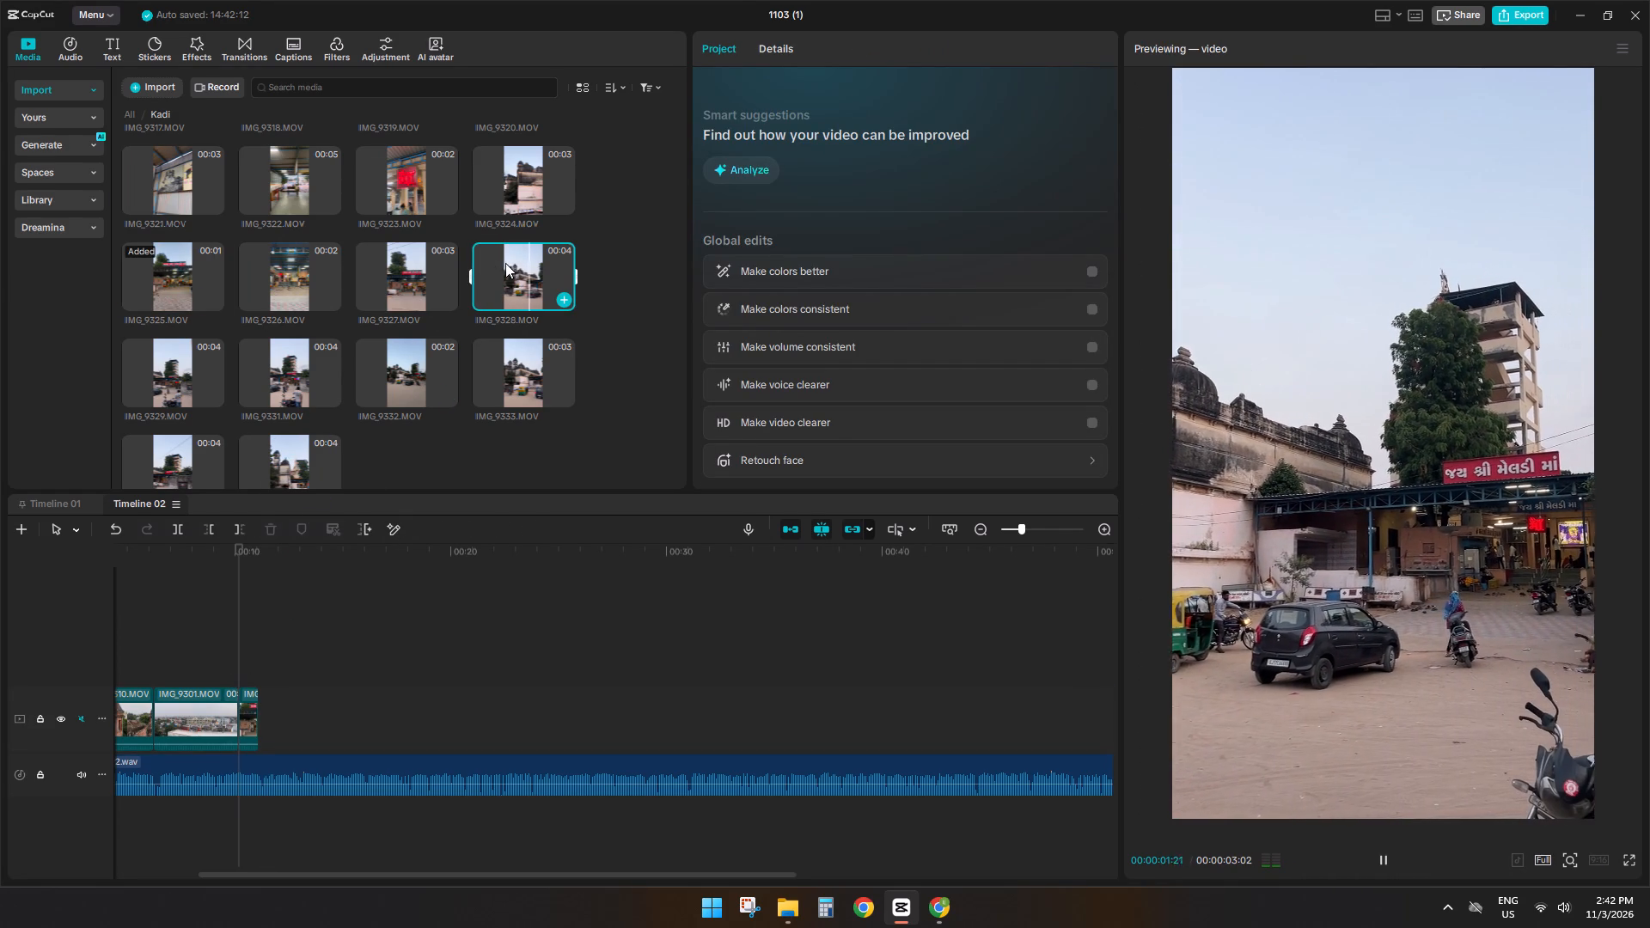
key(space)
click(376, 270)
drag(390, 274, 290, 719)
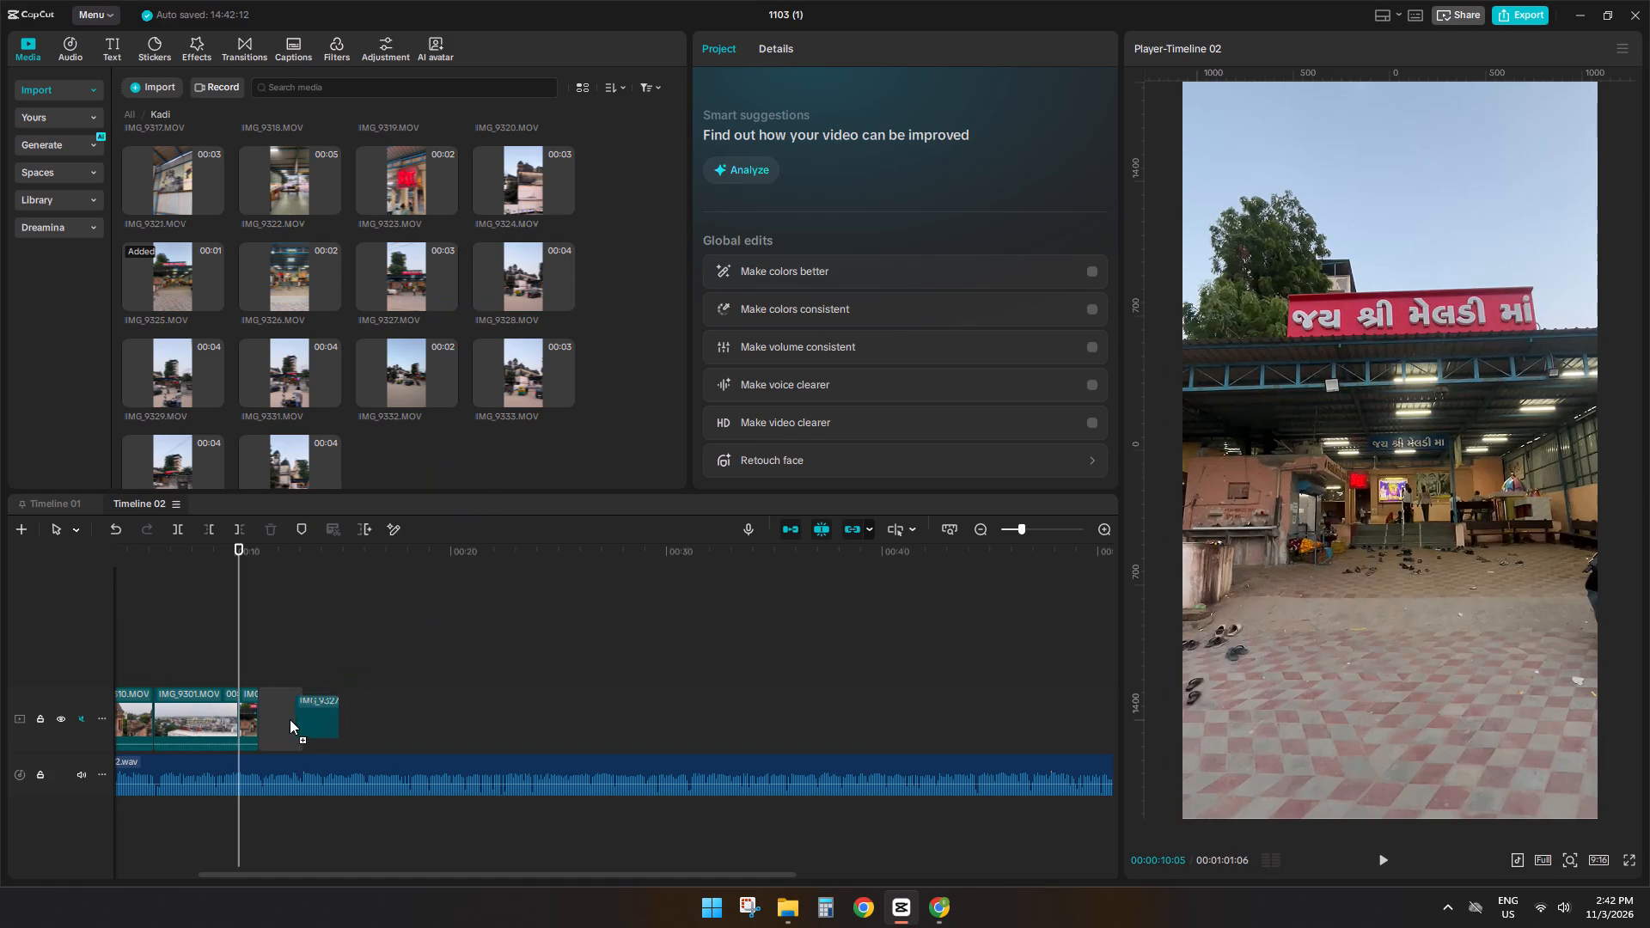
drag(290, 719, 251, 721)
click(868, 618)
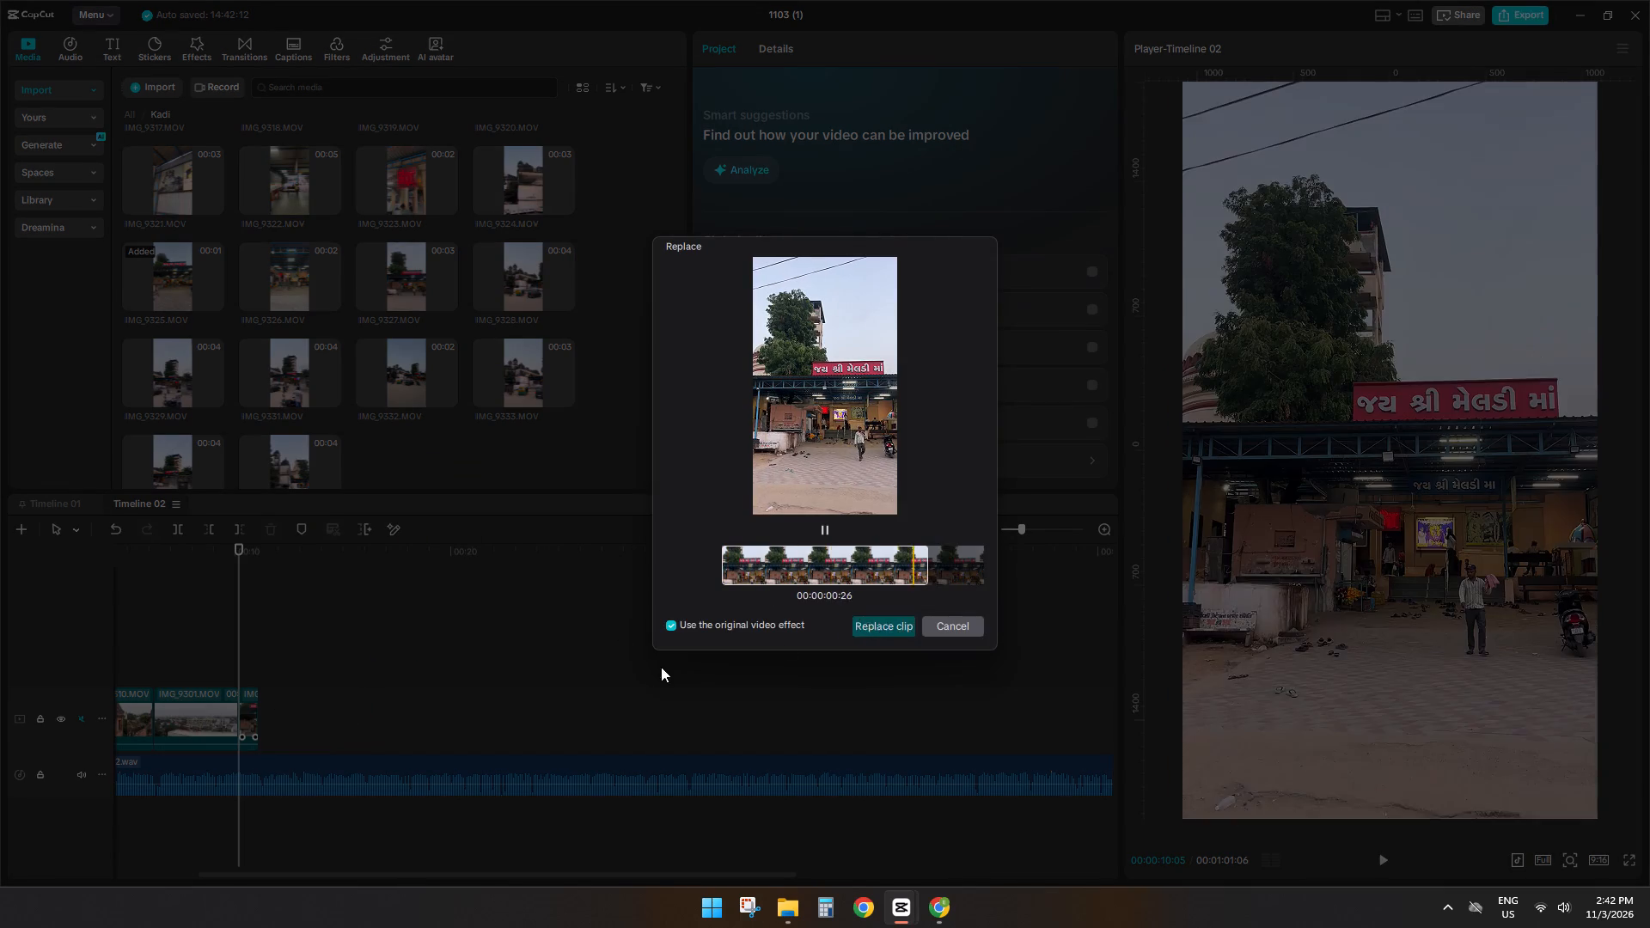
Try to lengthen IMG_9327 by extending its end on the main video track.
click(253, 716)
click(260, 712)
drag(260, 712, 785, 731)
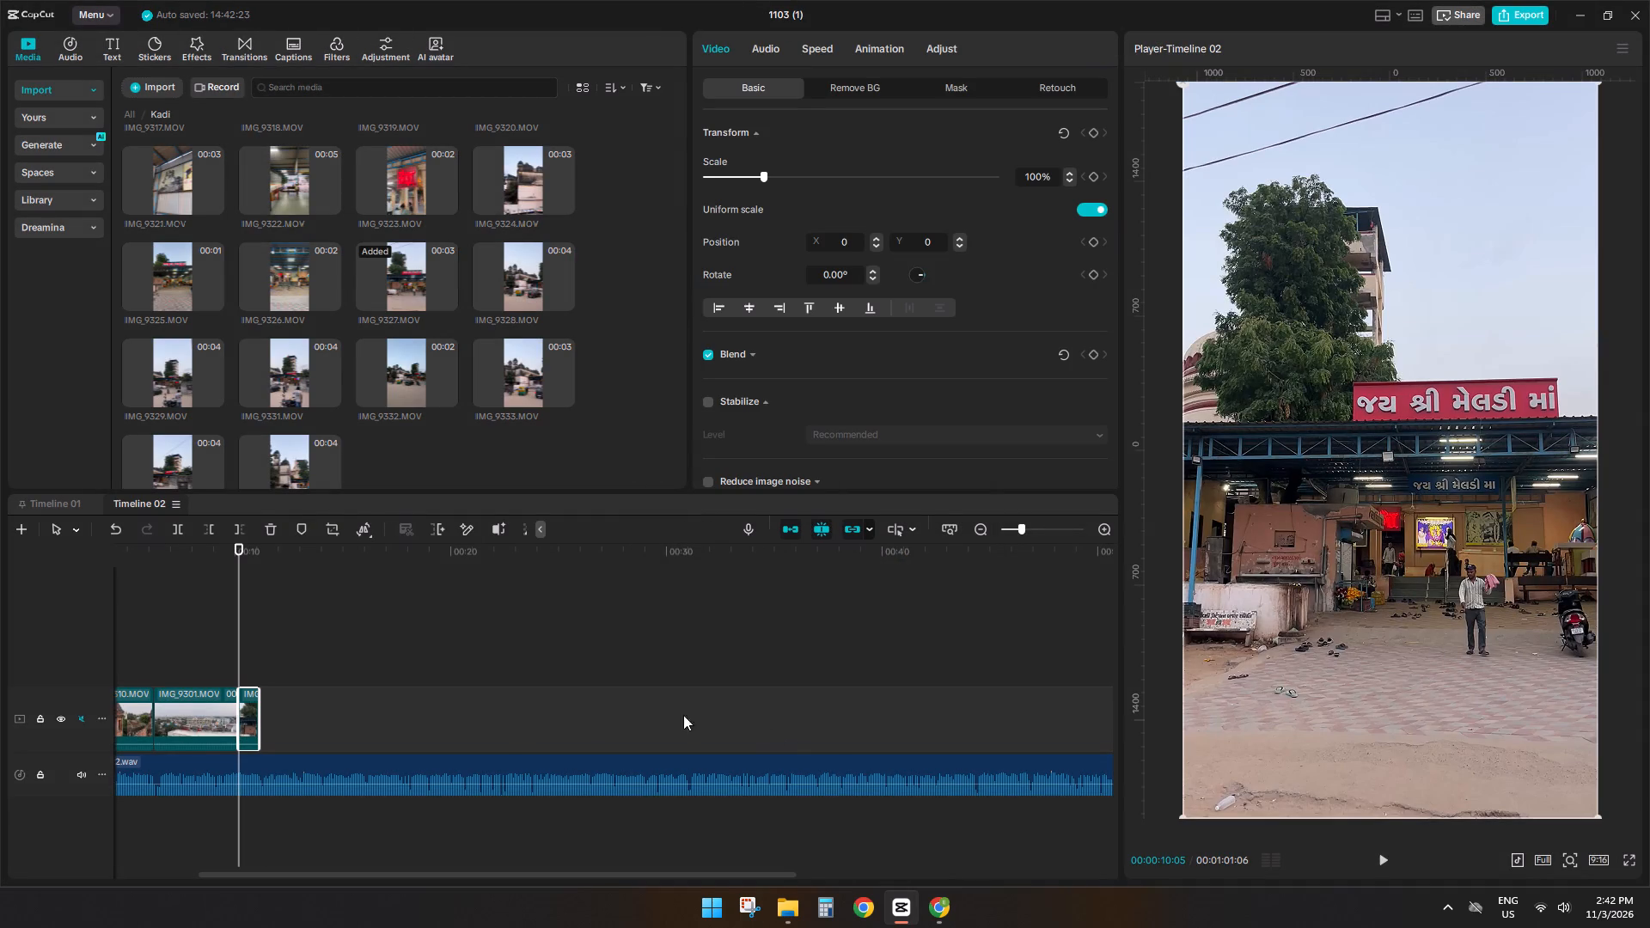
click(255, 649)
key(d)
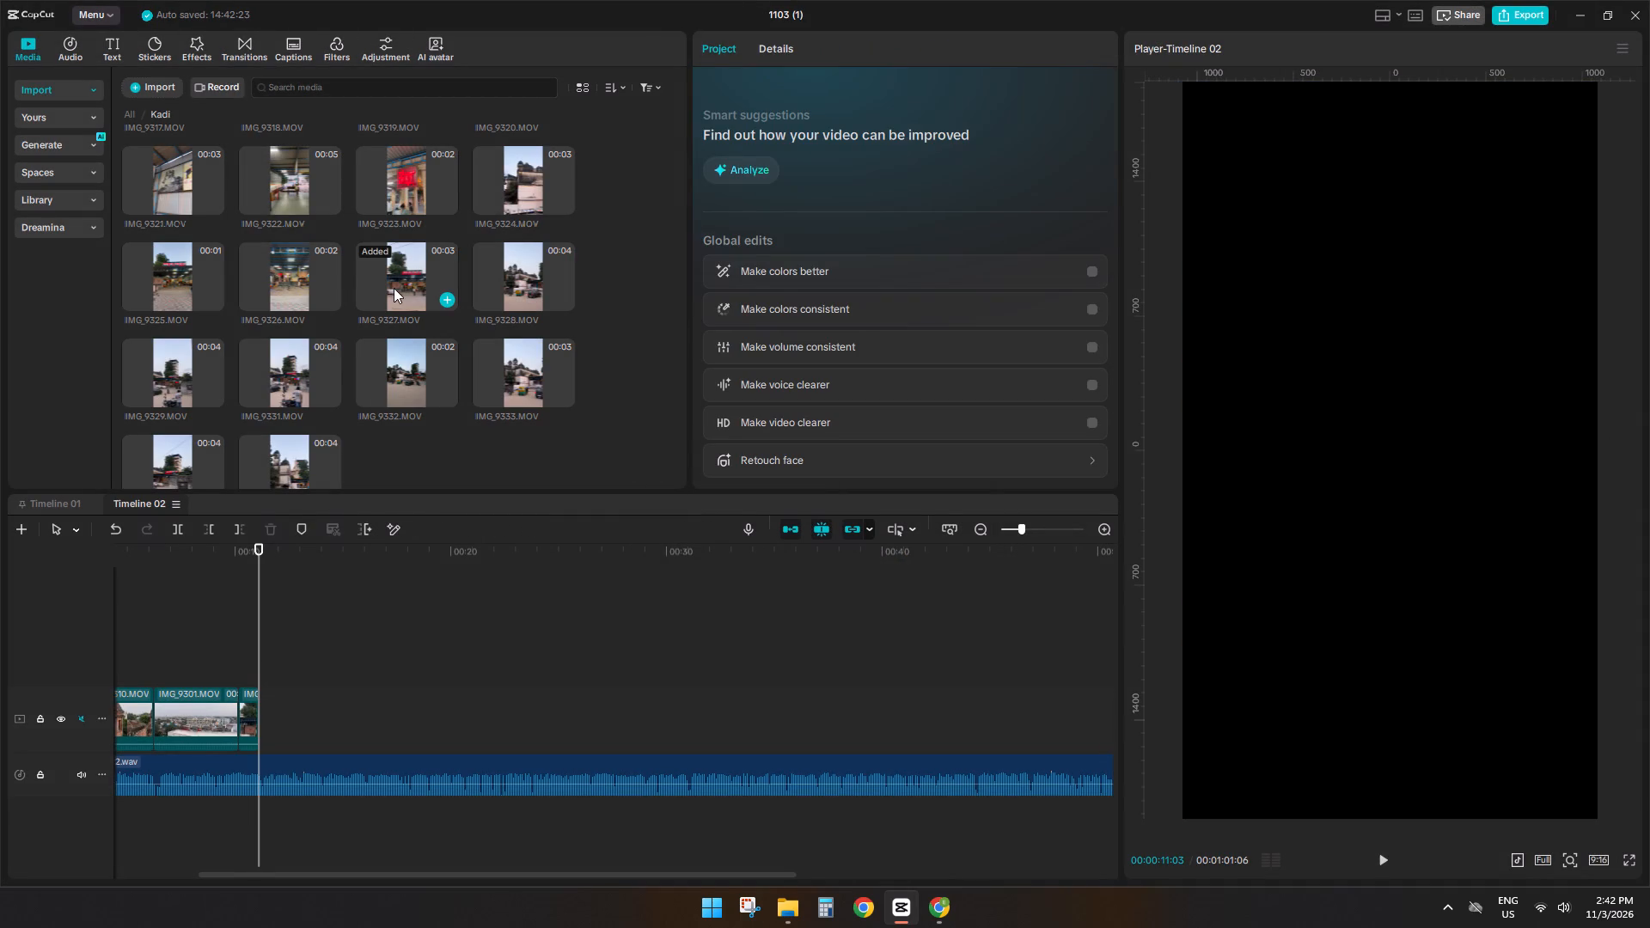
Preview IMG_9326 and replay the cut from IMG_9301 to IMG_9327 against the voice-over.
click(284, 289)
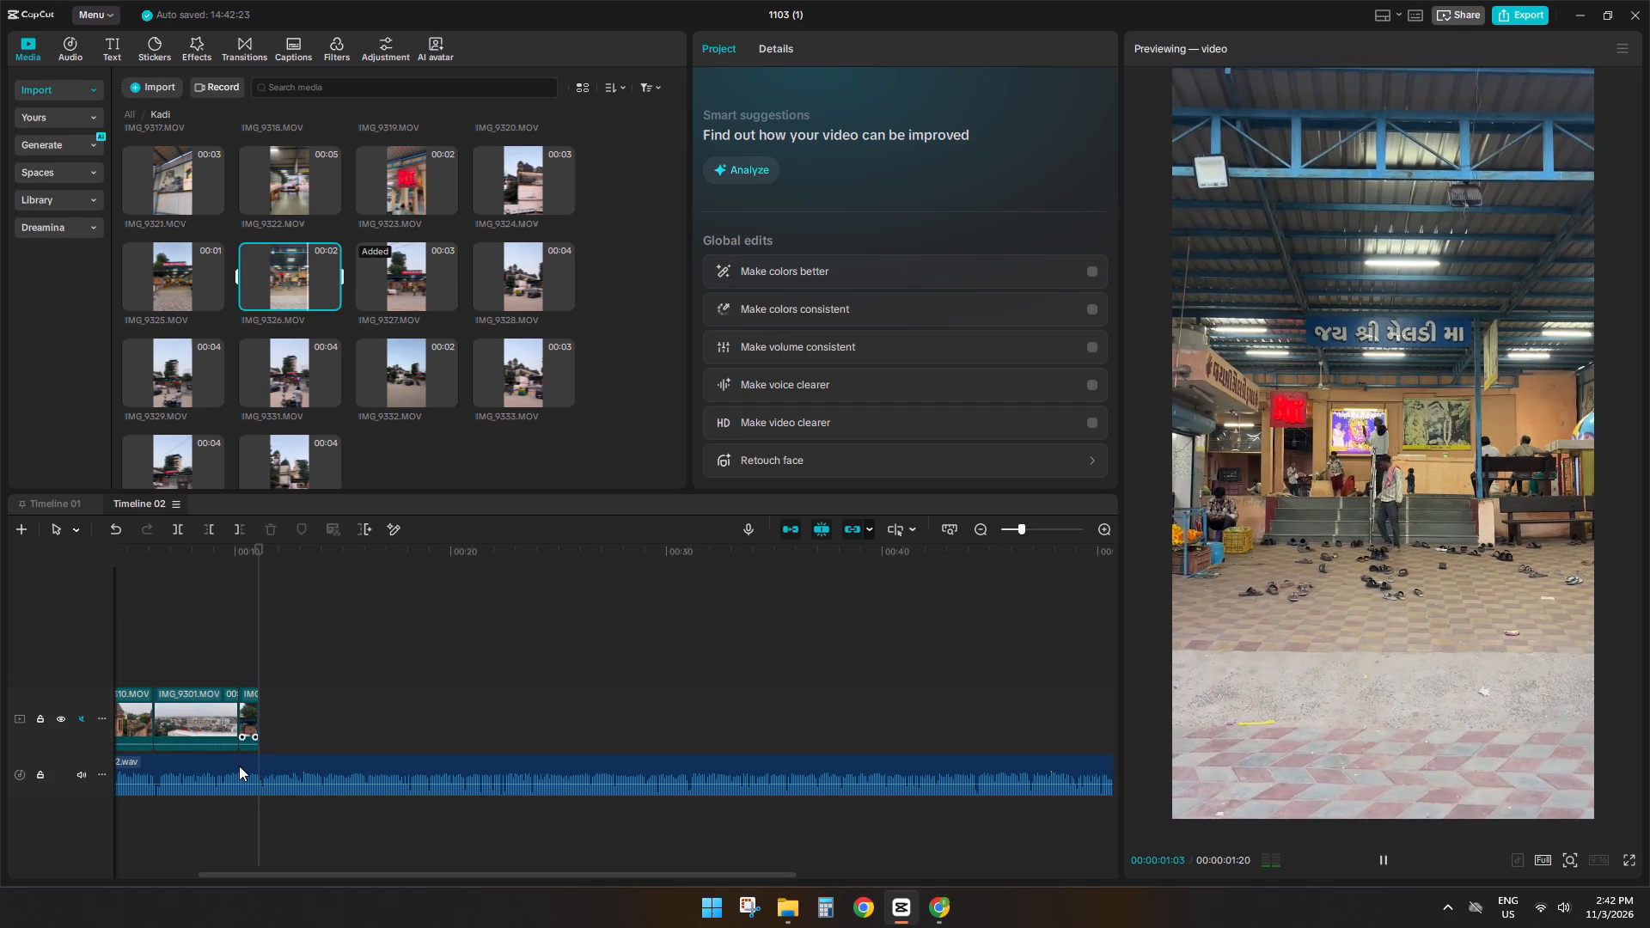
click(234, 639)
key(d)
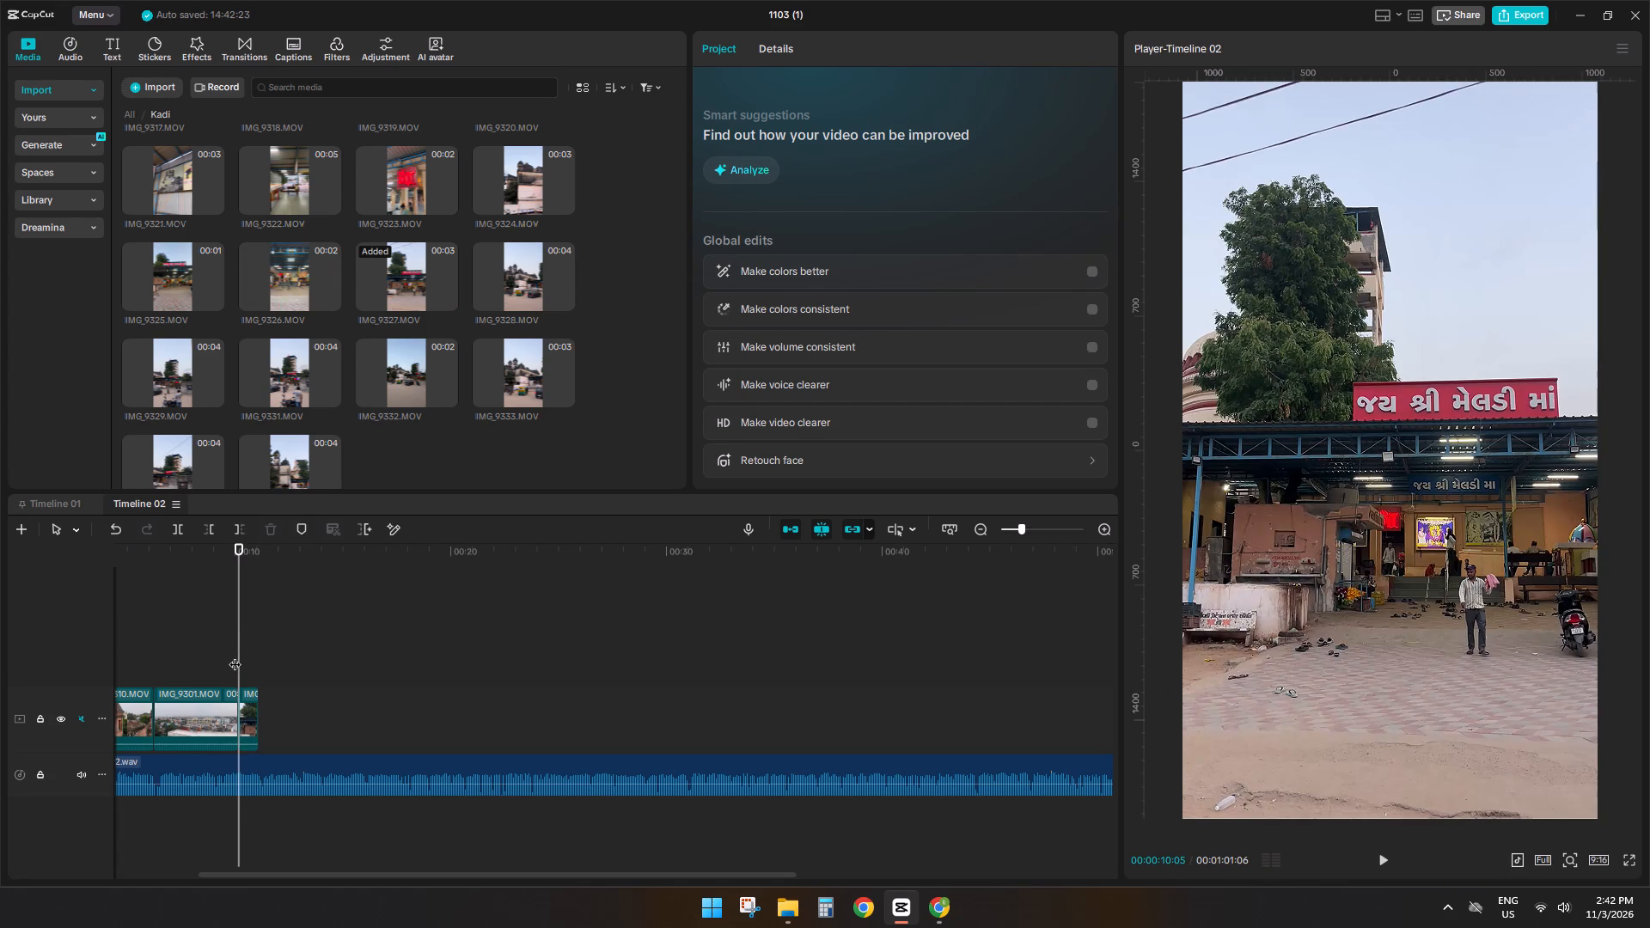
click(235, 656)
key(space)
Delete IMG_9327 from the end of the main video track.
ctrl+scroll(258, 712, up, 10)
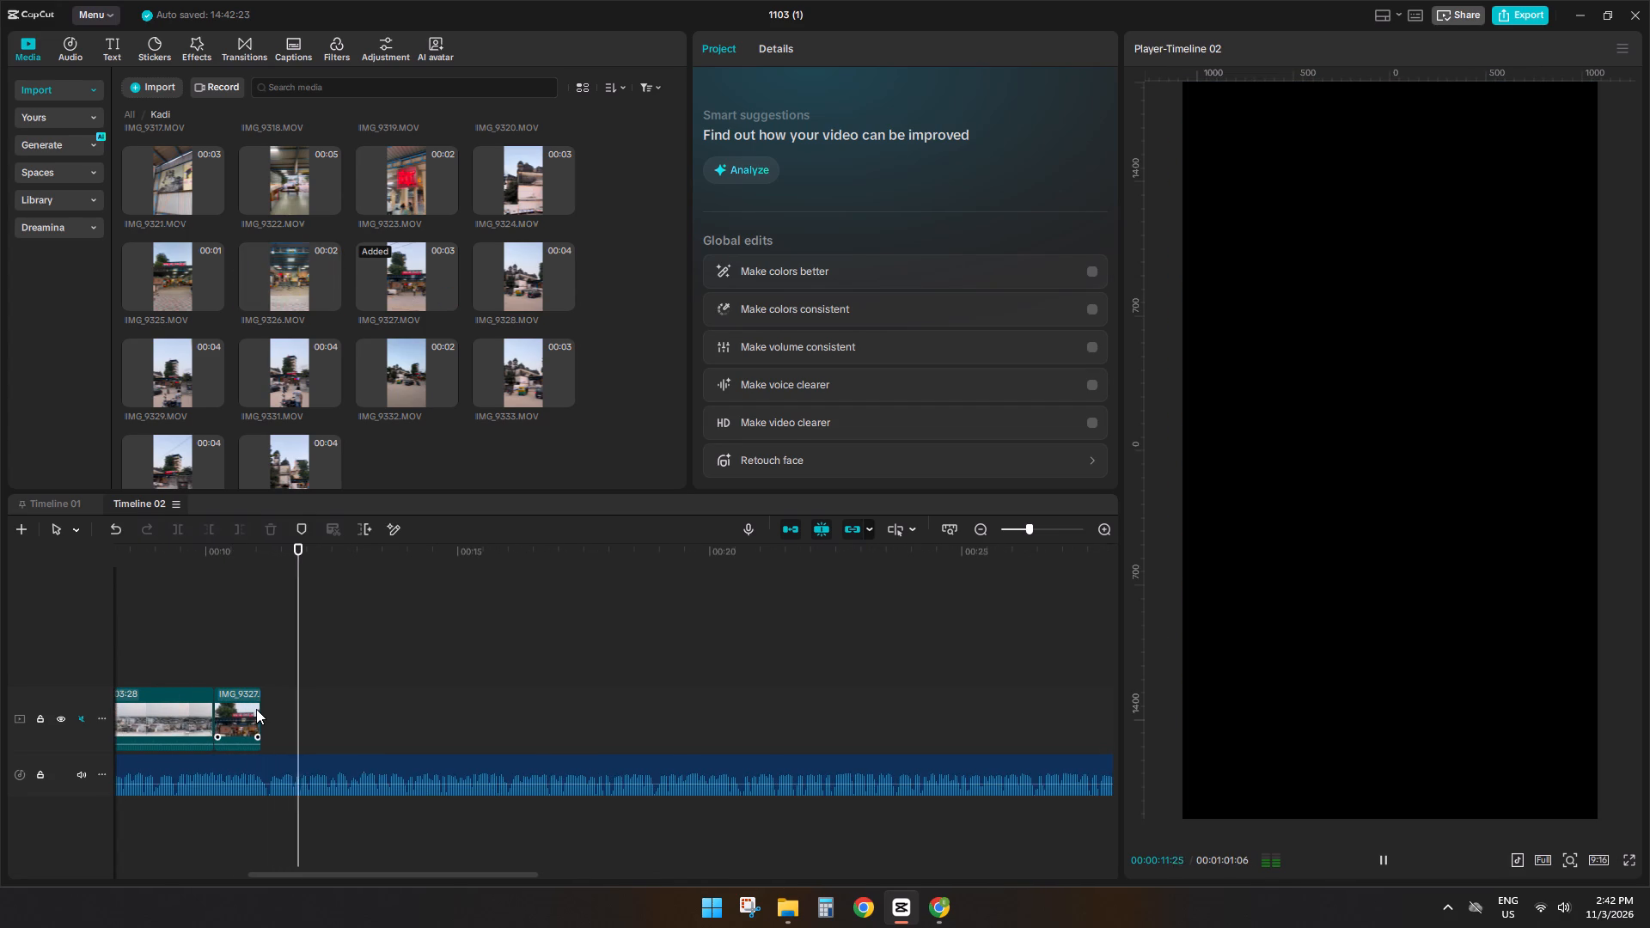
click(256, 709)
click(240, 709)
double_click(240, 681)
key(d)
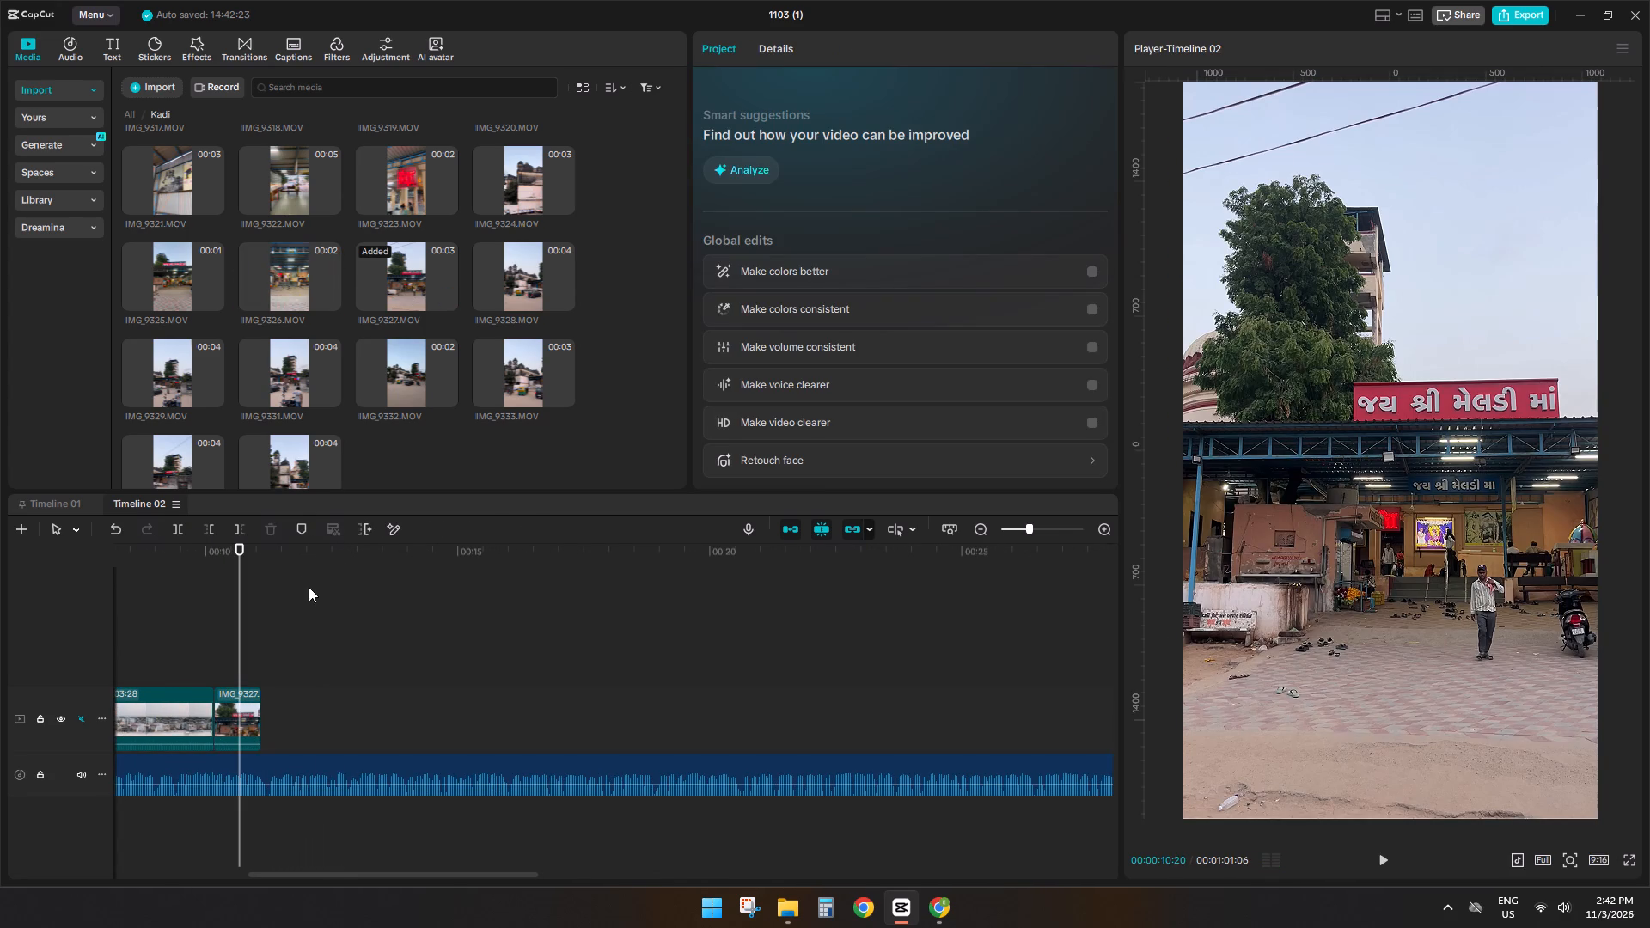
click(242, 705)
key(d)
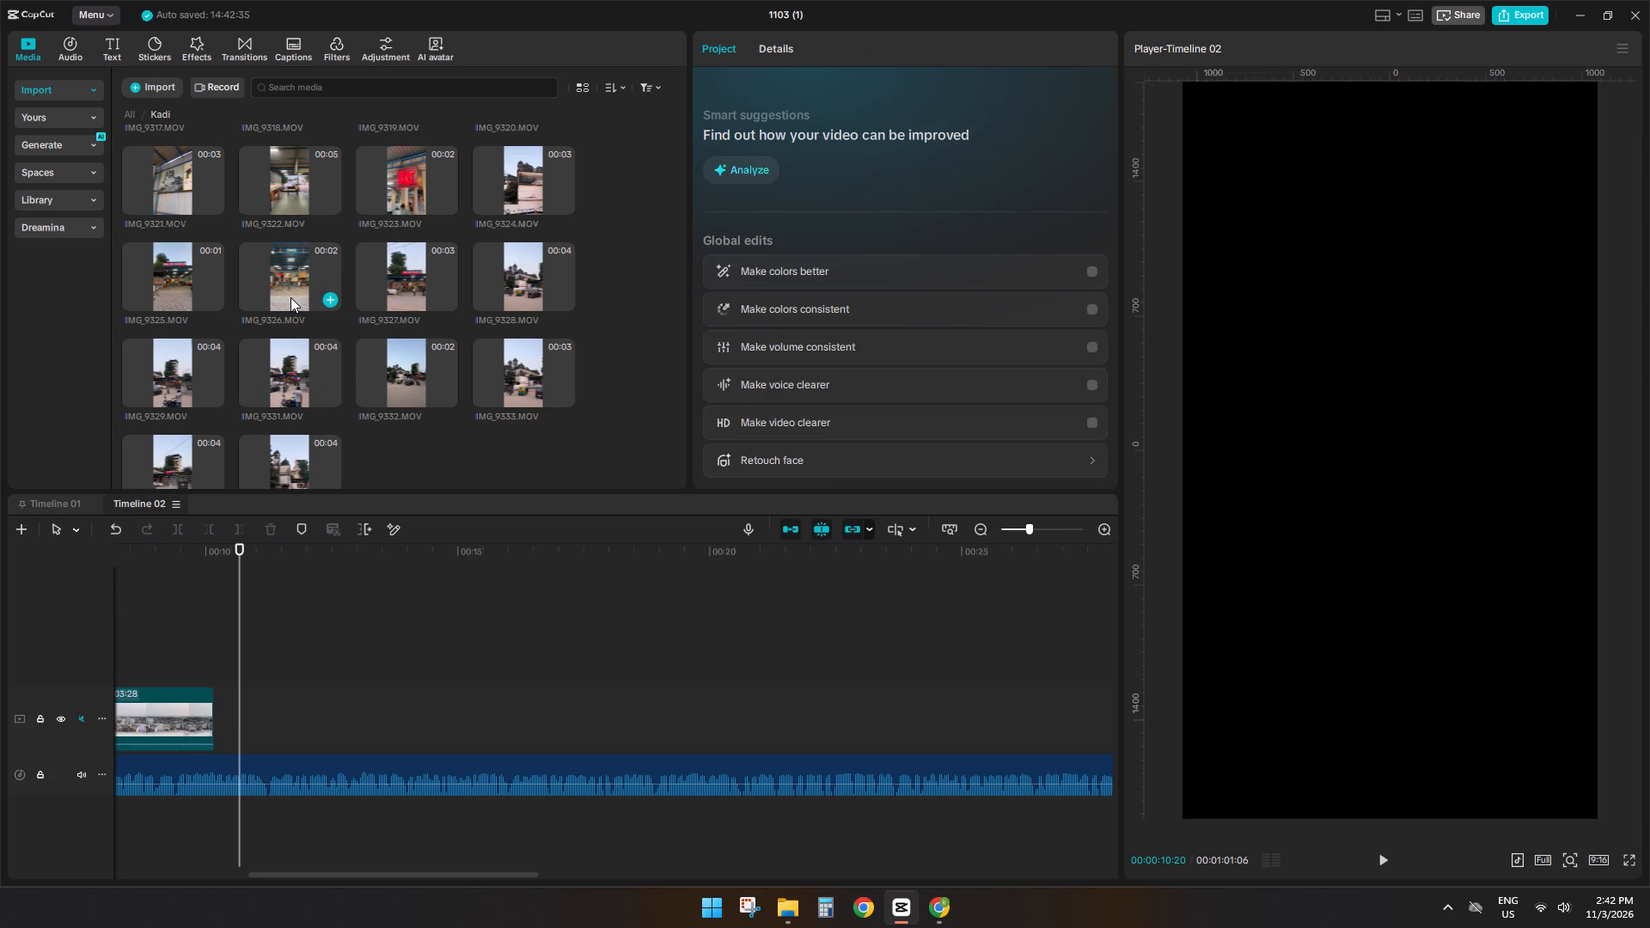
Preview IMG_9326, IMG_9327, IMG_9325, IMG_9329 and IMG_9328 to choose the shot that follows IMG_9301.
double_click(290, 297)
click(361, 278)
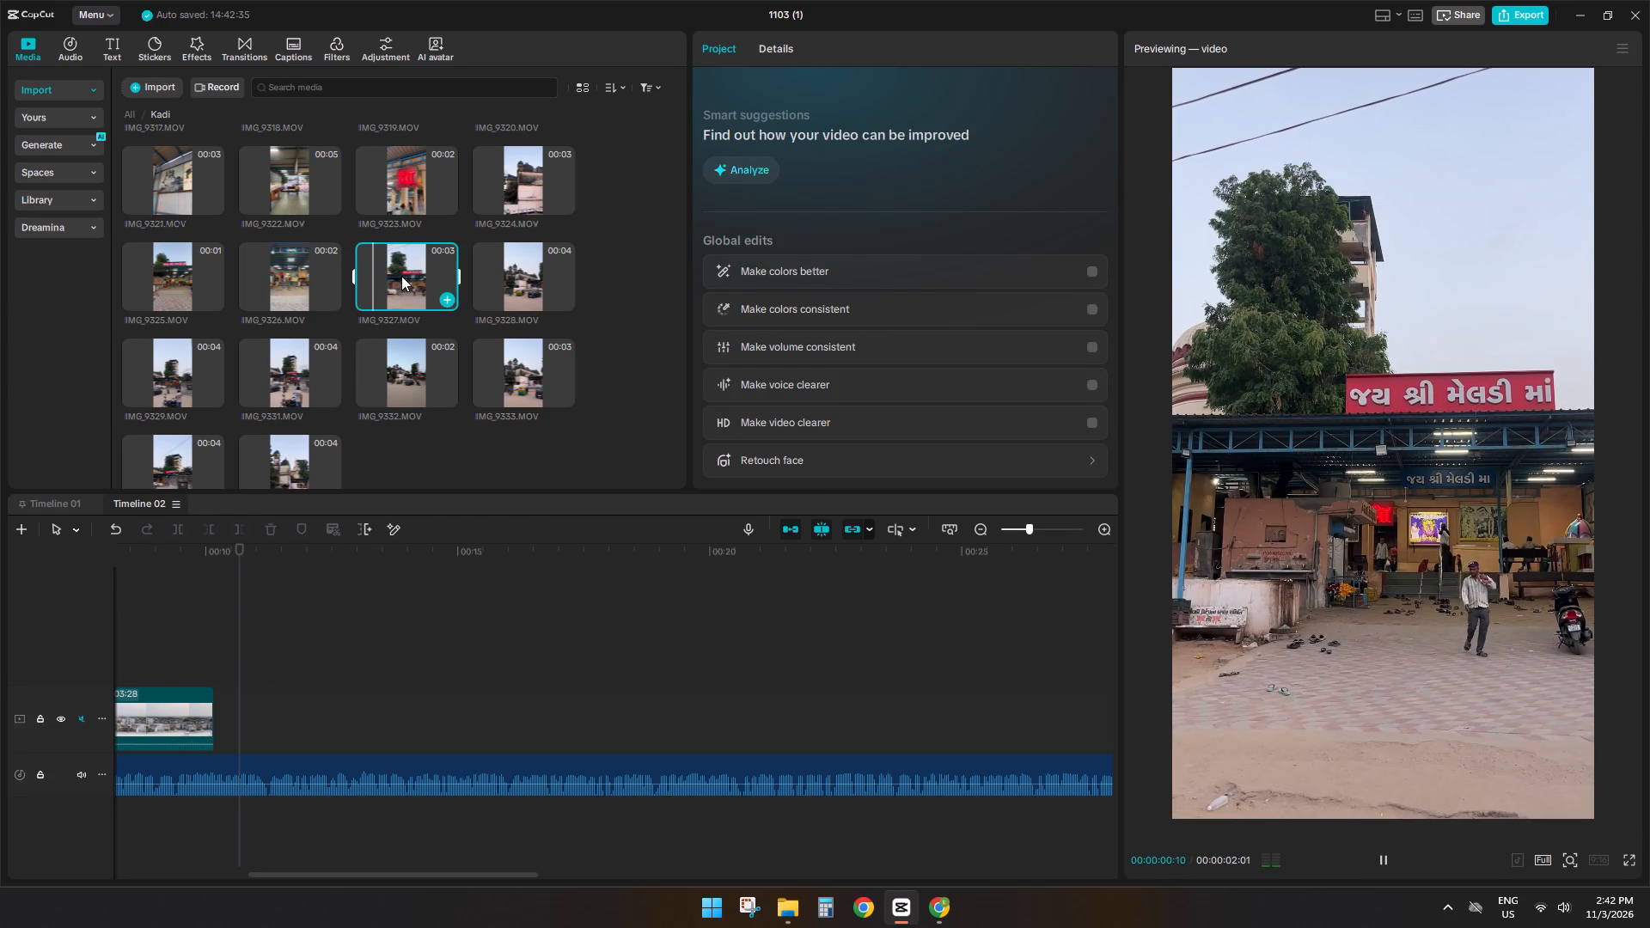
key(space)
click(169, 293)
drag(165, 278, 194, 309)
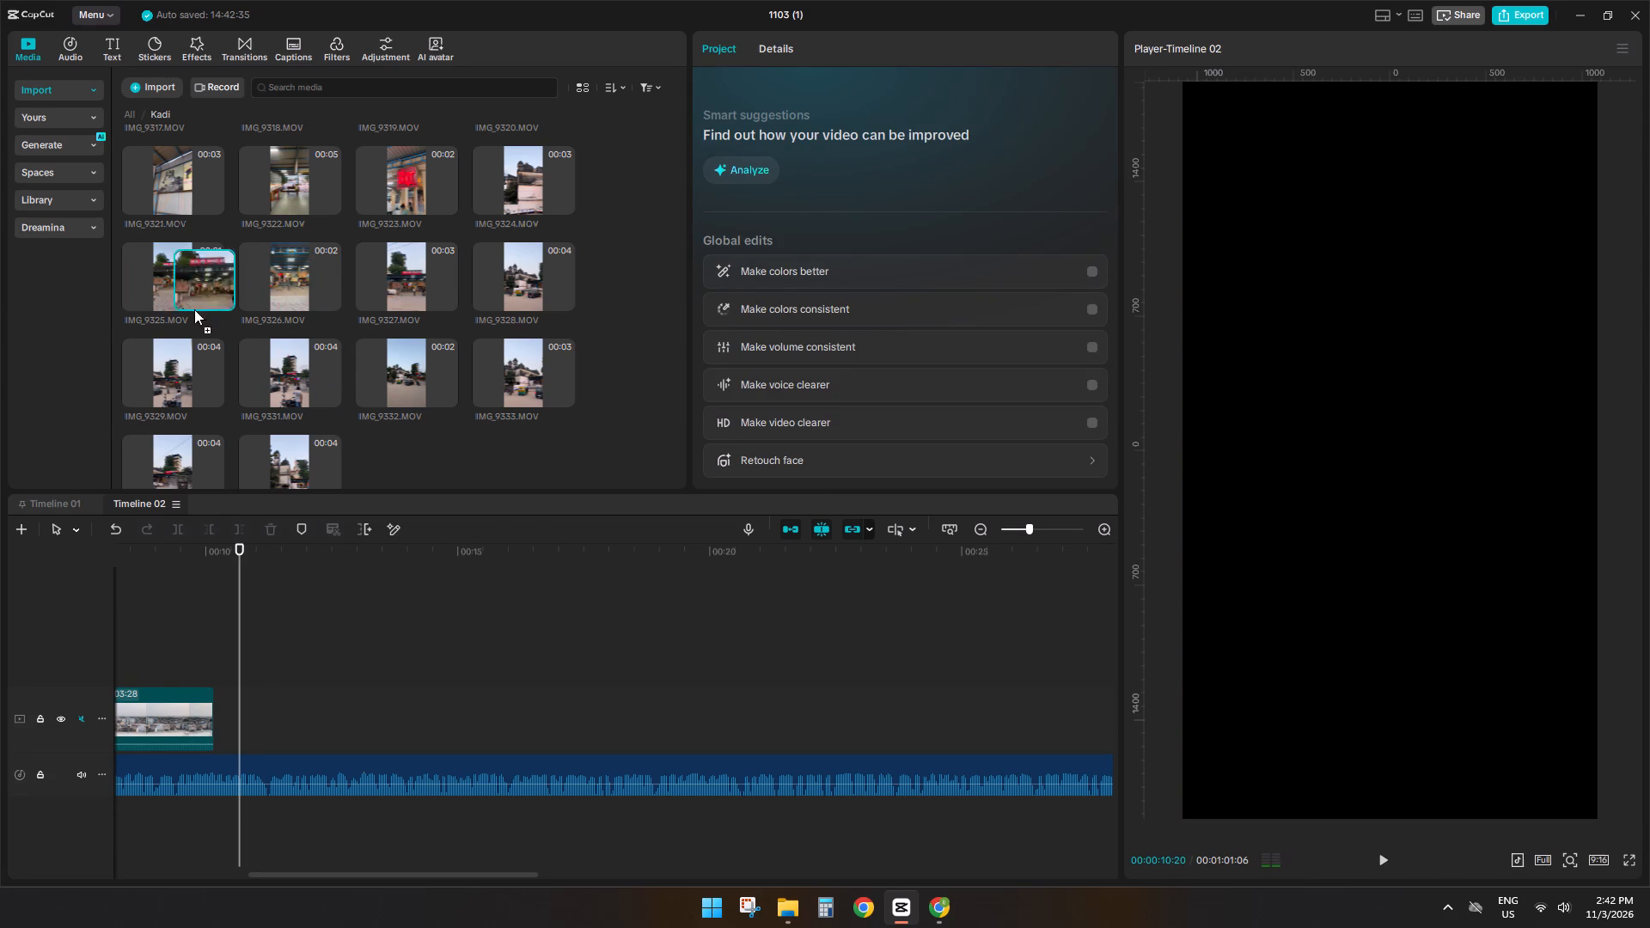
drag(194, 309, 153, 390)
click(153, 388)
click(523, 262)
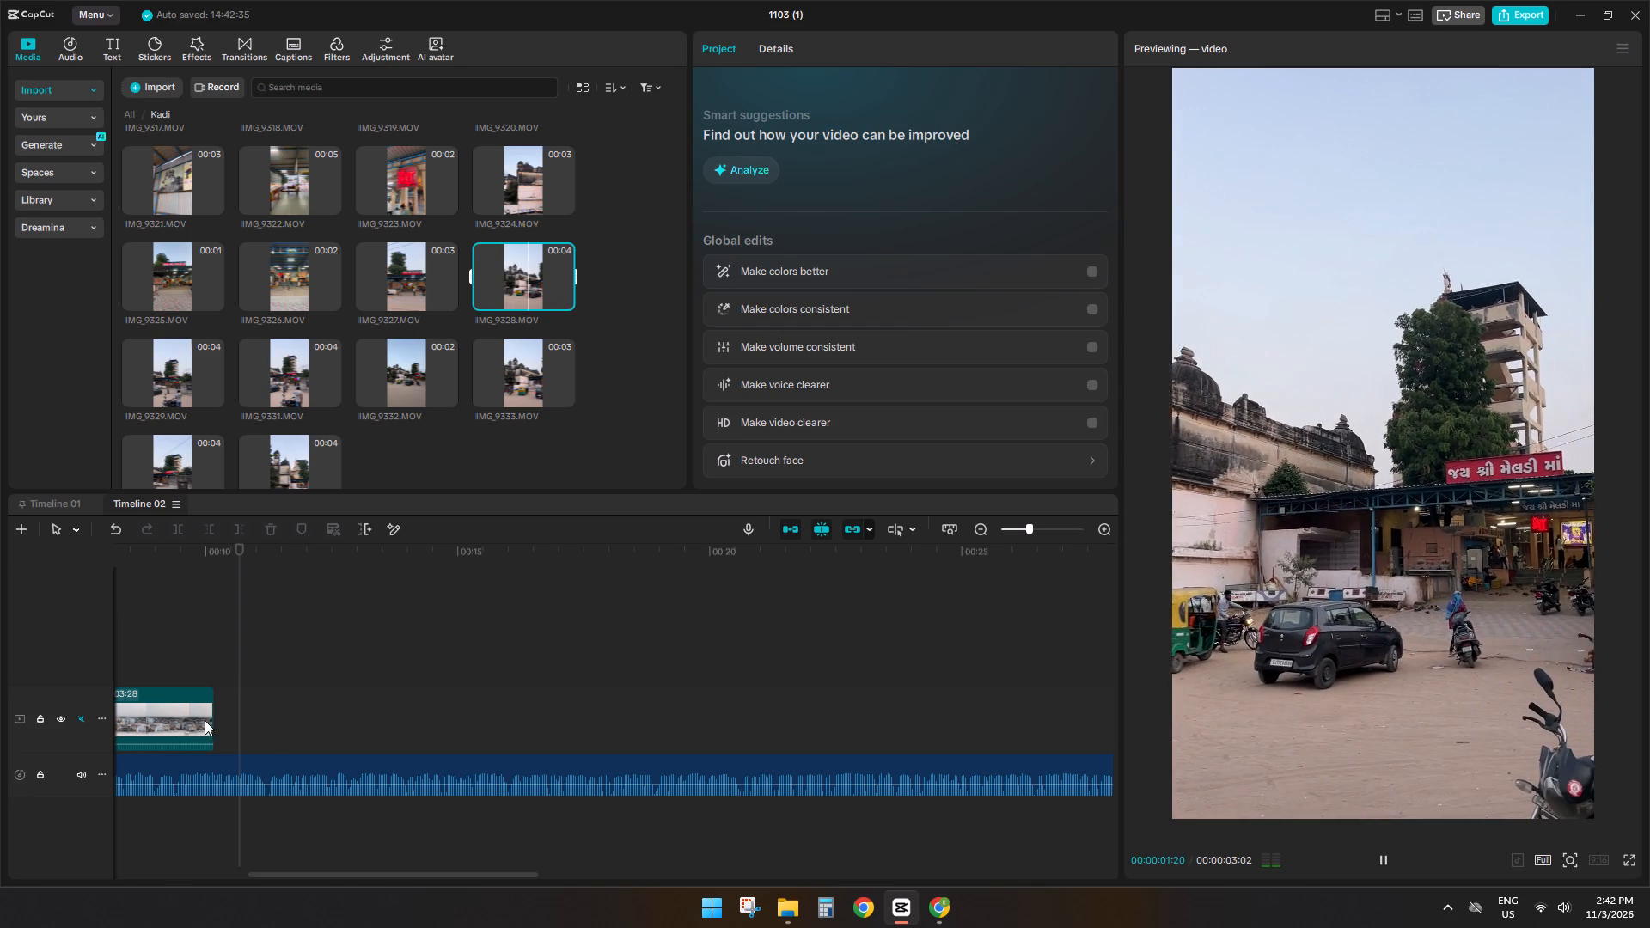
Play the end of IMG_9301 with the voice-over, split it at 00:00:09:12 and delete the part after the cut.
click(152, 670)
key(space)
click(137, 663)
key(space)
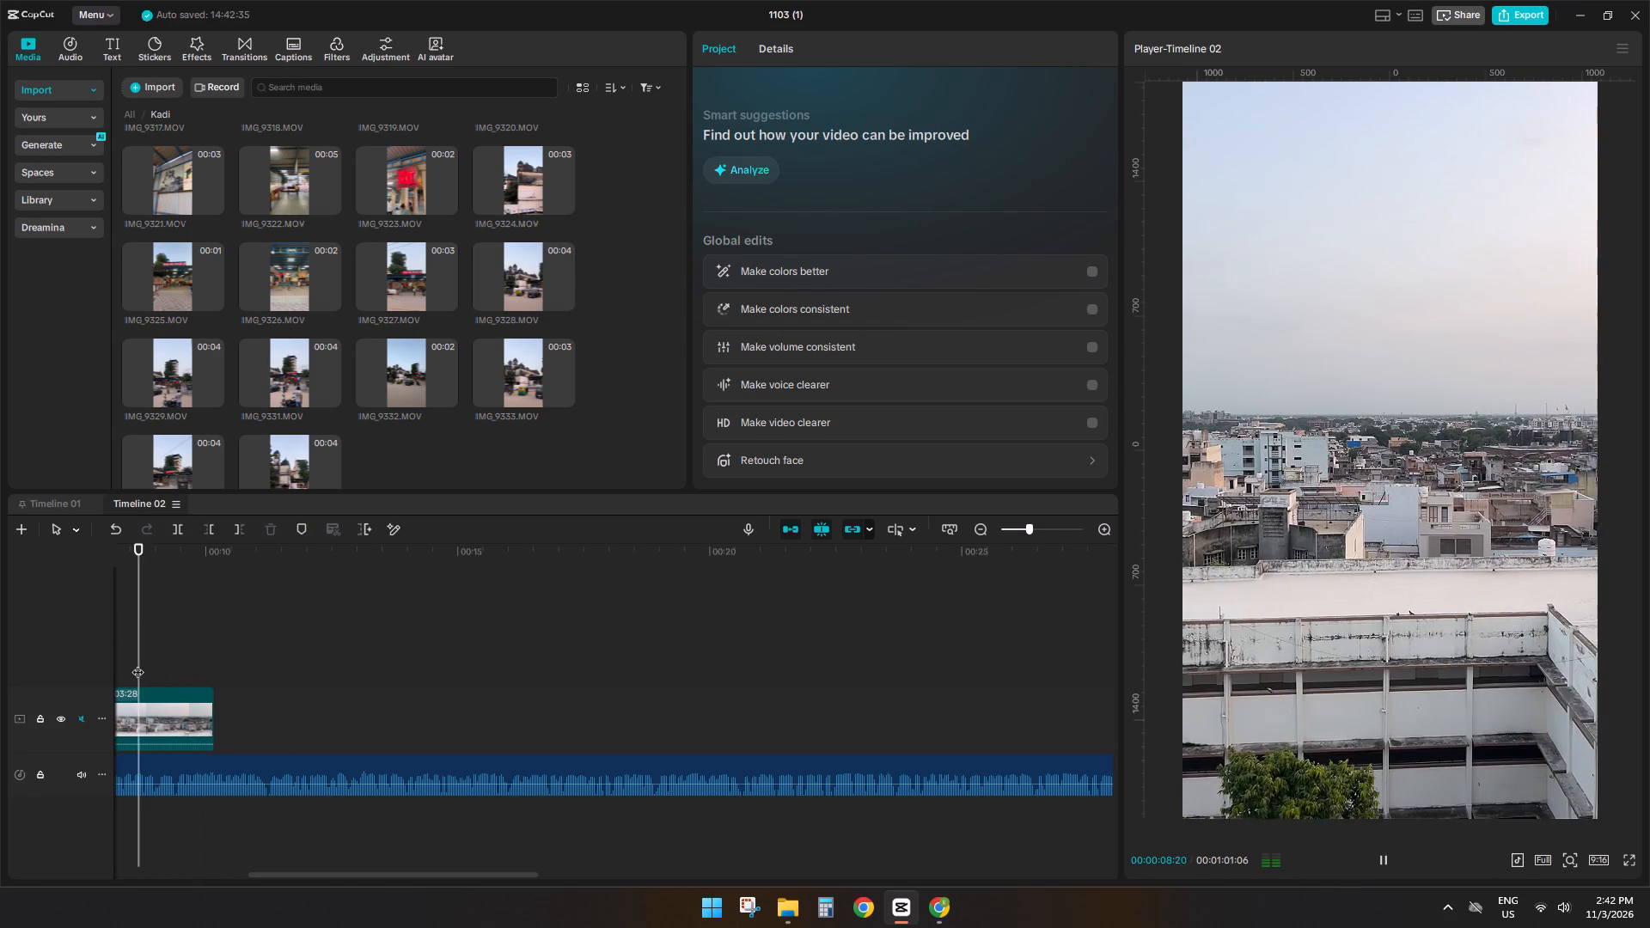
key(space)
click(162, 703)
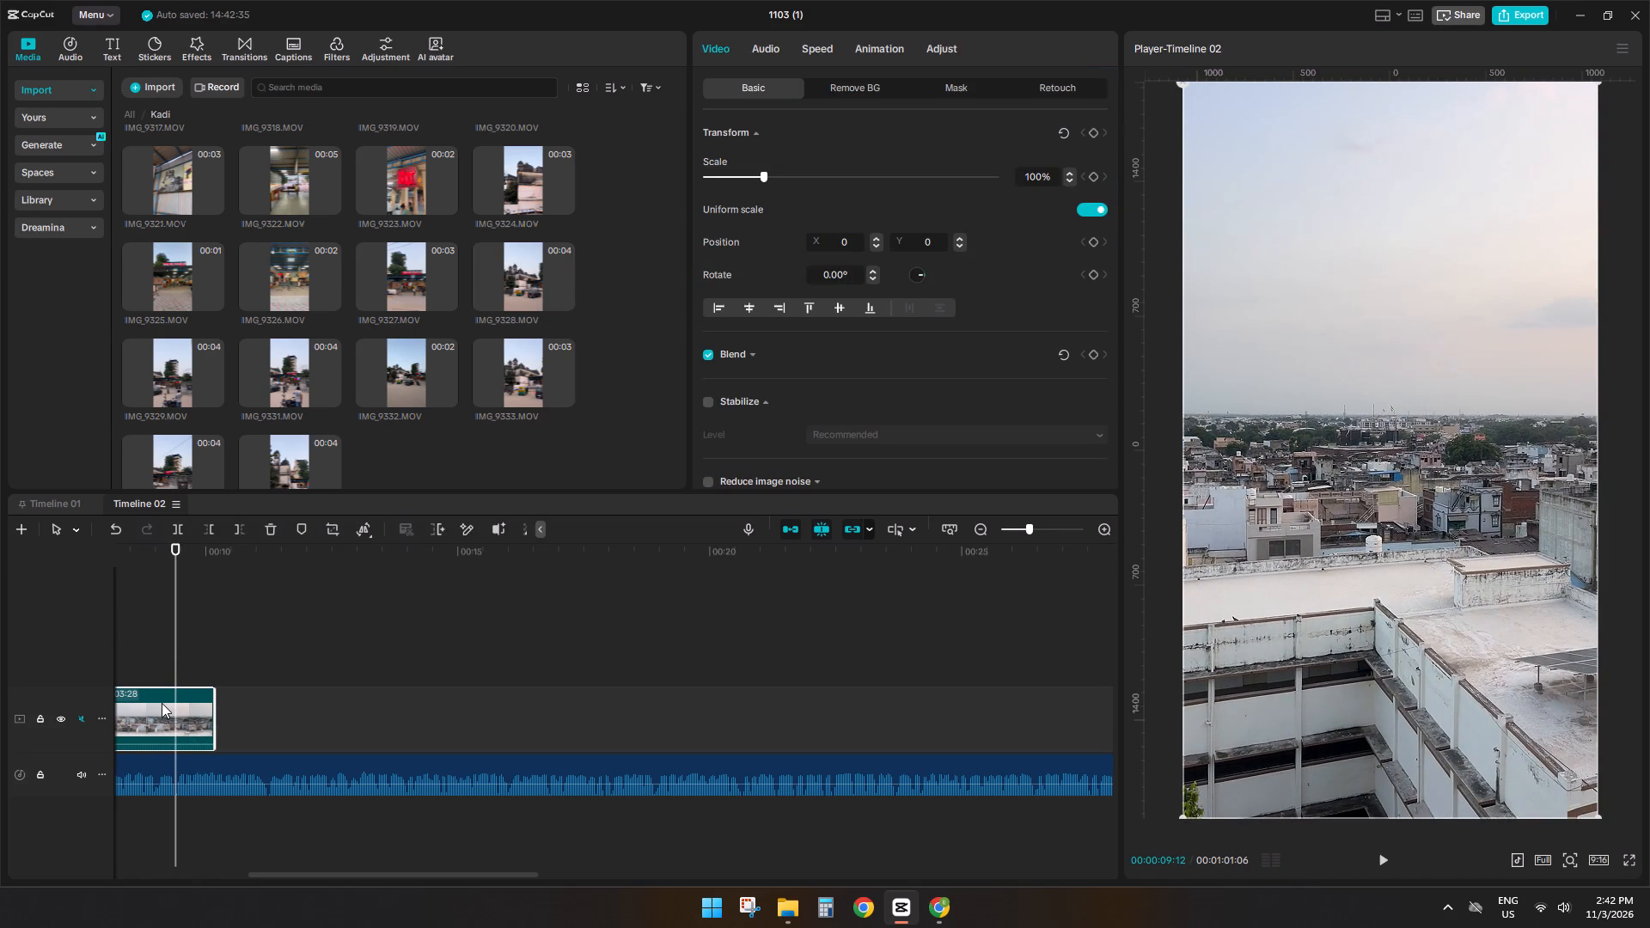
key(s)
key(d)
Place IMG_9328 directly after the shortened IMG_9301 on the main video track and play it against the voice-over.
click(500, 289)
drag(500, 289, 228, 705)
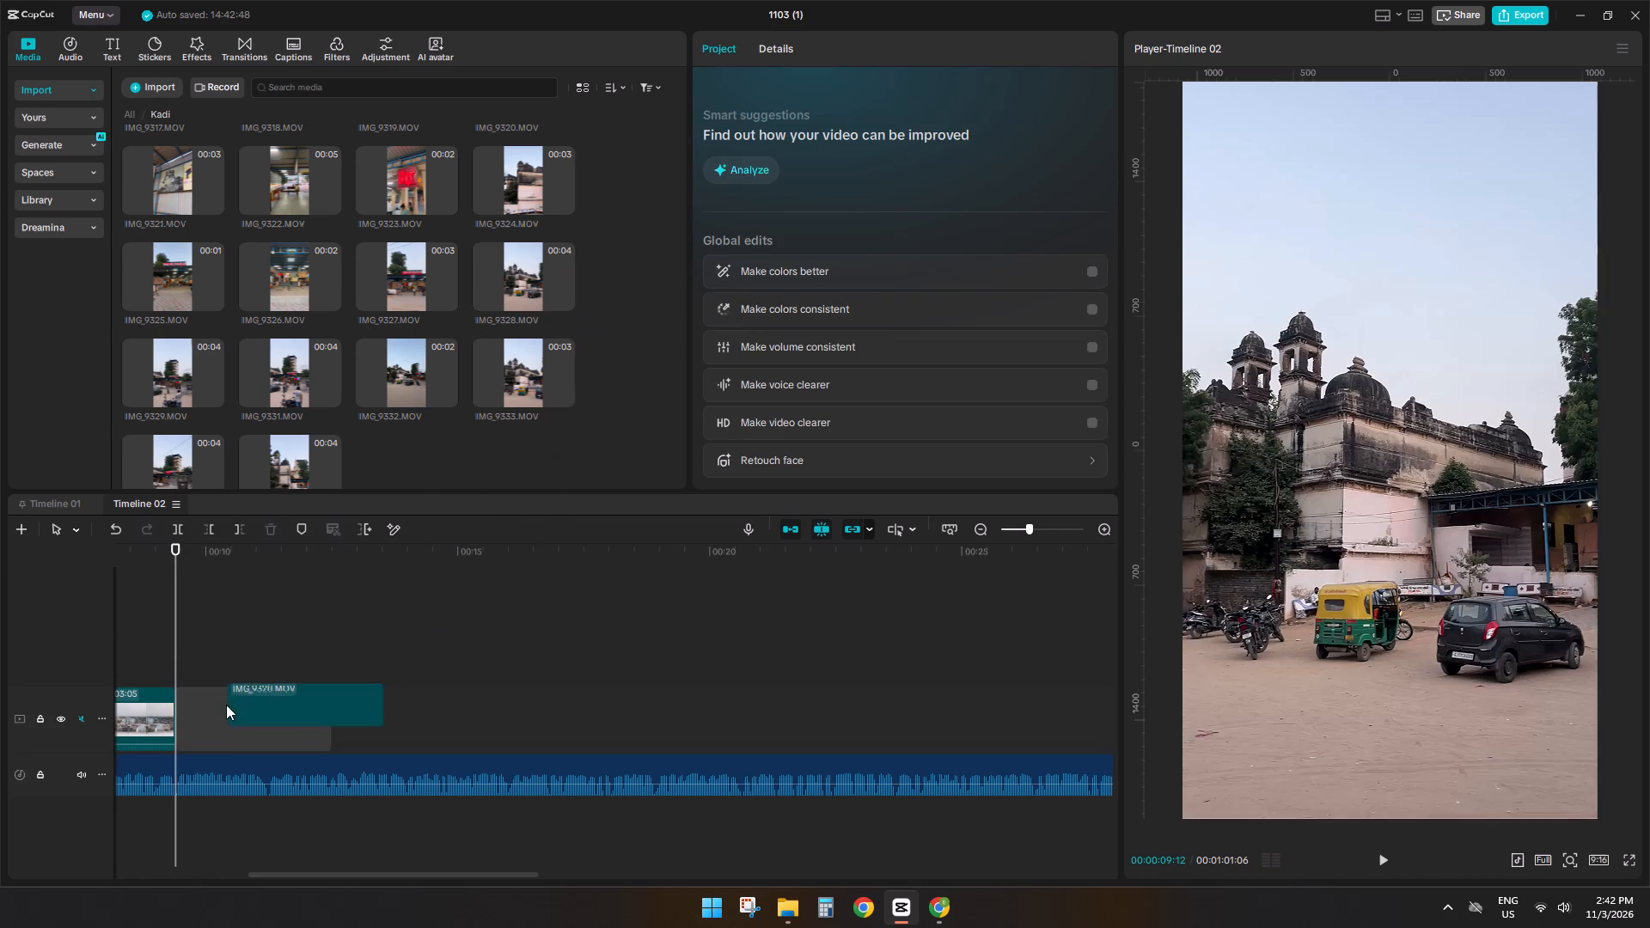
key(space)
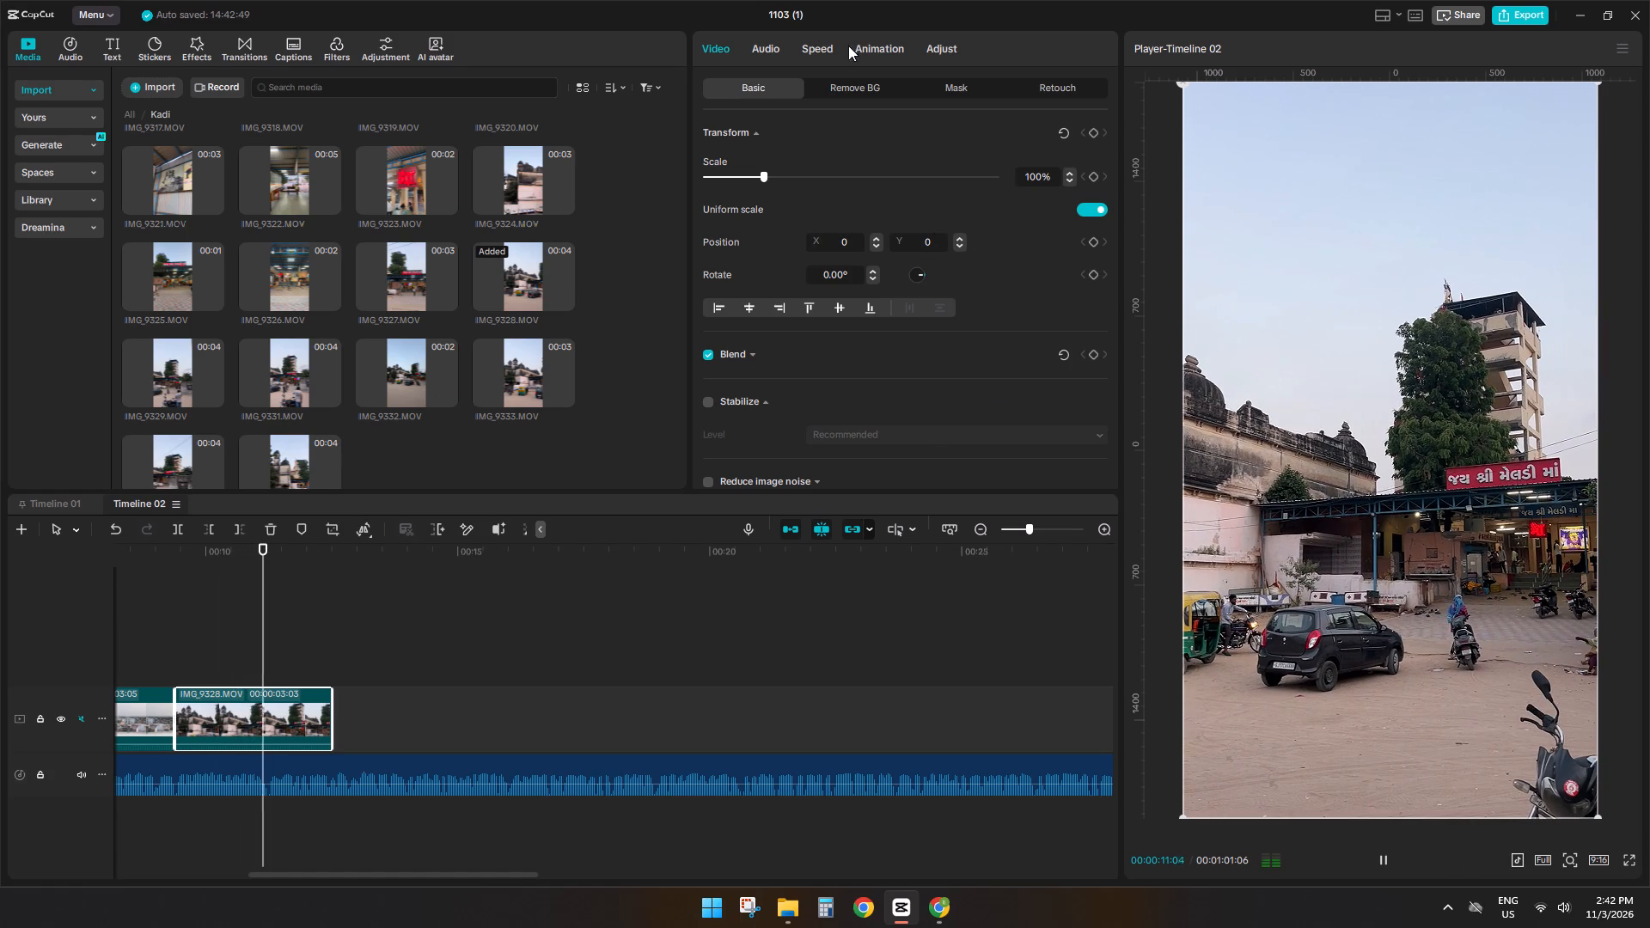
key(space)
Set the speed of IMG_9328 to 1.30x and play the clip against the voice-over.
click(817, 40)
click(788, 157)
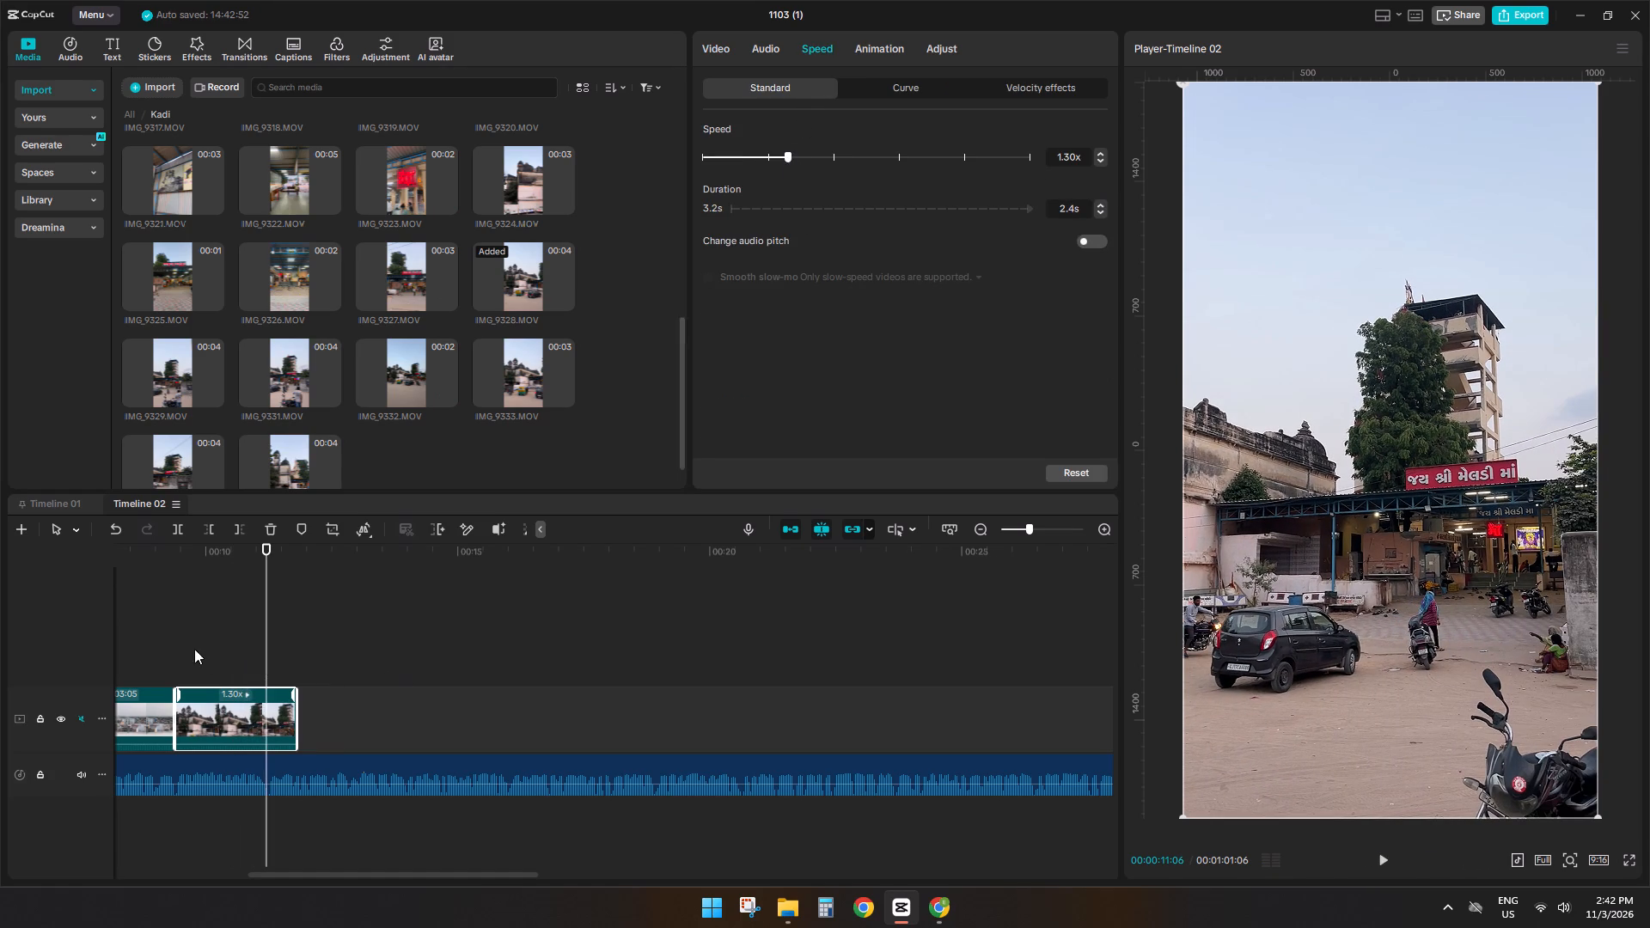
click(191, 649)
key(space)
key(space)
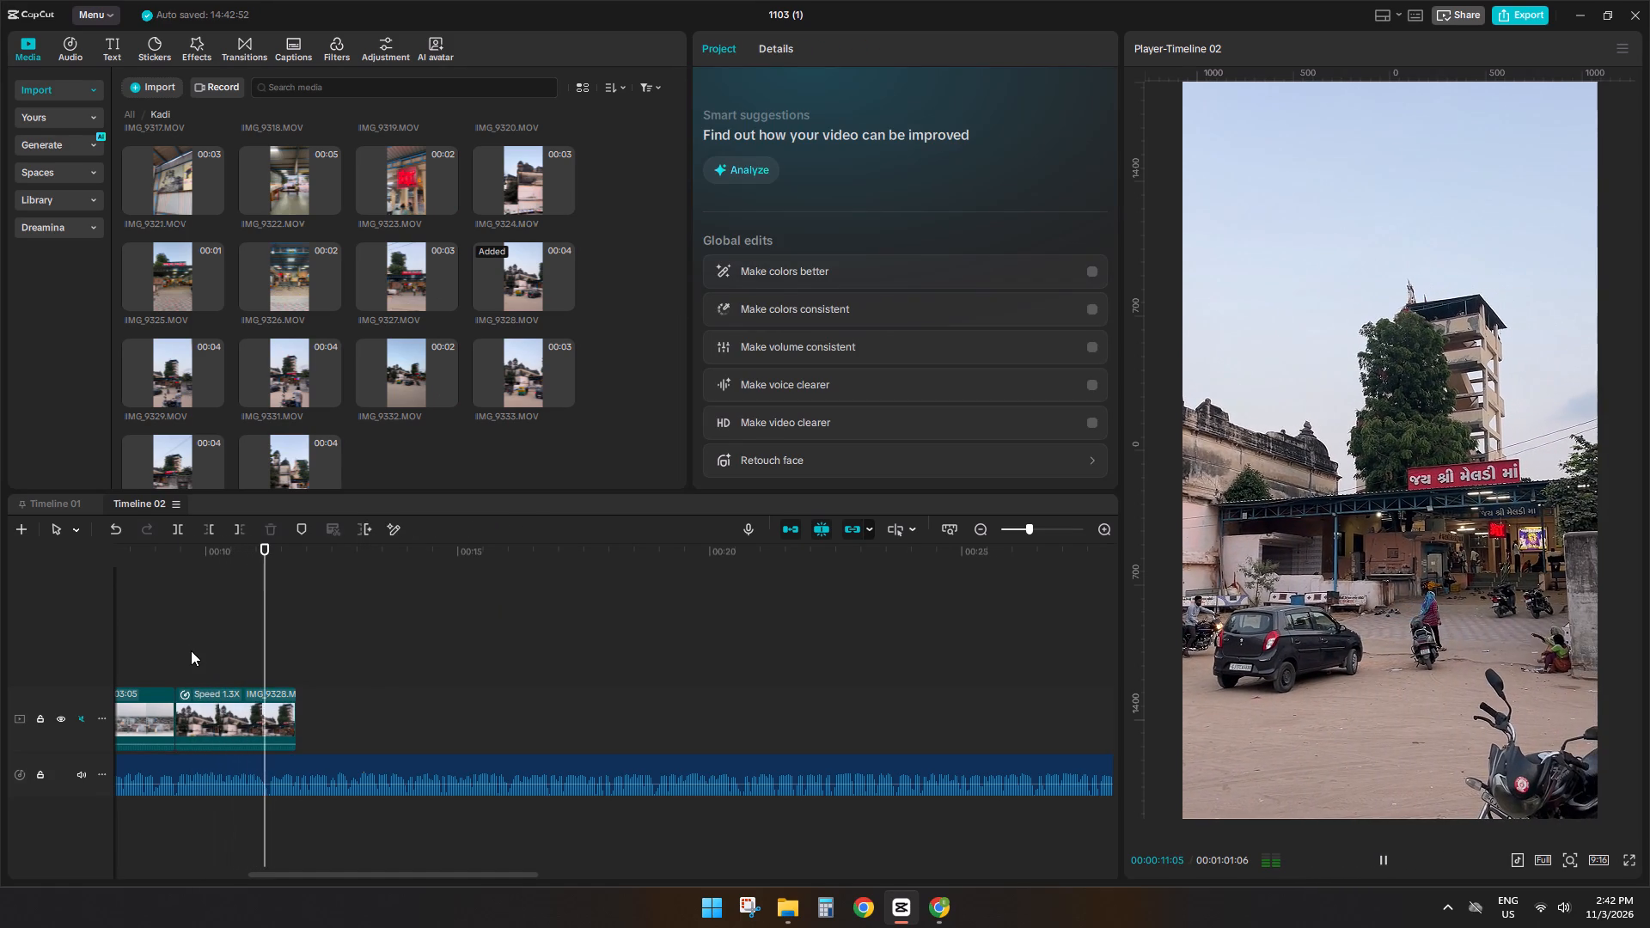
key(space)
key(space)
Trim the start of IMG_9328 at 00:00:09:23 and play the clip against the voice-over.
double_click(194, 664)
click(193, 703)
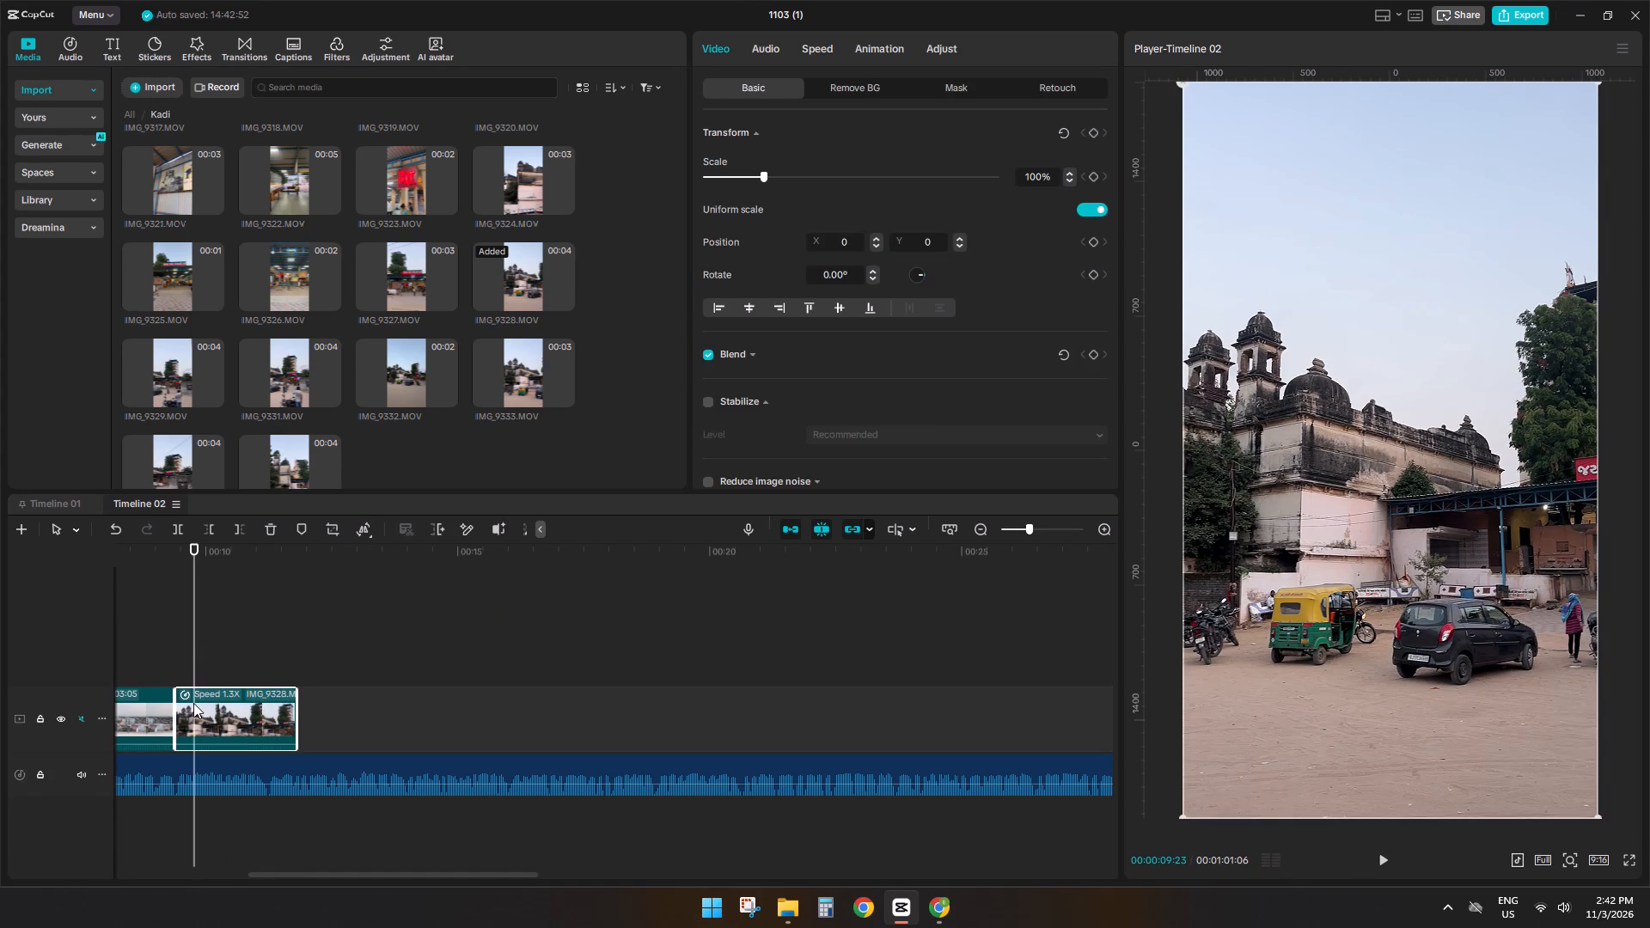
text(q)
key(space)
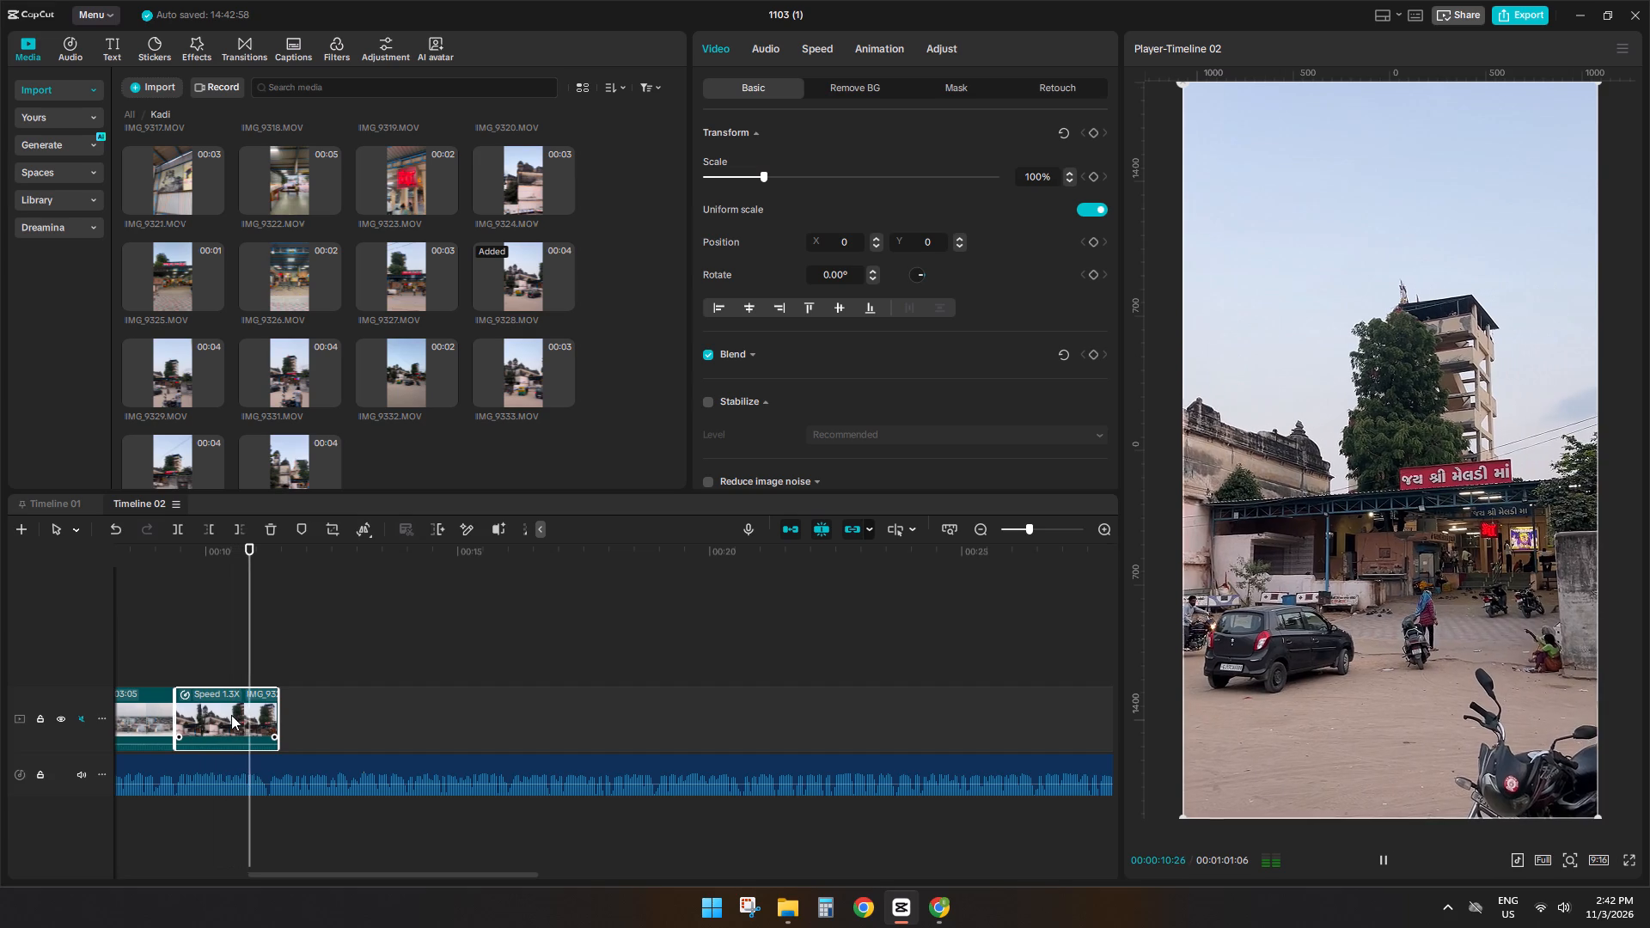
key(space)
Split IMG_9328 at 00:00:11:07 and delete the part after the cut.
double_click(262, 644)
triple_click(272, 644)
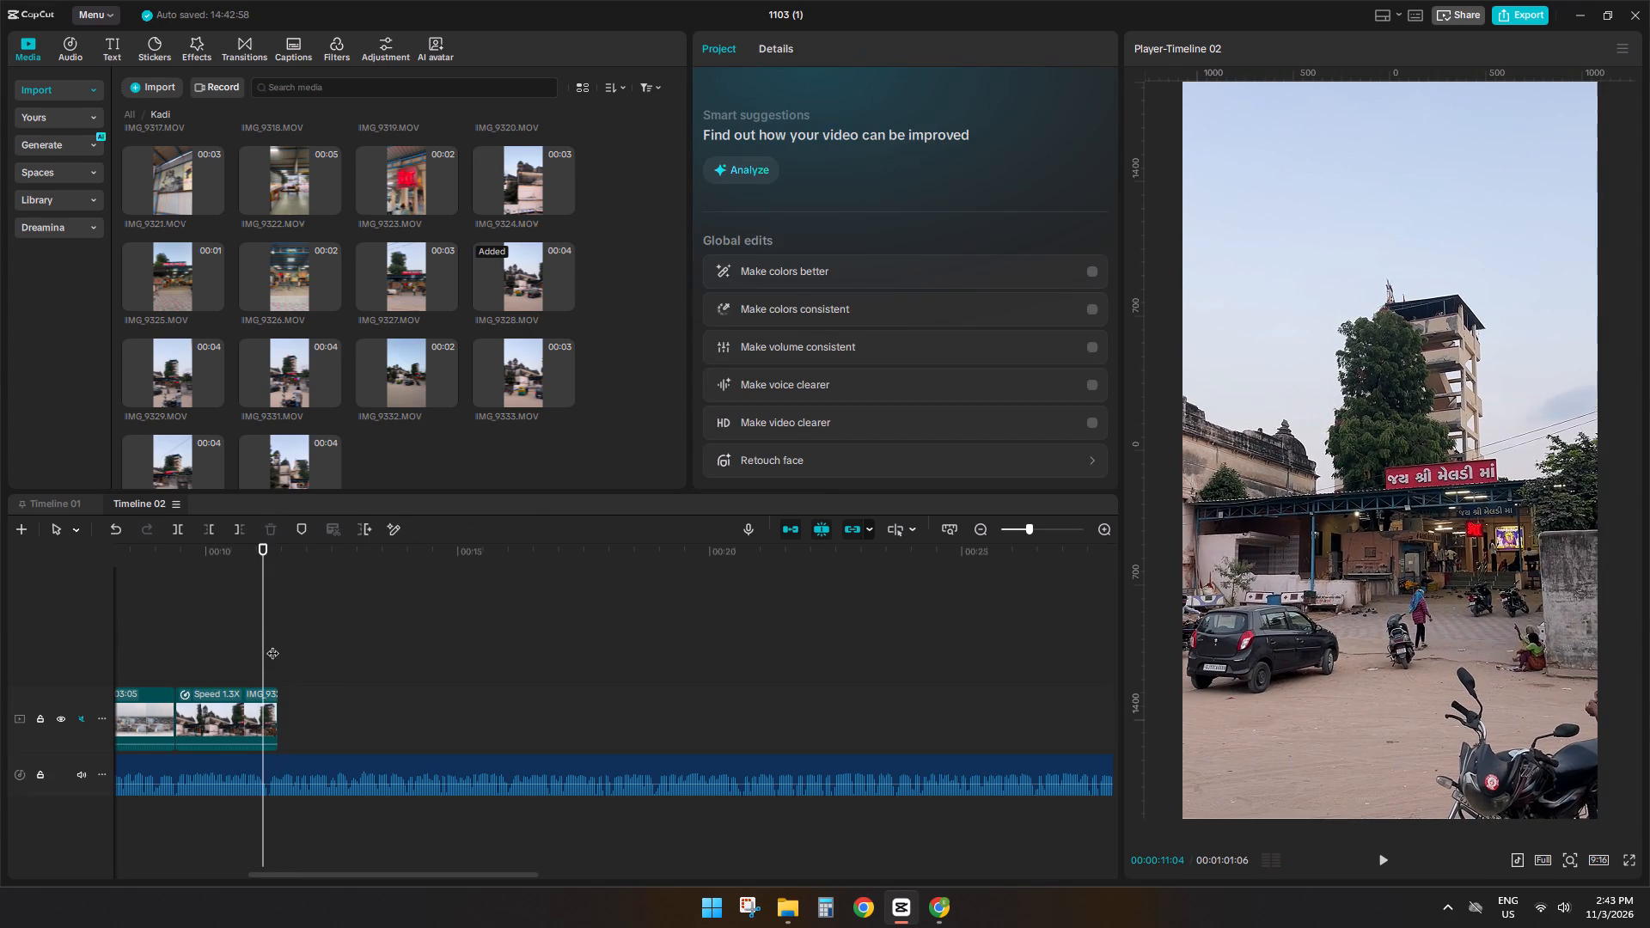
triple_click(272, 644)
ctrl+scroll(278, 657, up, 10)
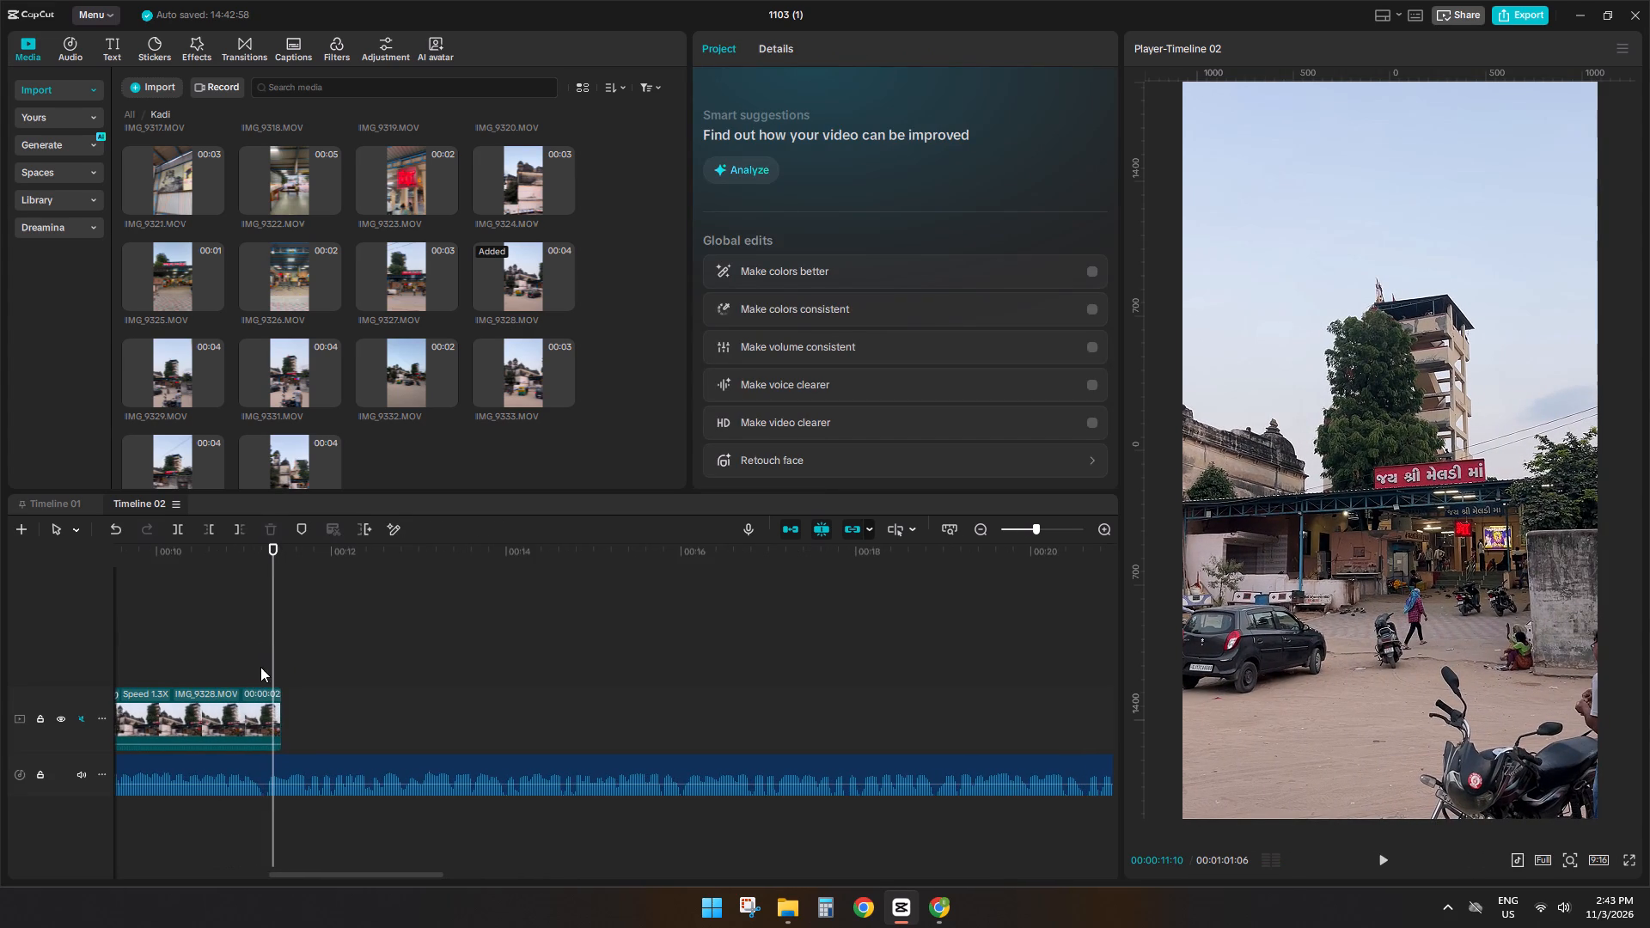
click(260, 665)
drag(260, 665, 269, 665)
double_click(269, 665)
click(262, 725)
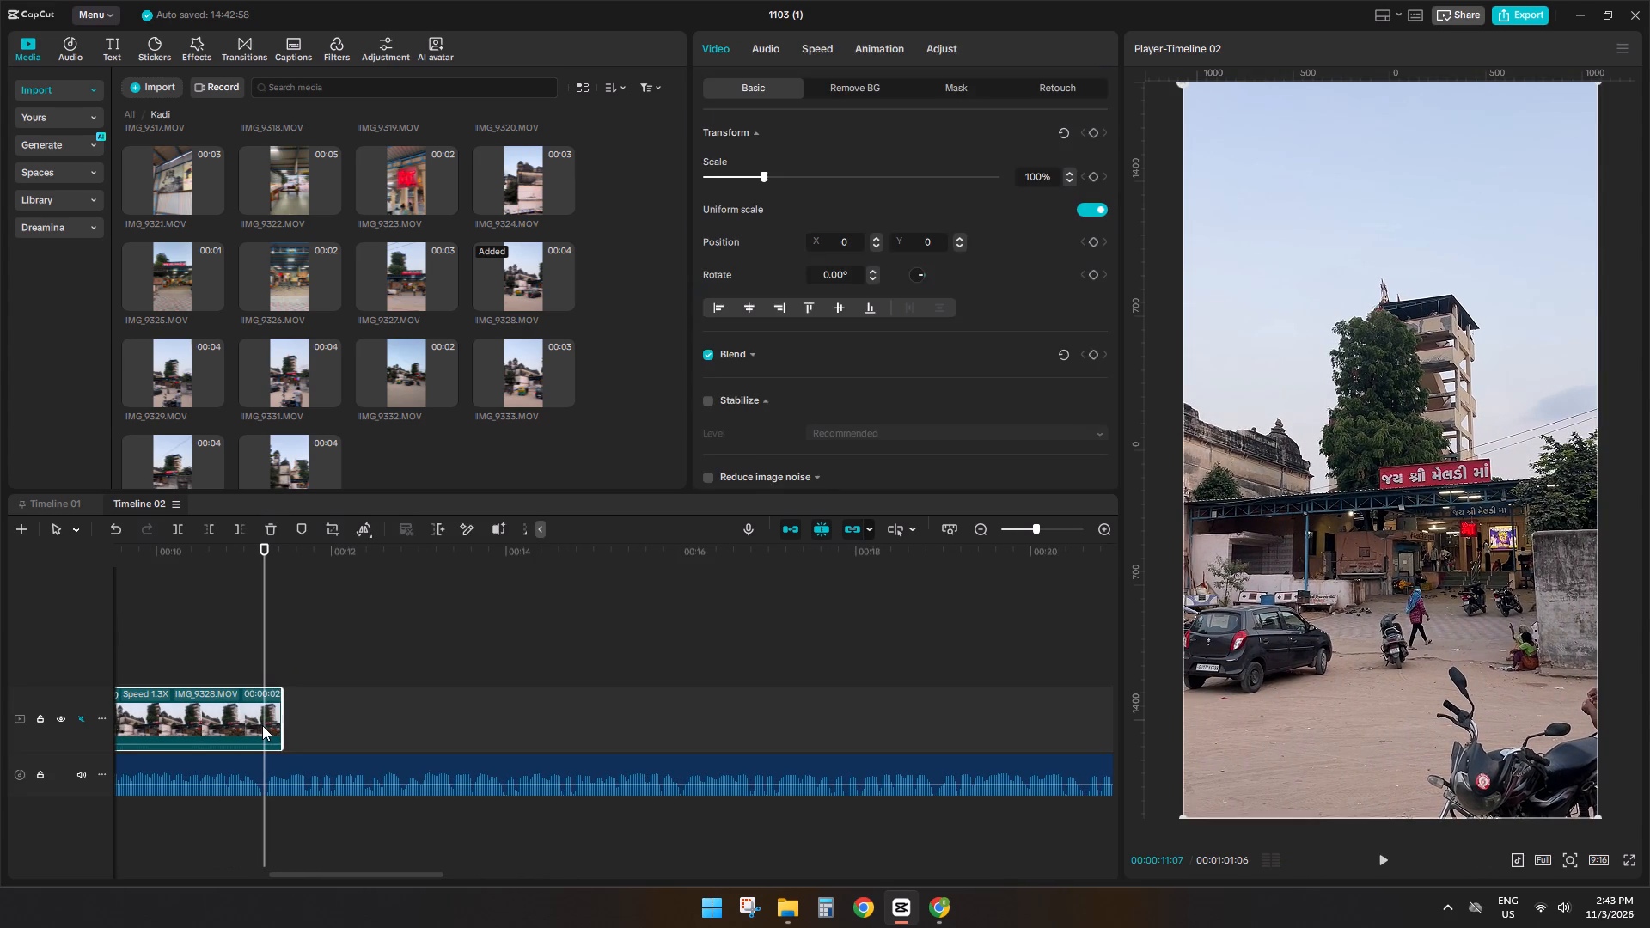
text(sd)
Play from the start of the sequence and delete Marker 01 at 00:00:03:24.
ctrl+scroll(286, 717, down, 8)
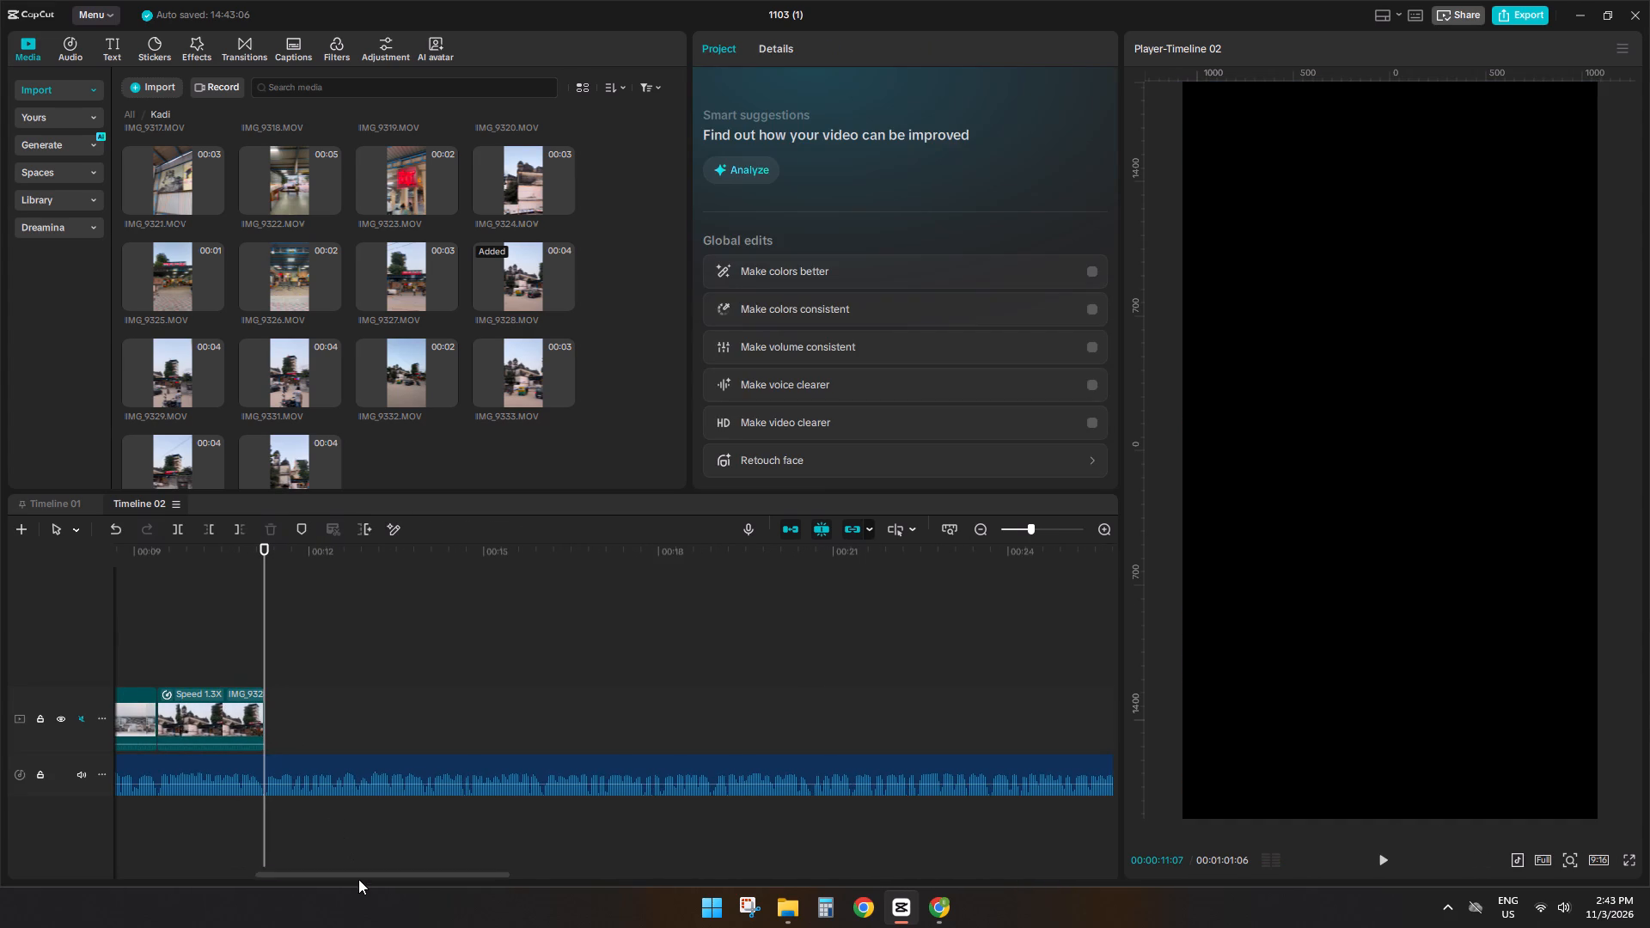
drag(360, 876, 43, 876)
ctrl+scroll(523, 728, down, 3)
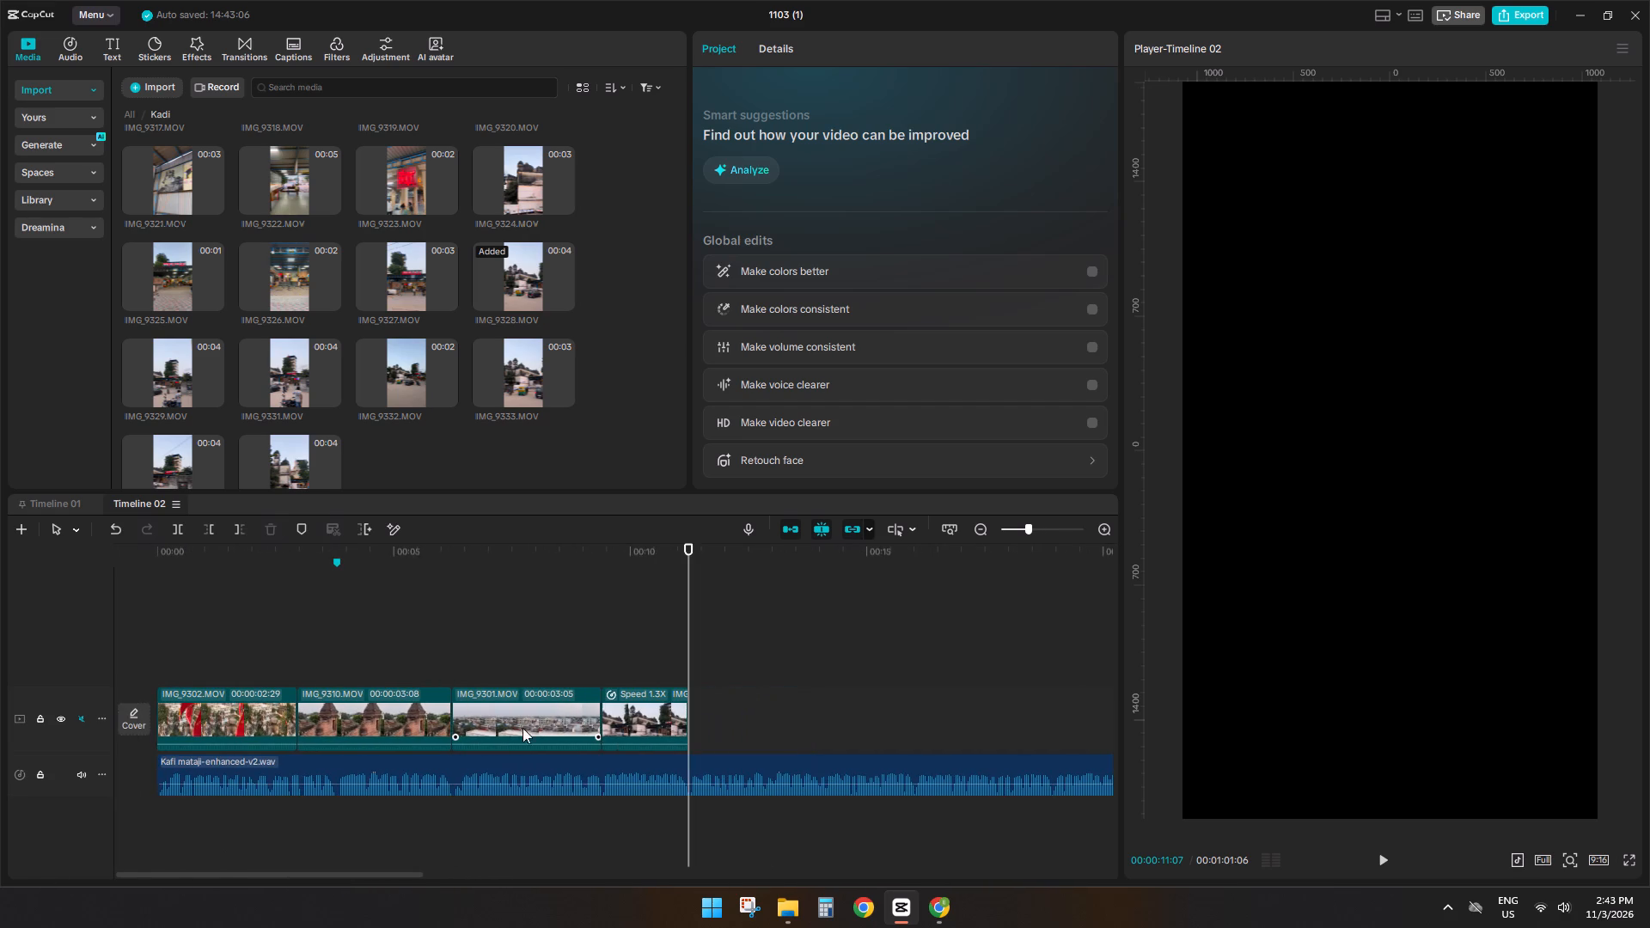
click(387, 630)
drag(387, 630, 51, 645)
key(space)
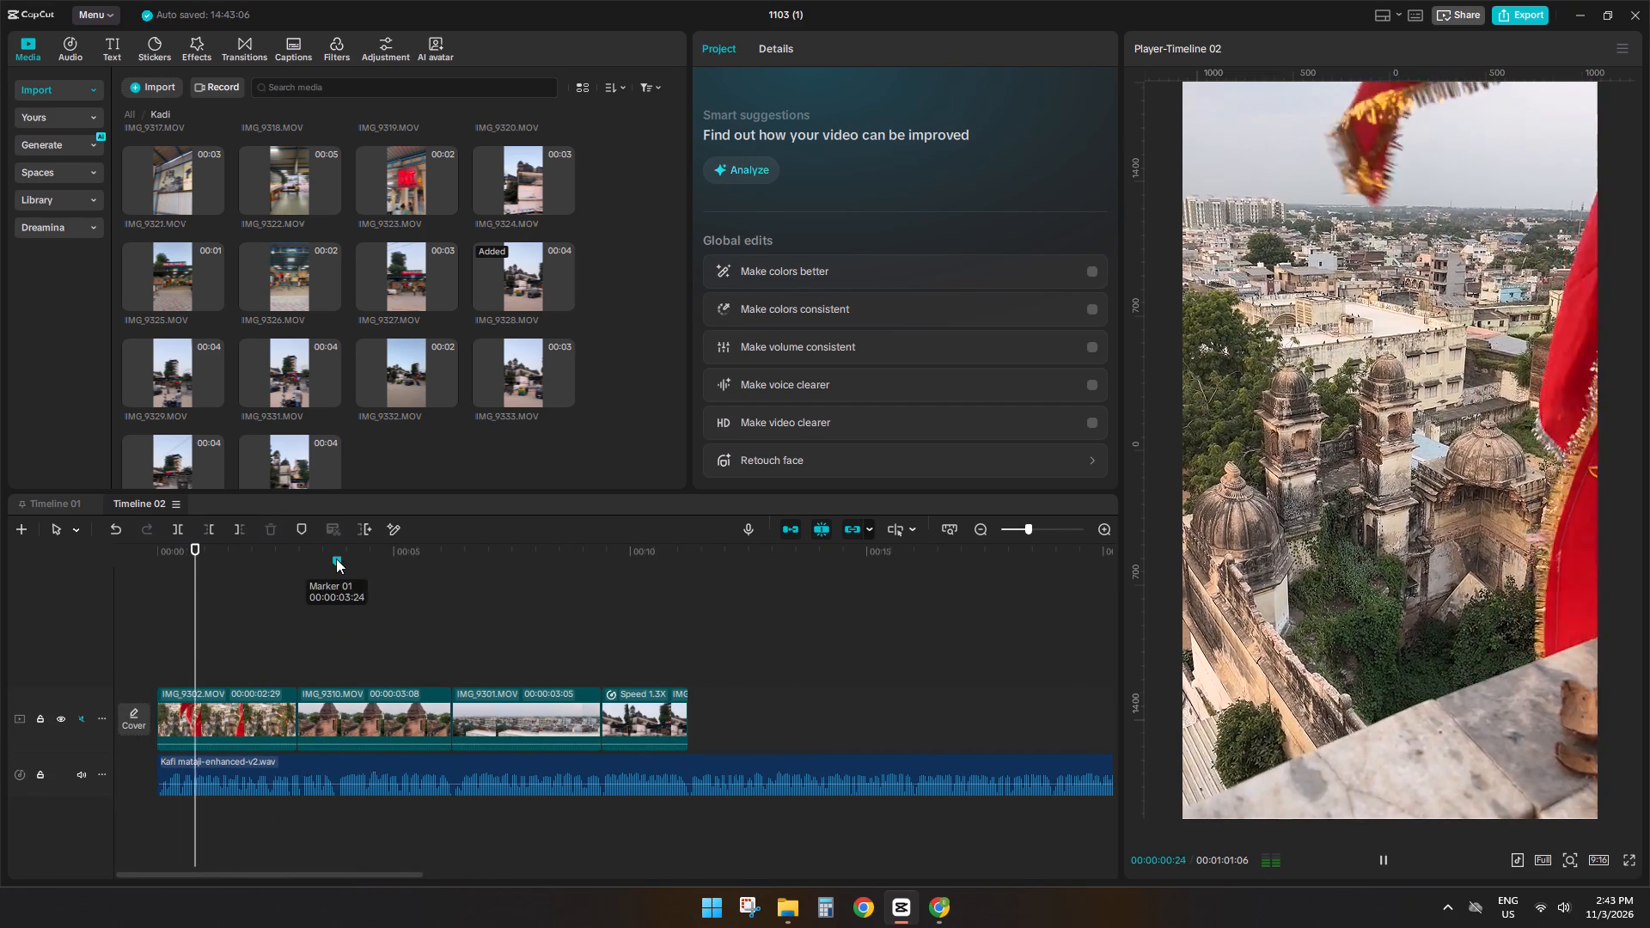
click(336, 559)
click(304, 525)
Play the sequence from its start, and listen to the voice-over that follows IMG_9328 from 00:00:11:07.
click(302, 584)
drag(302, 584, 113, 602)
key(space)
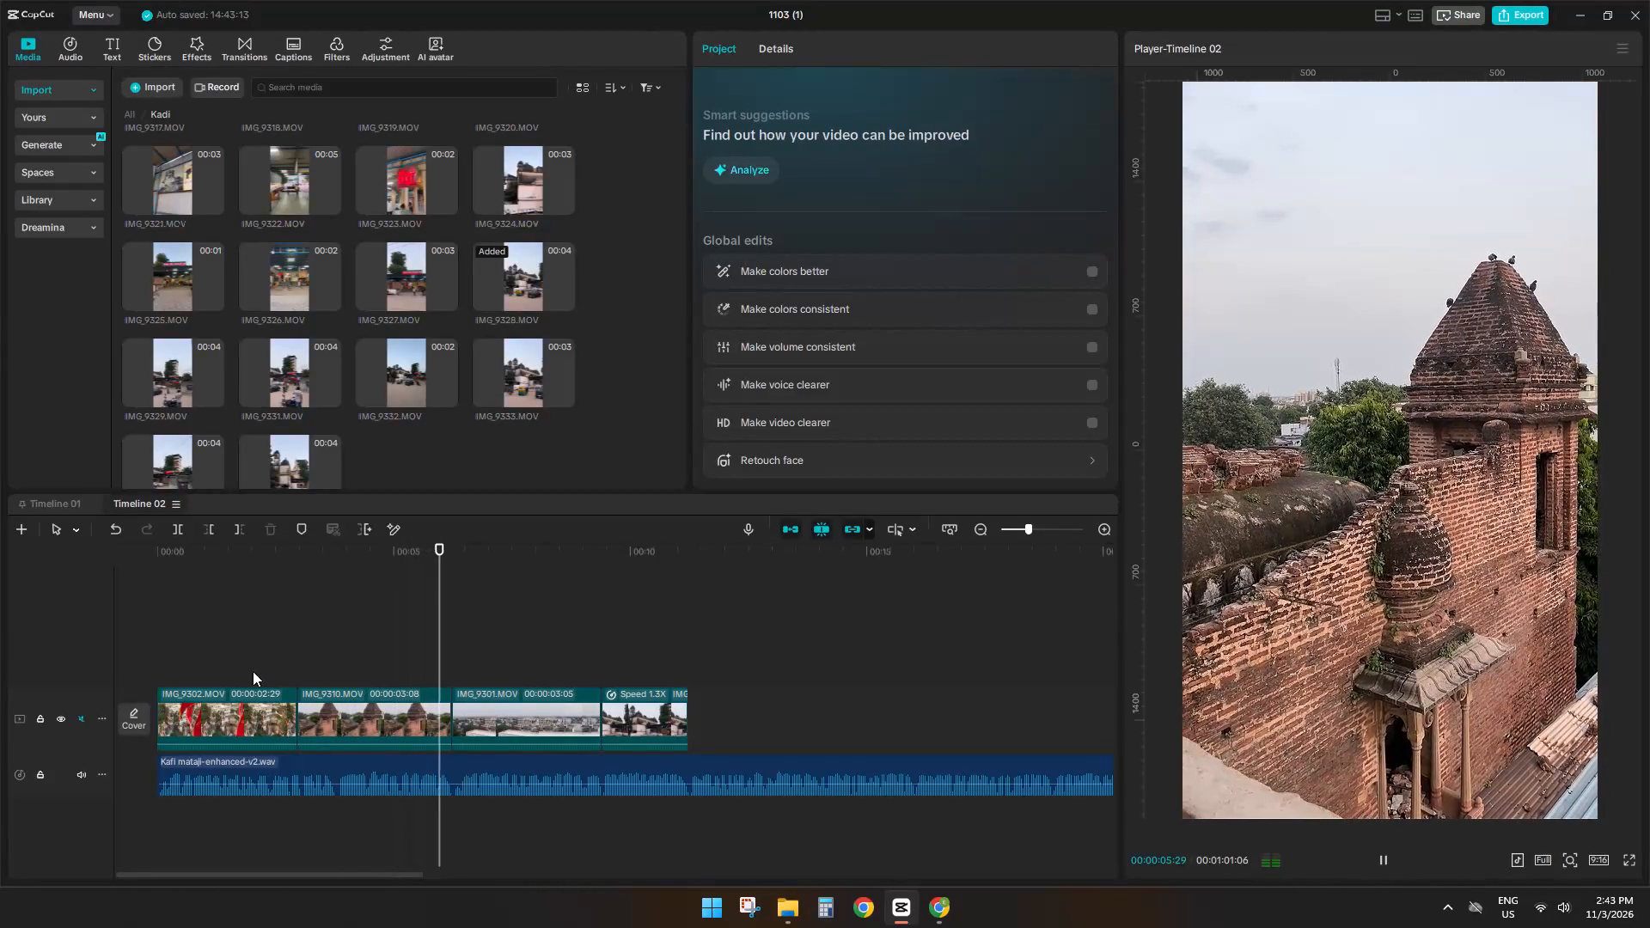
ctrl+scroll(622, 670, down, 4)
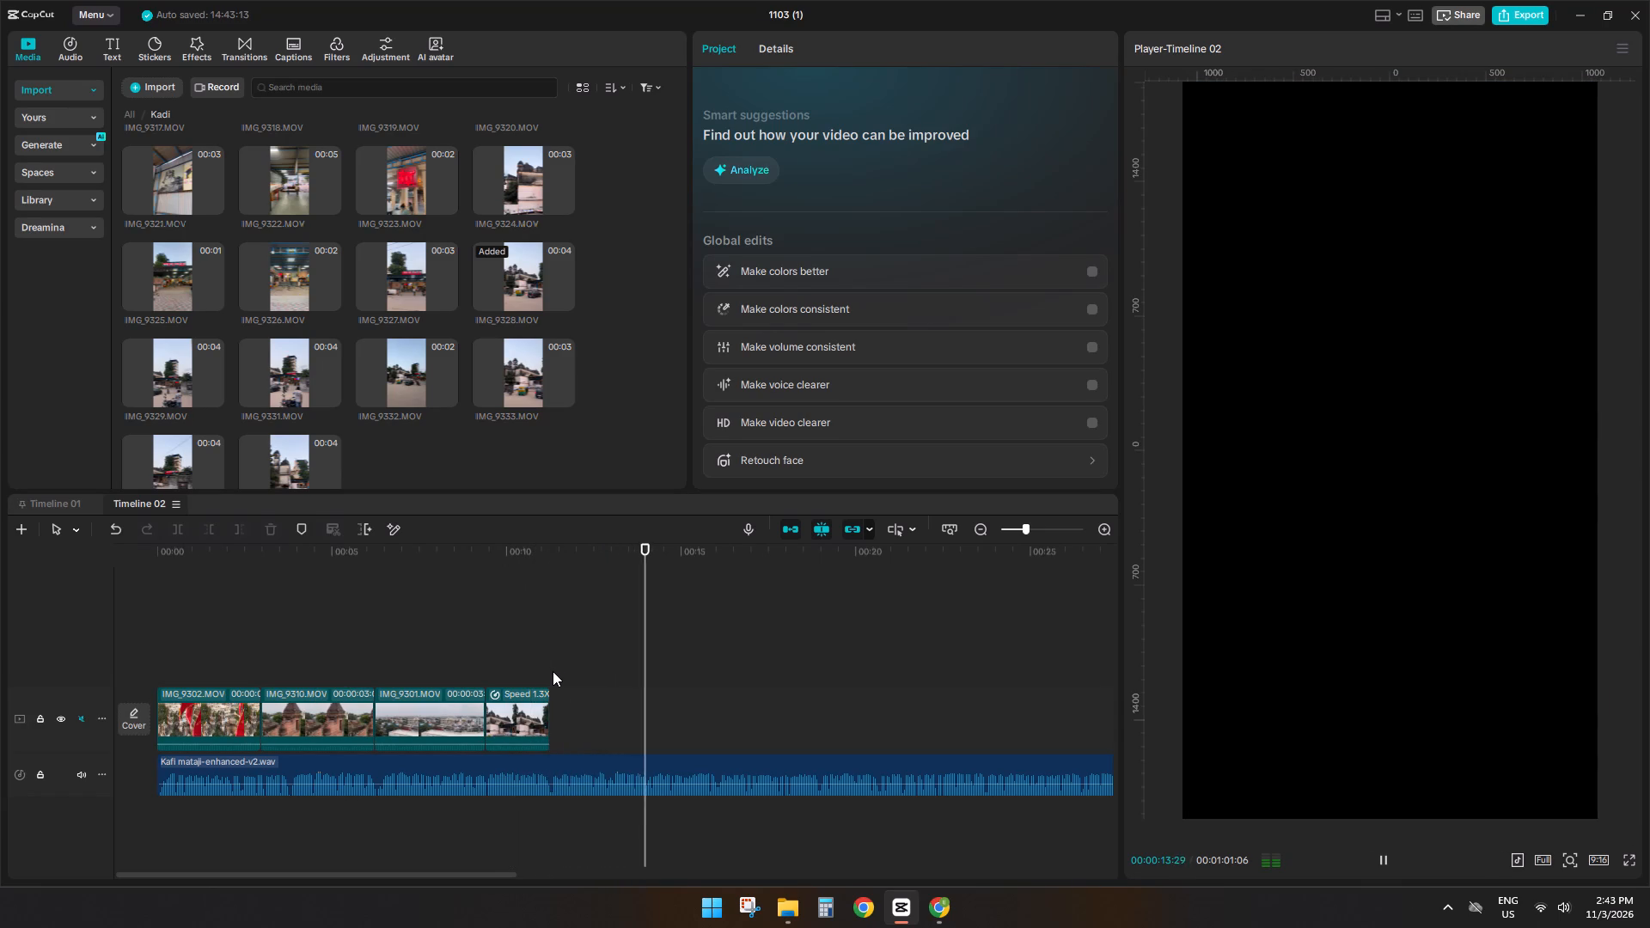
click(553, 671)
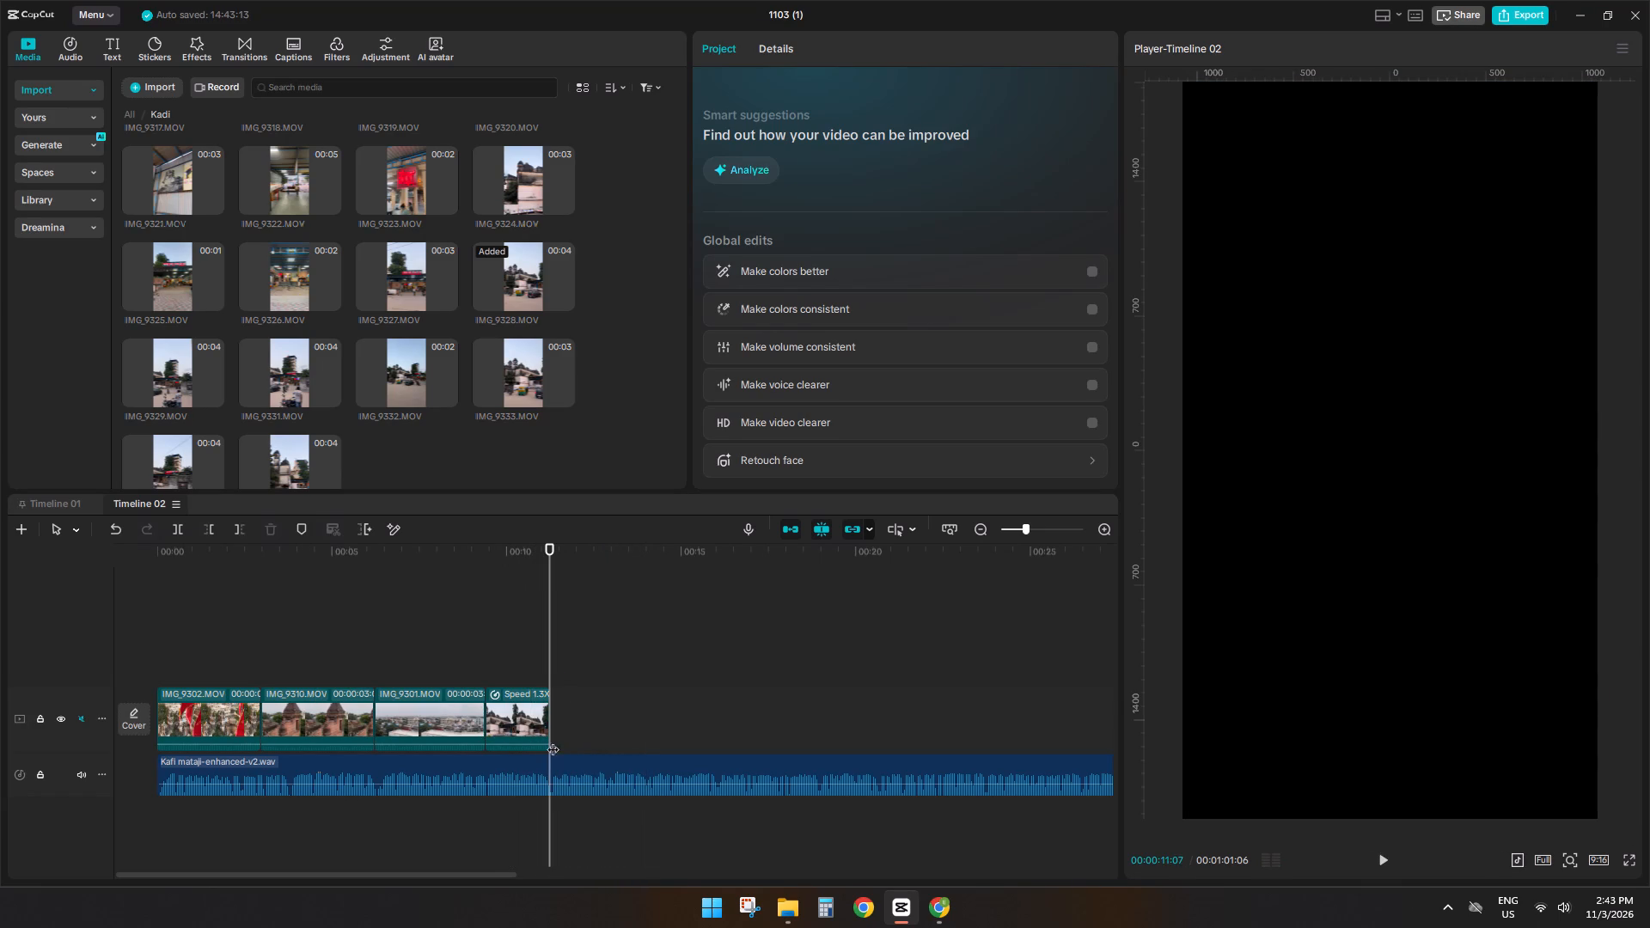
click(476, 878)
drag(476, 878, 556, 880)
key(space)
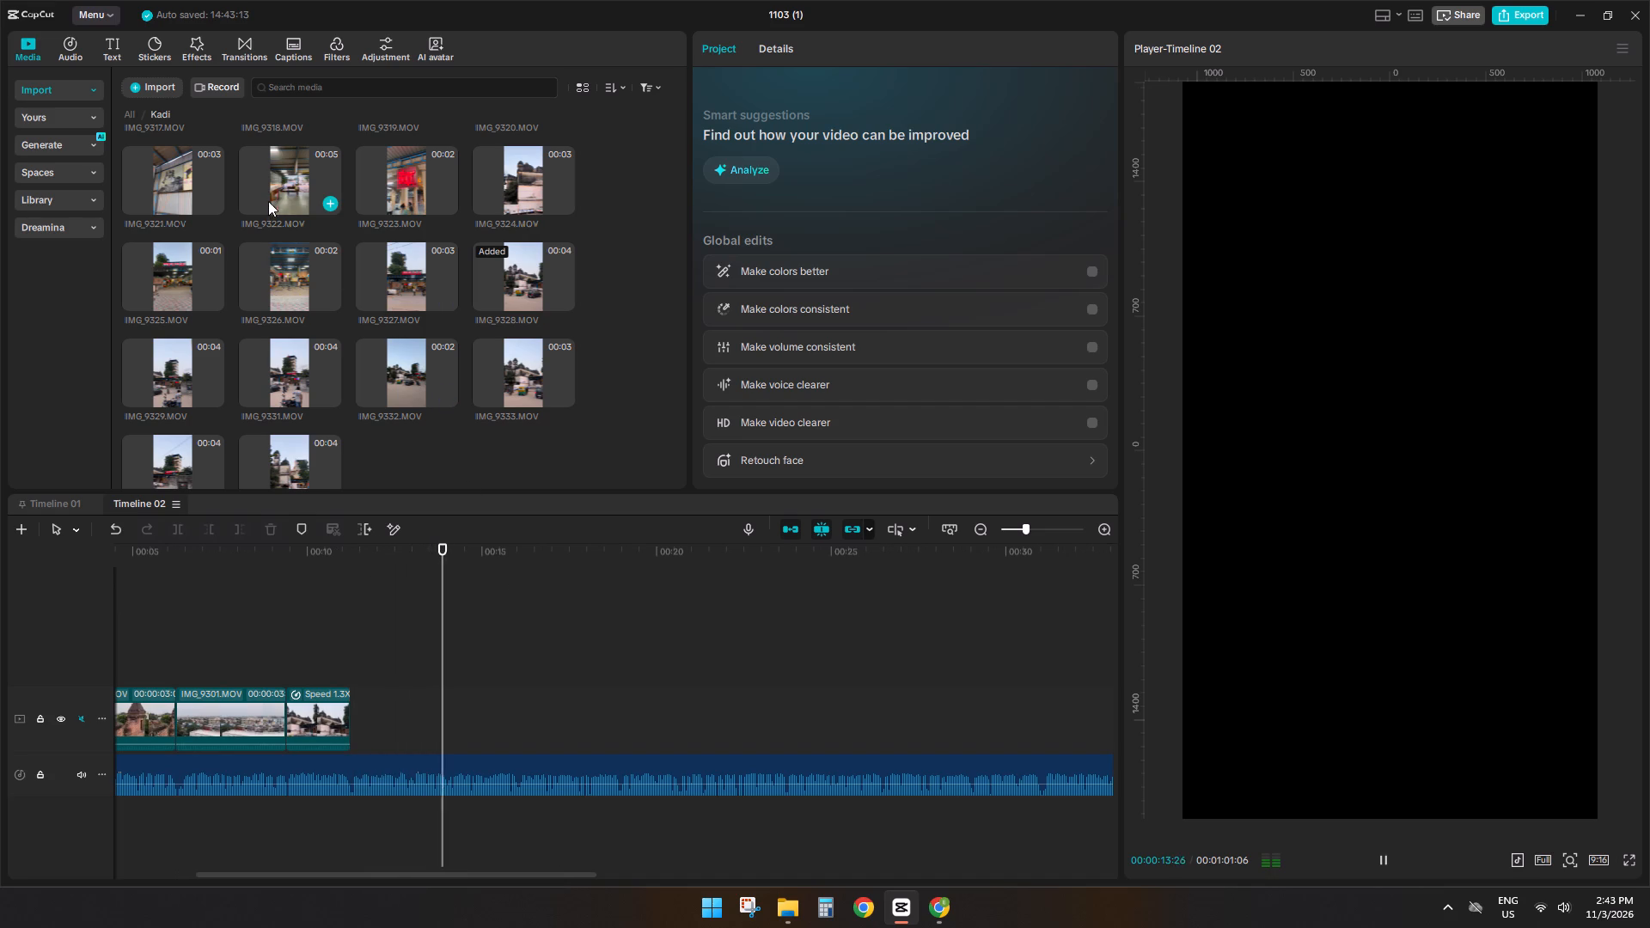
Preview Kadi clips including IMG_9310, IMG_9315, IMG_9303, IMG_9304 and IMG_9308 to choose the shot that follows IMG_9328.
scroll(371, 352, up, 5)
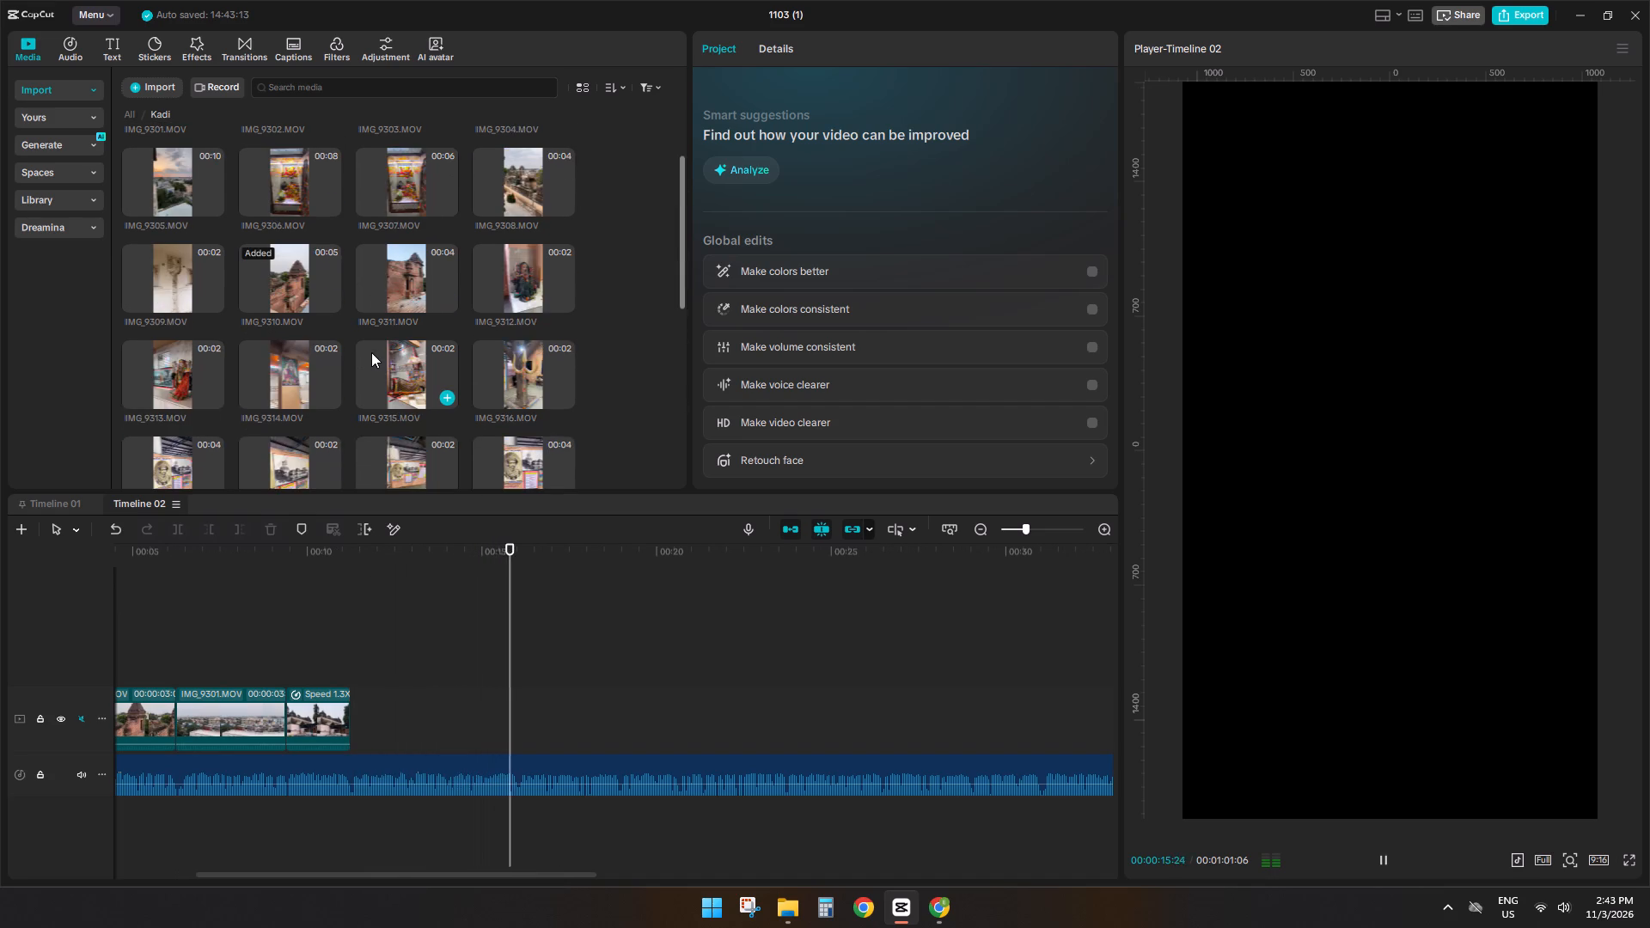
scroll(371, 352, up, 3)
click(510, 264)
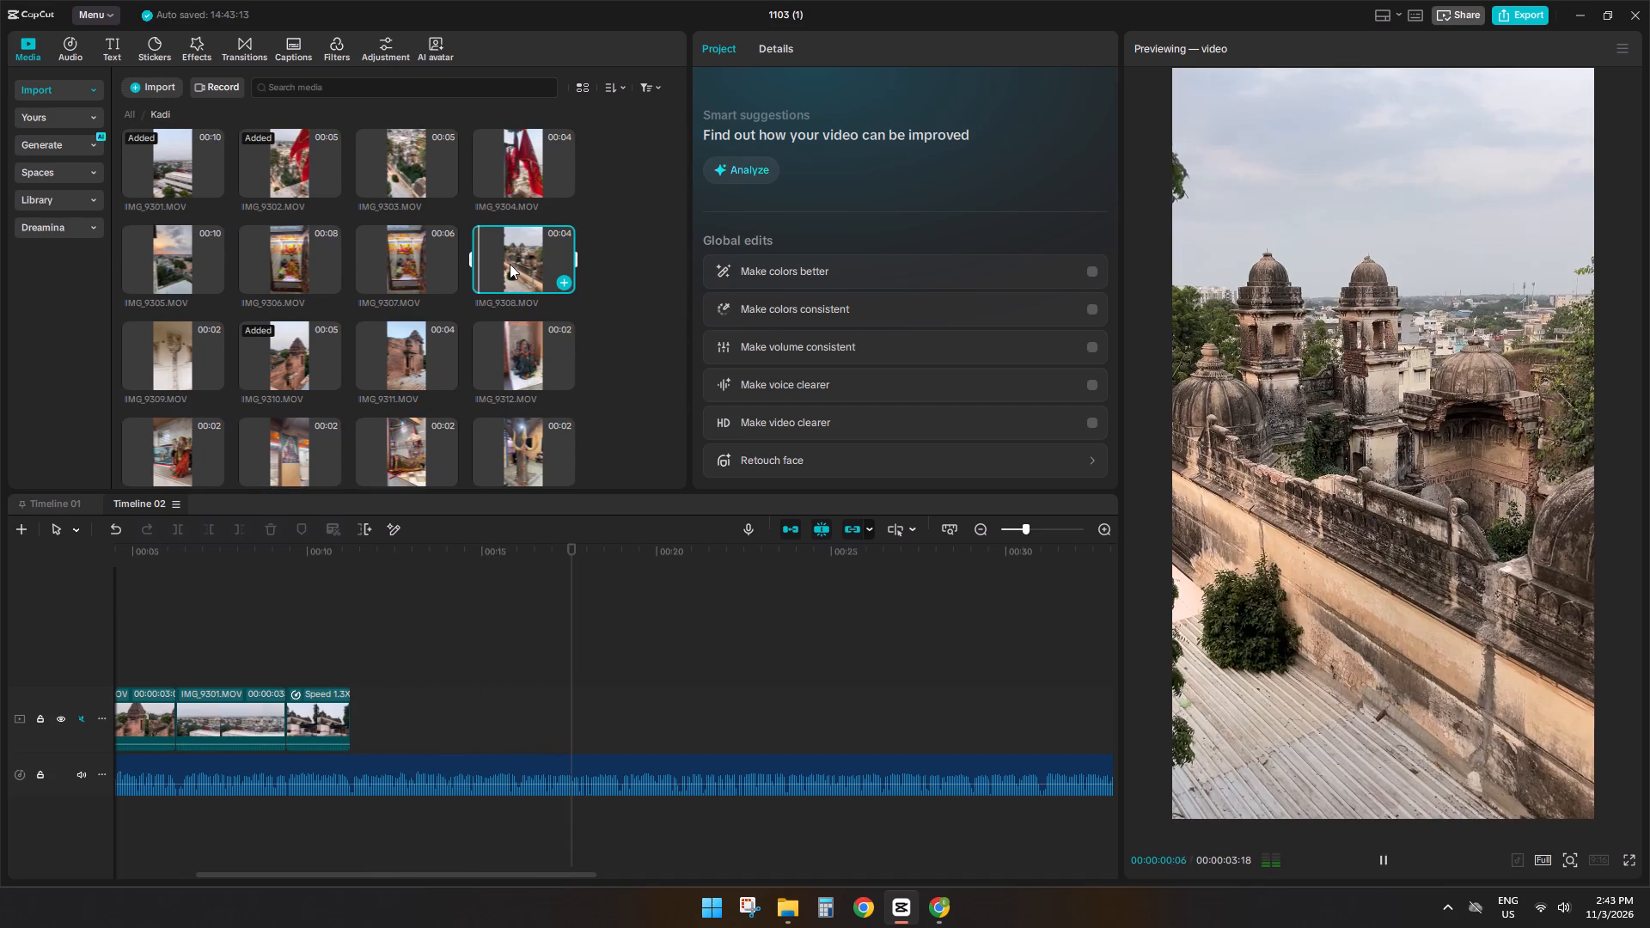
key(space)
click(419, 338)
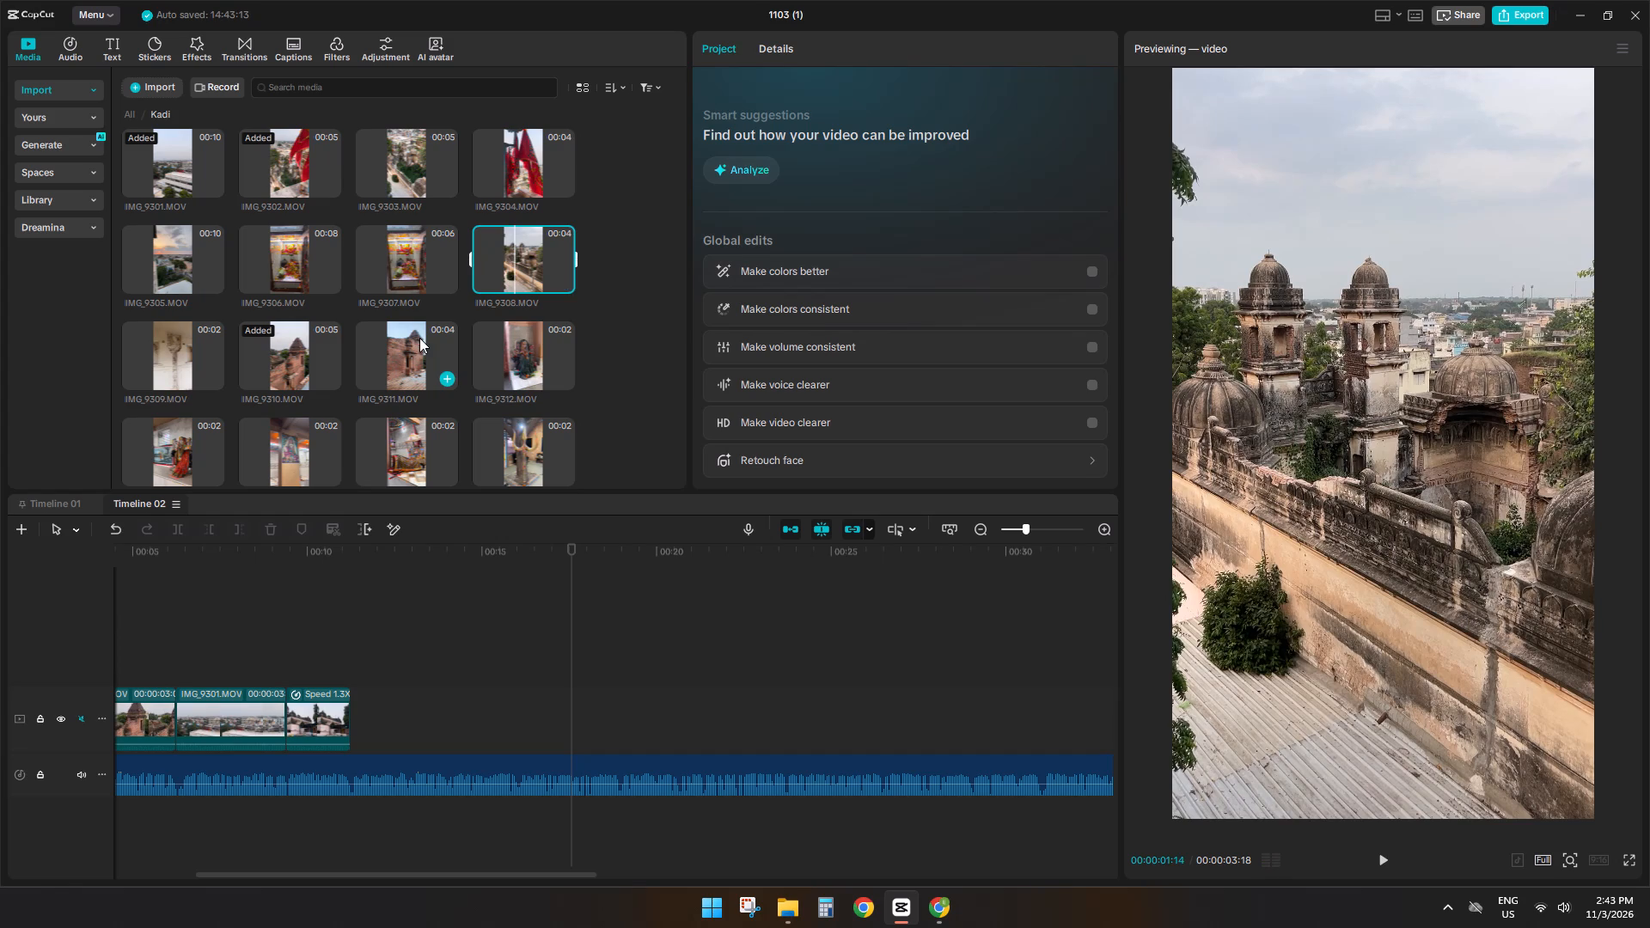
click(315, 349)
scroll(315, 349, down, 2)
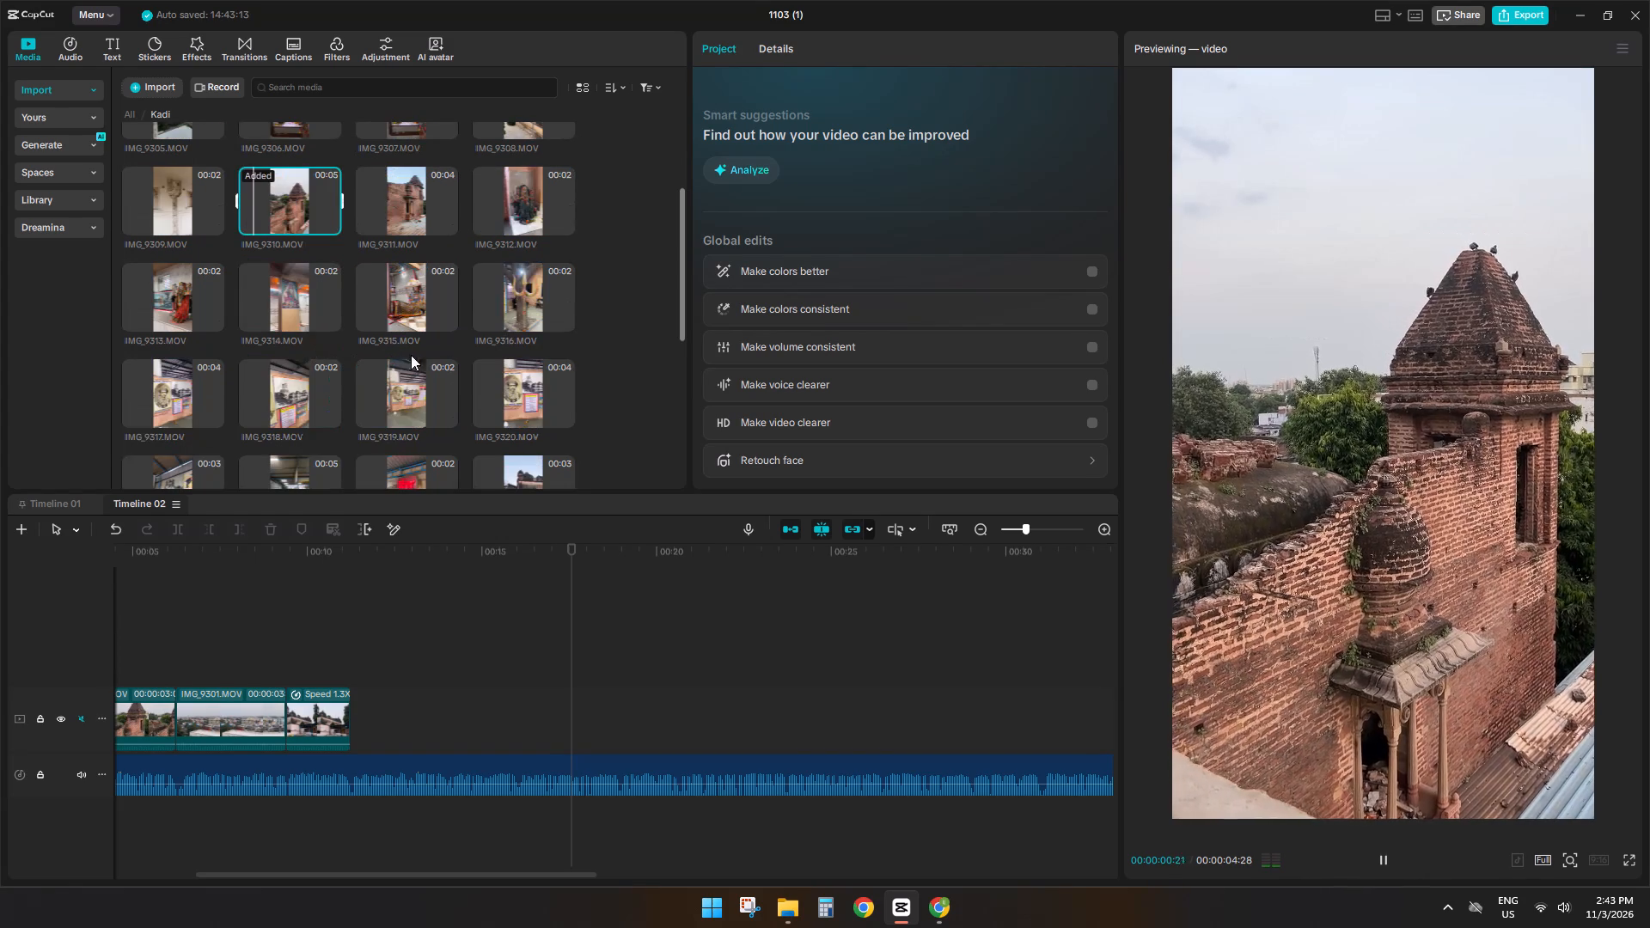
click(424, 297)
scroll(274, 339, up, 7)
key(space)
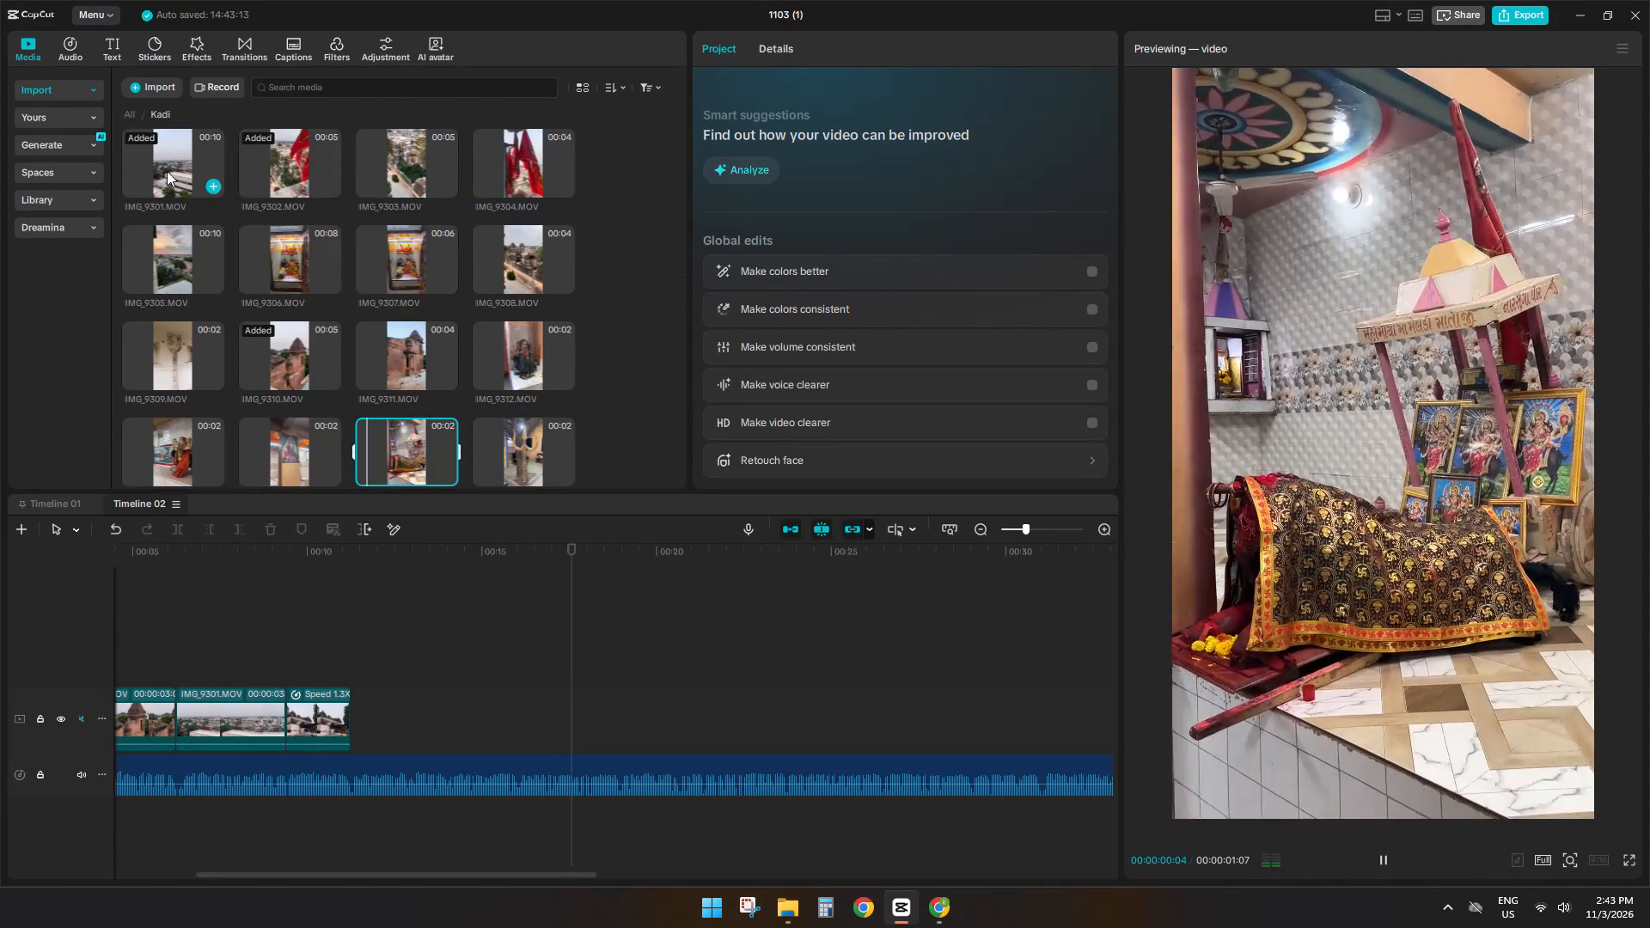
key(space)
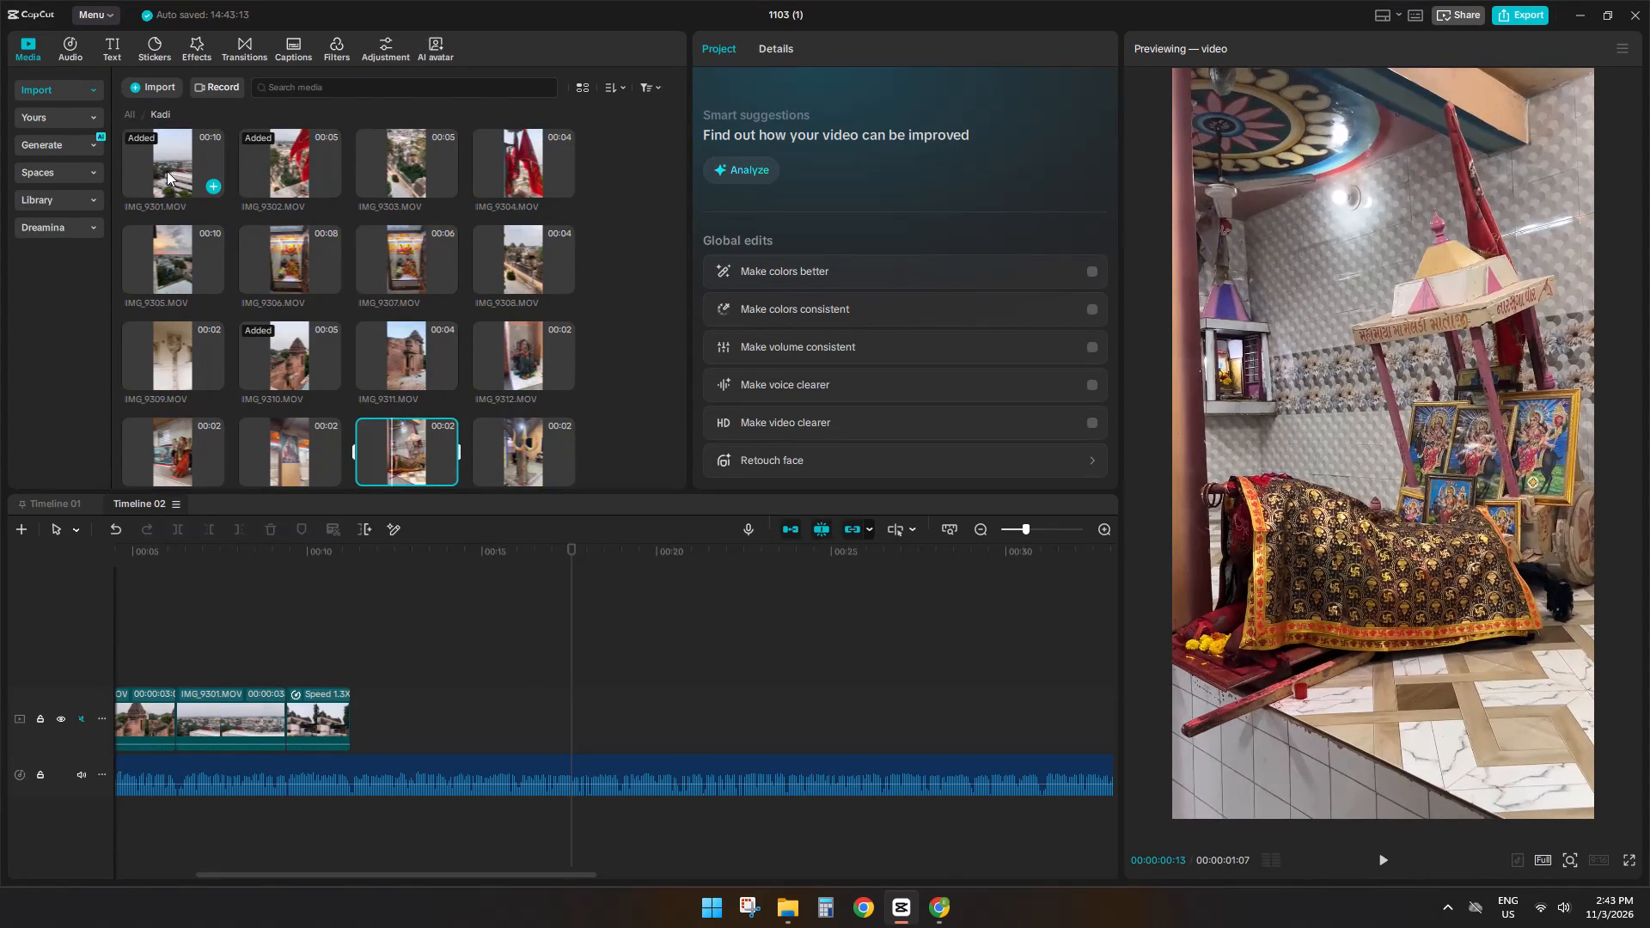
click(167, 171)
click(375, 169)
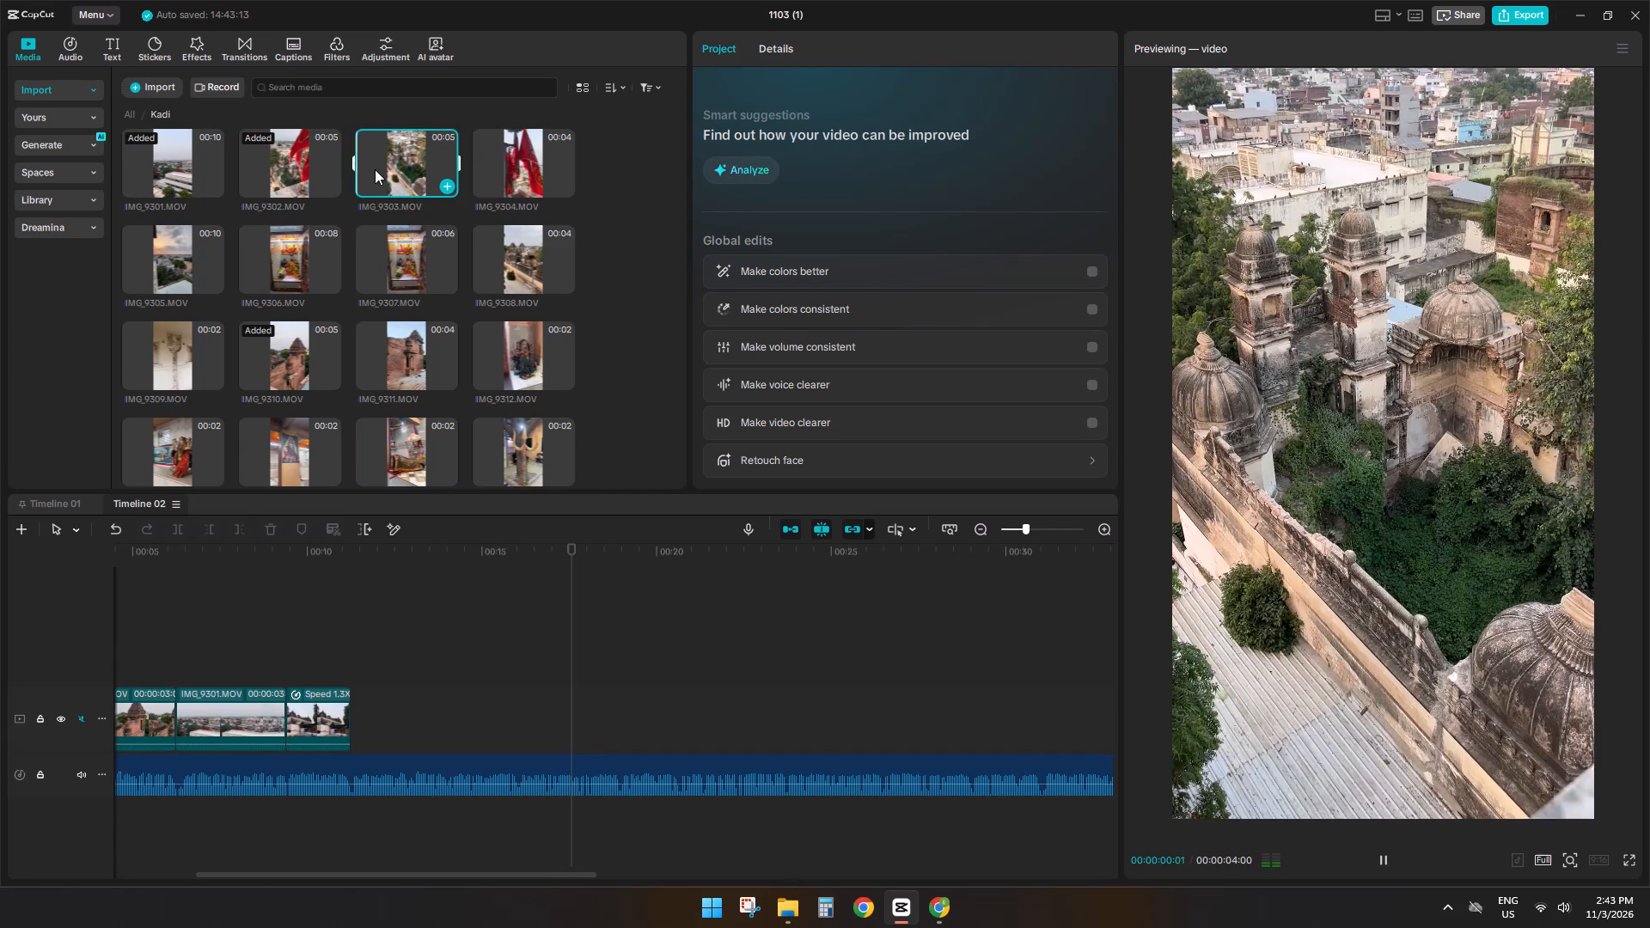
key(space)
key(space)
click(529, 161)
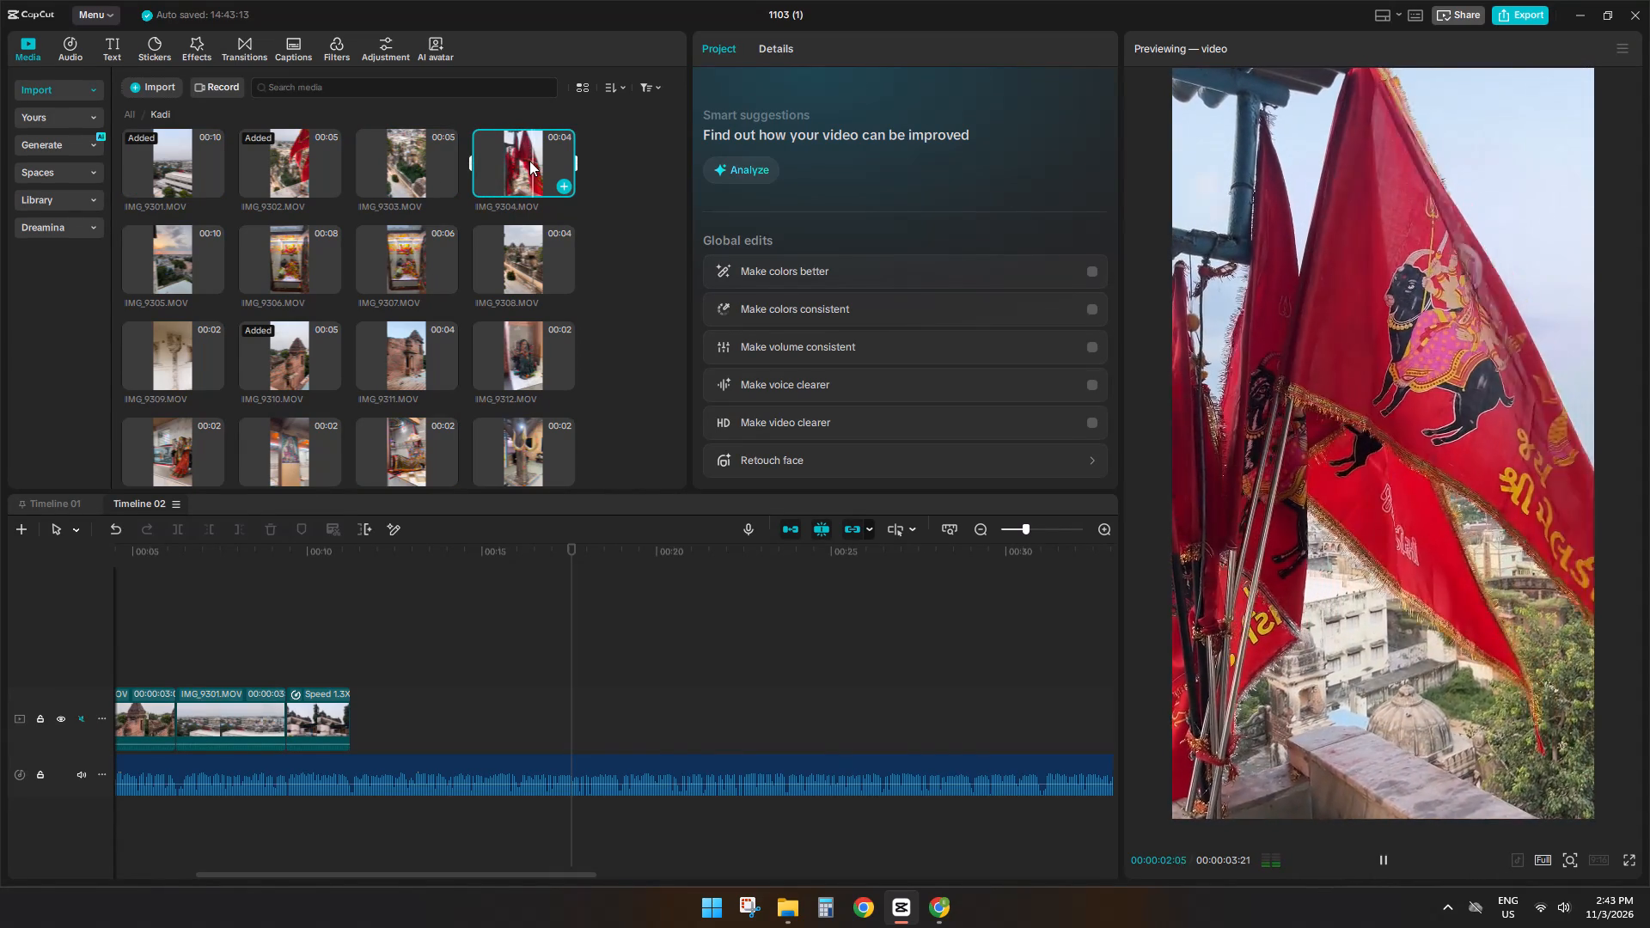
click(526, 234)
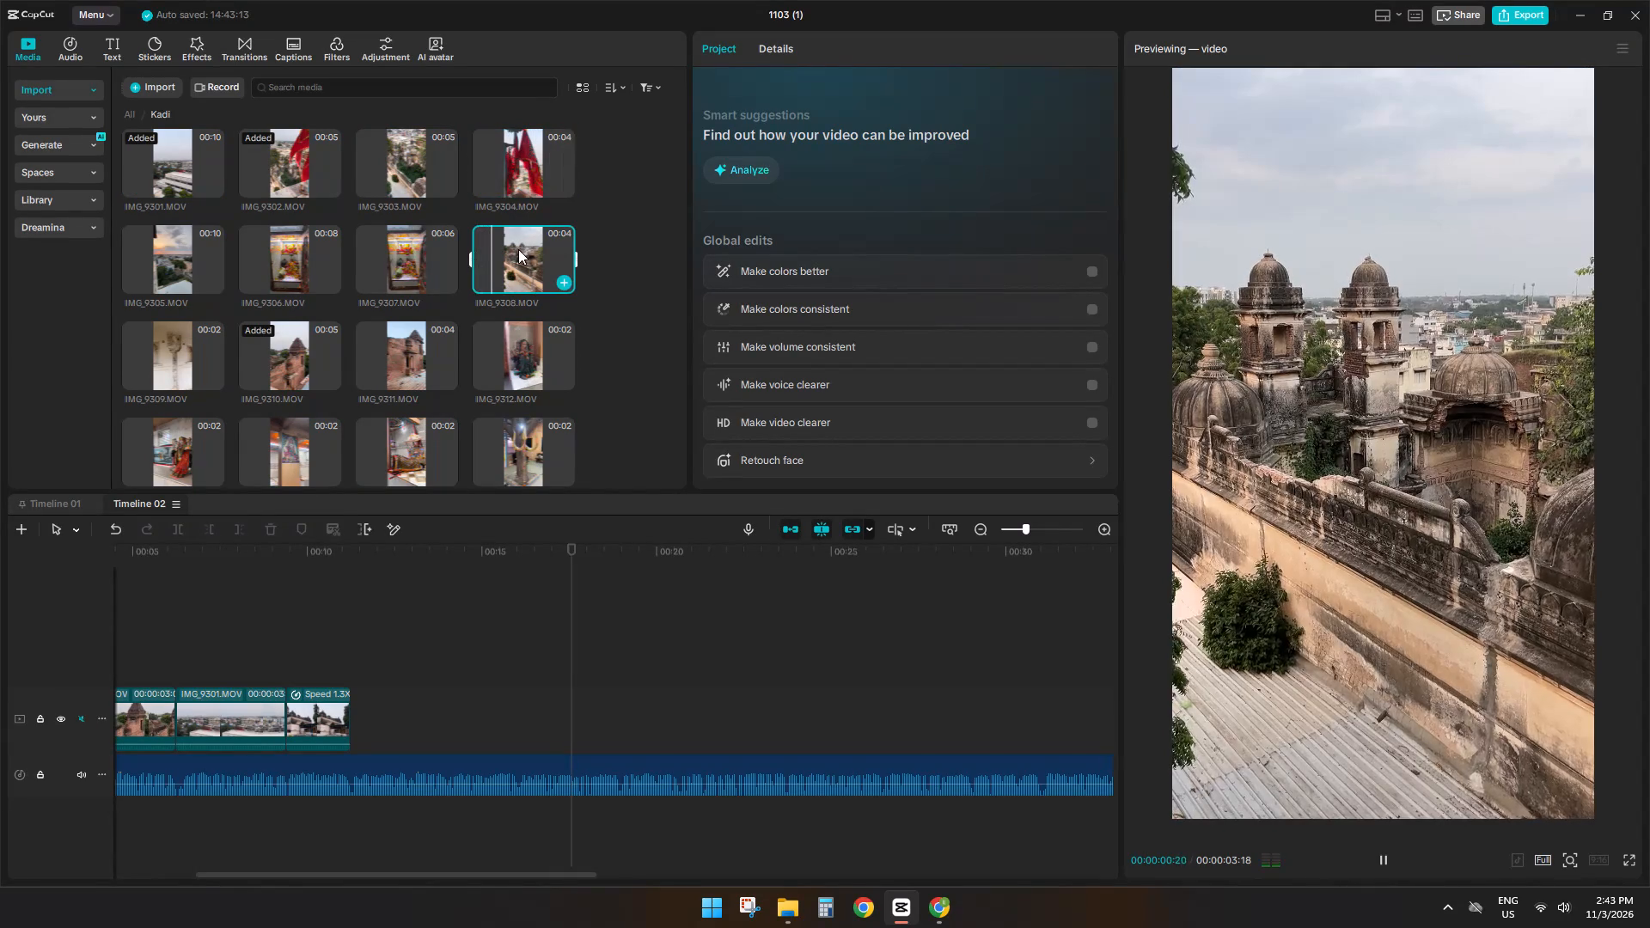
key(space)
Place IMG_9308 directly after IMG_9328 on the main video track and play it against the voice-over.
drag(518, 249, 370, 714)
click(321, 641)
key(space)
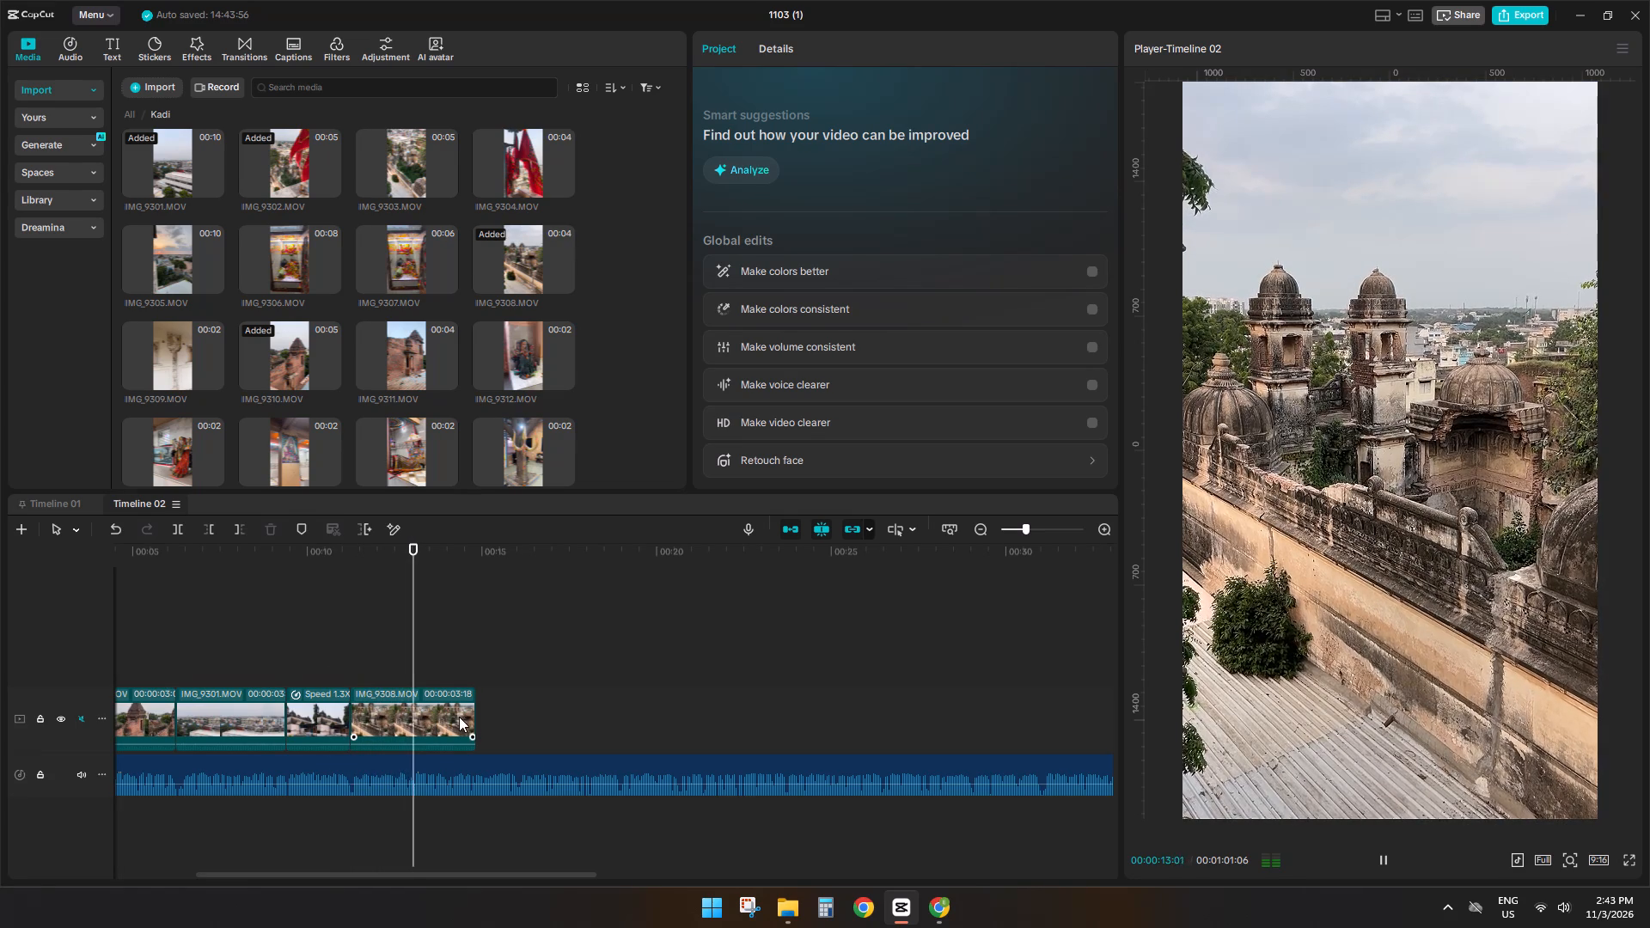
key(space)
Split IMG_9308 and delete the part after the cut, keeping 00:00:02:21, and play on through the voice-over.
double_click(465, 717)
text(sd)
key(space)
click(442, 659)
key(space)
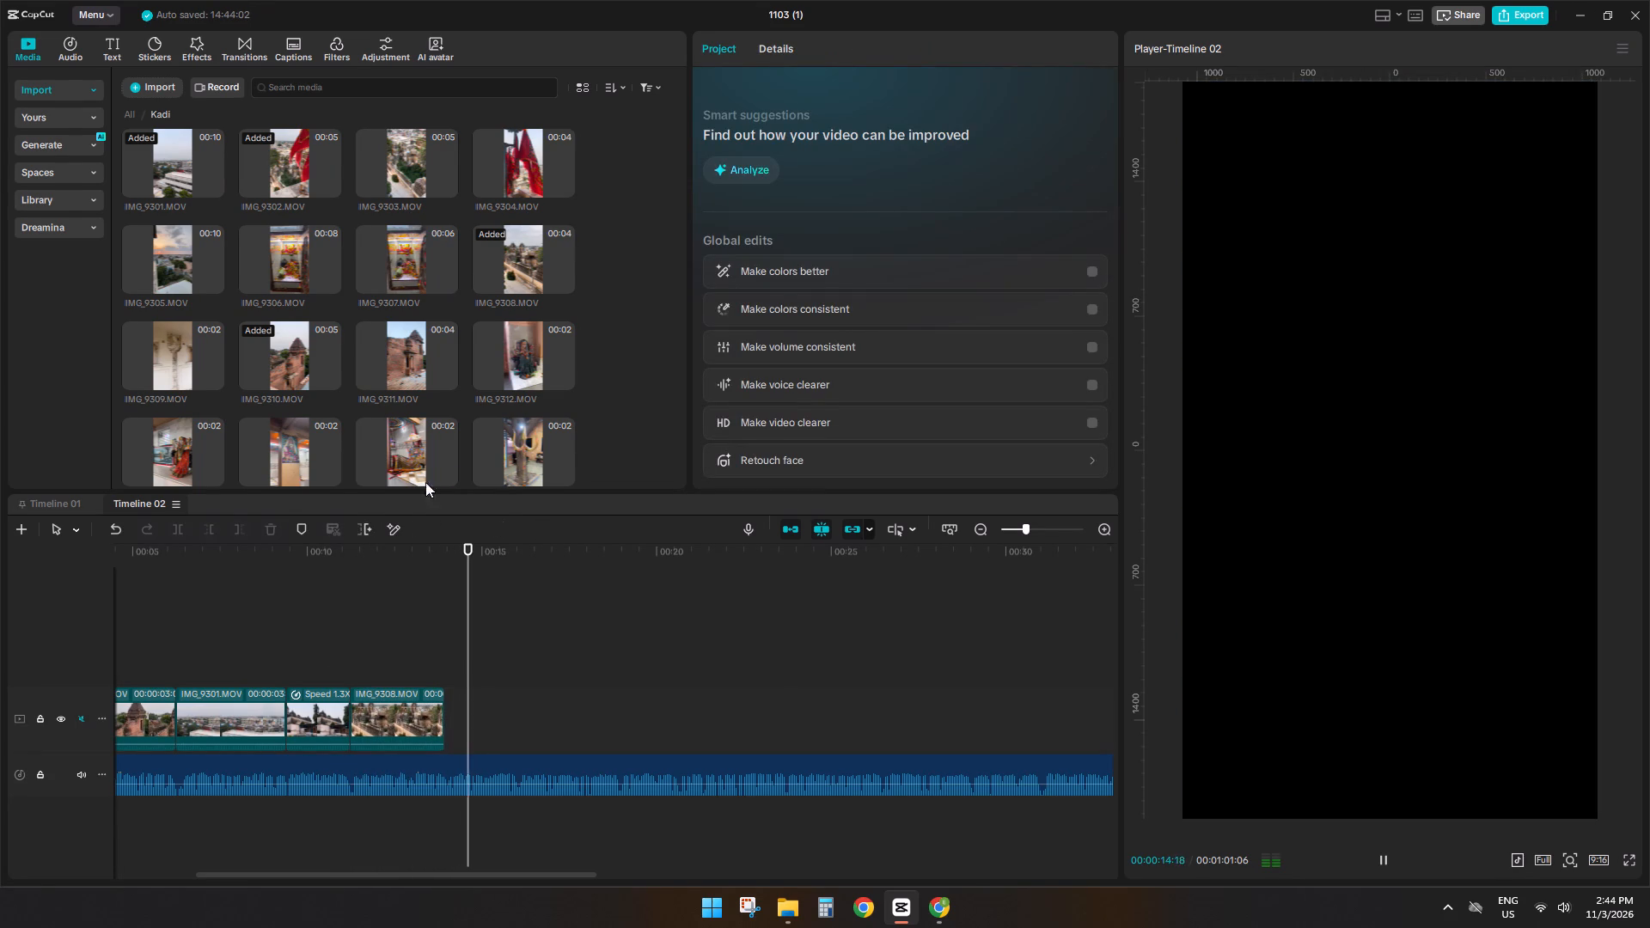
Preview IMG_9305, set its in point to 00:00:02:01 and place it directly after IMG_9308 on the main video track.
click(177, 262)
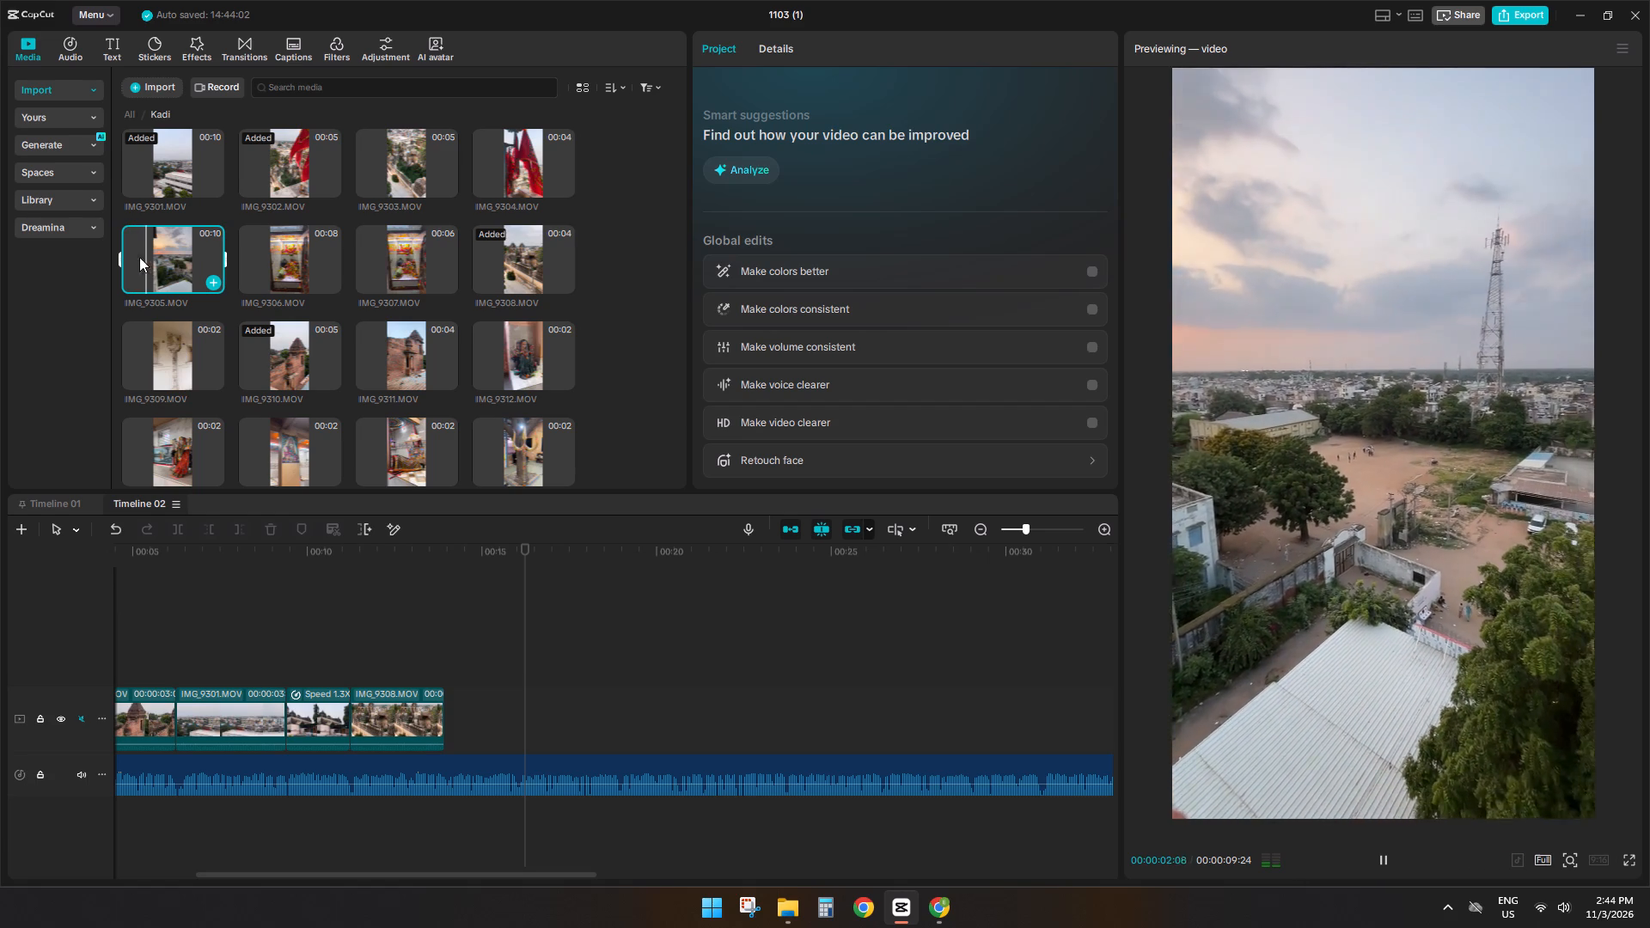
drag(123, 253, 197, 248)
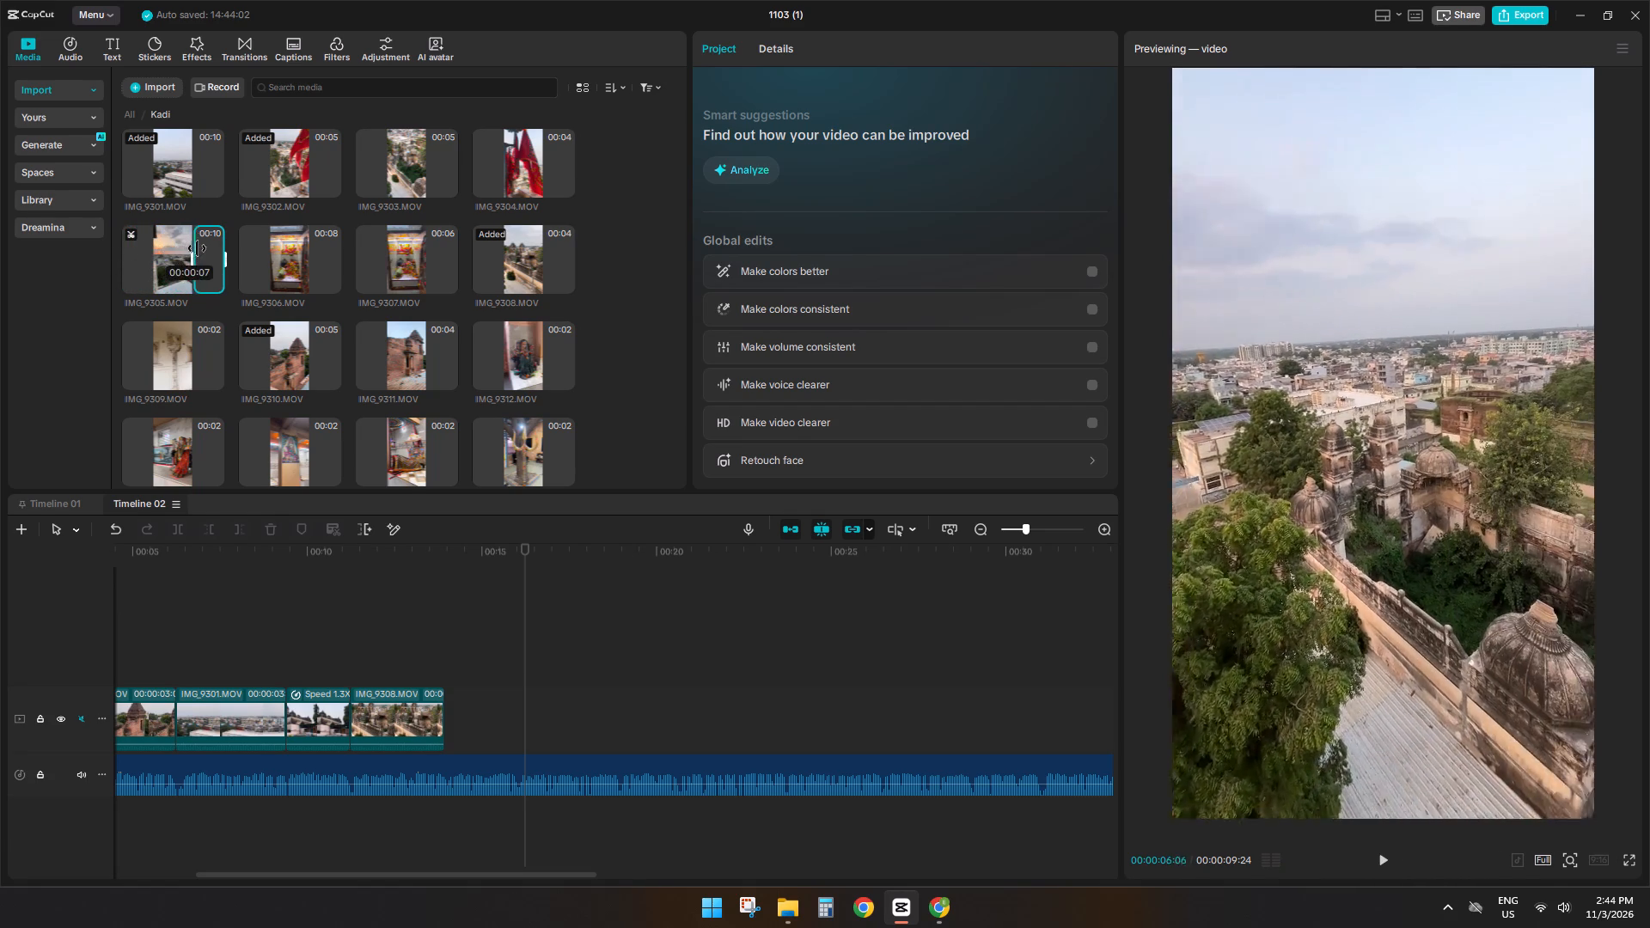
drag(197, 248, 144, 265)
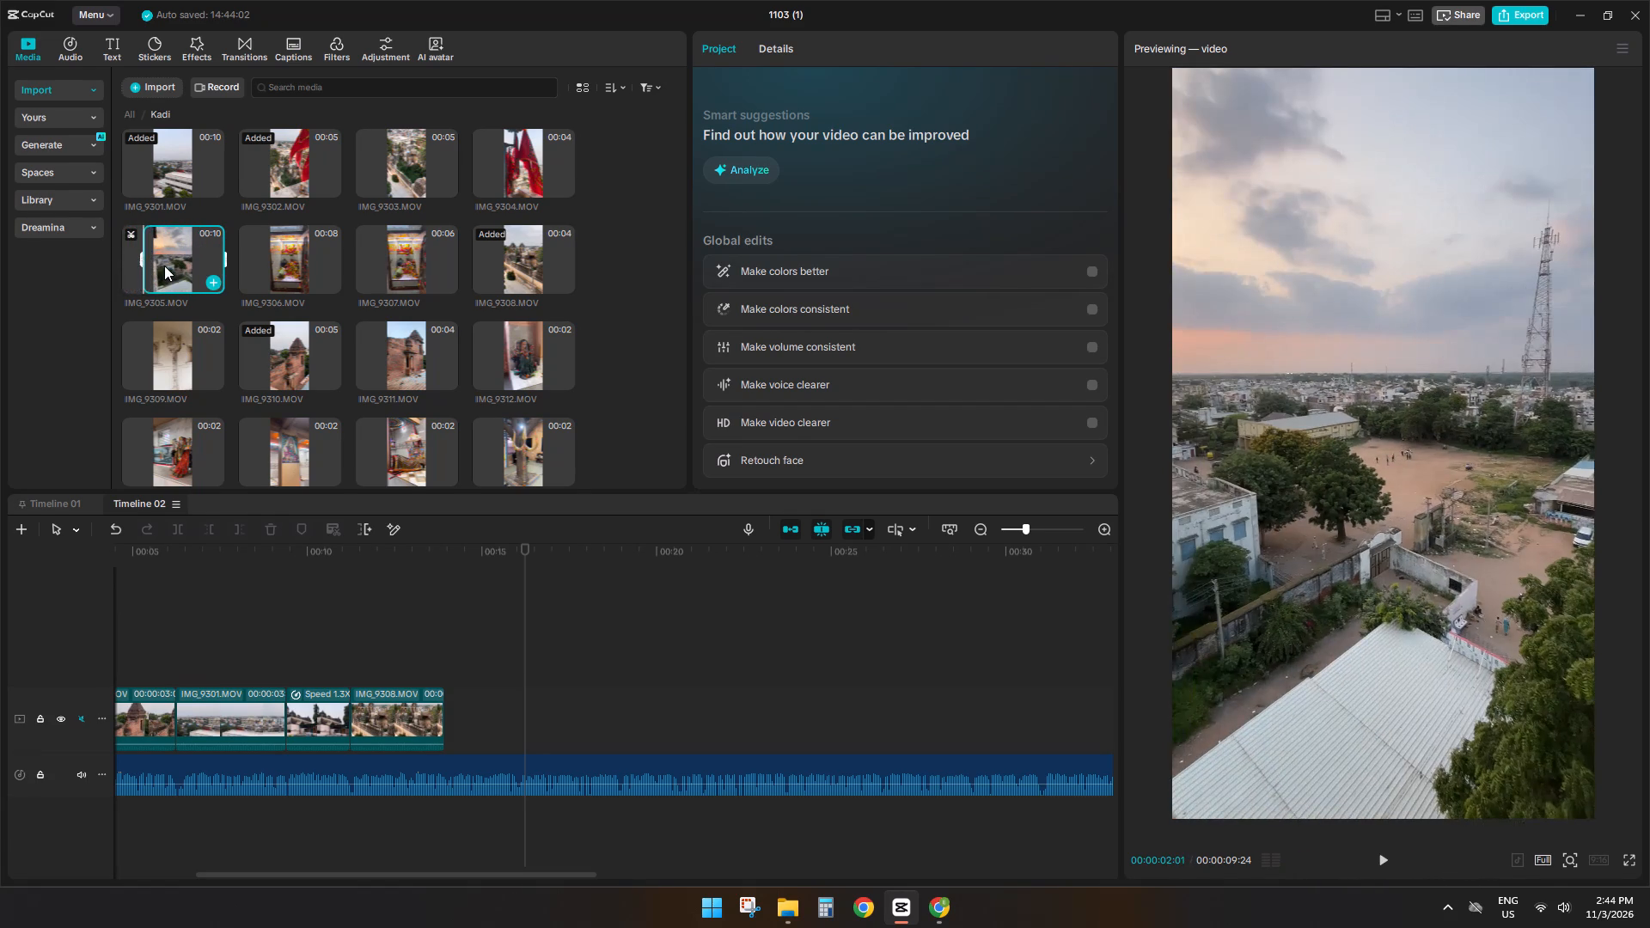
drag(169, 266, 481, 739)
Play IMG_9305 against the voice-over, split it at 00:00:18:27 and delete the part after the cut.
click(416, 640)
key(space)
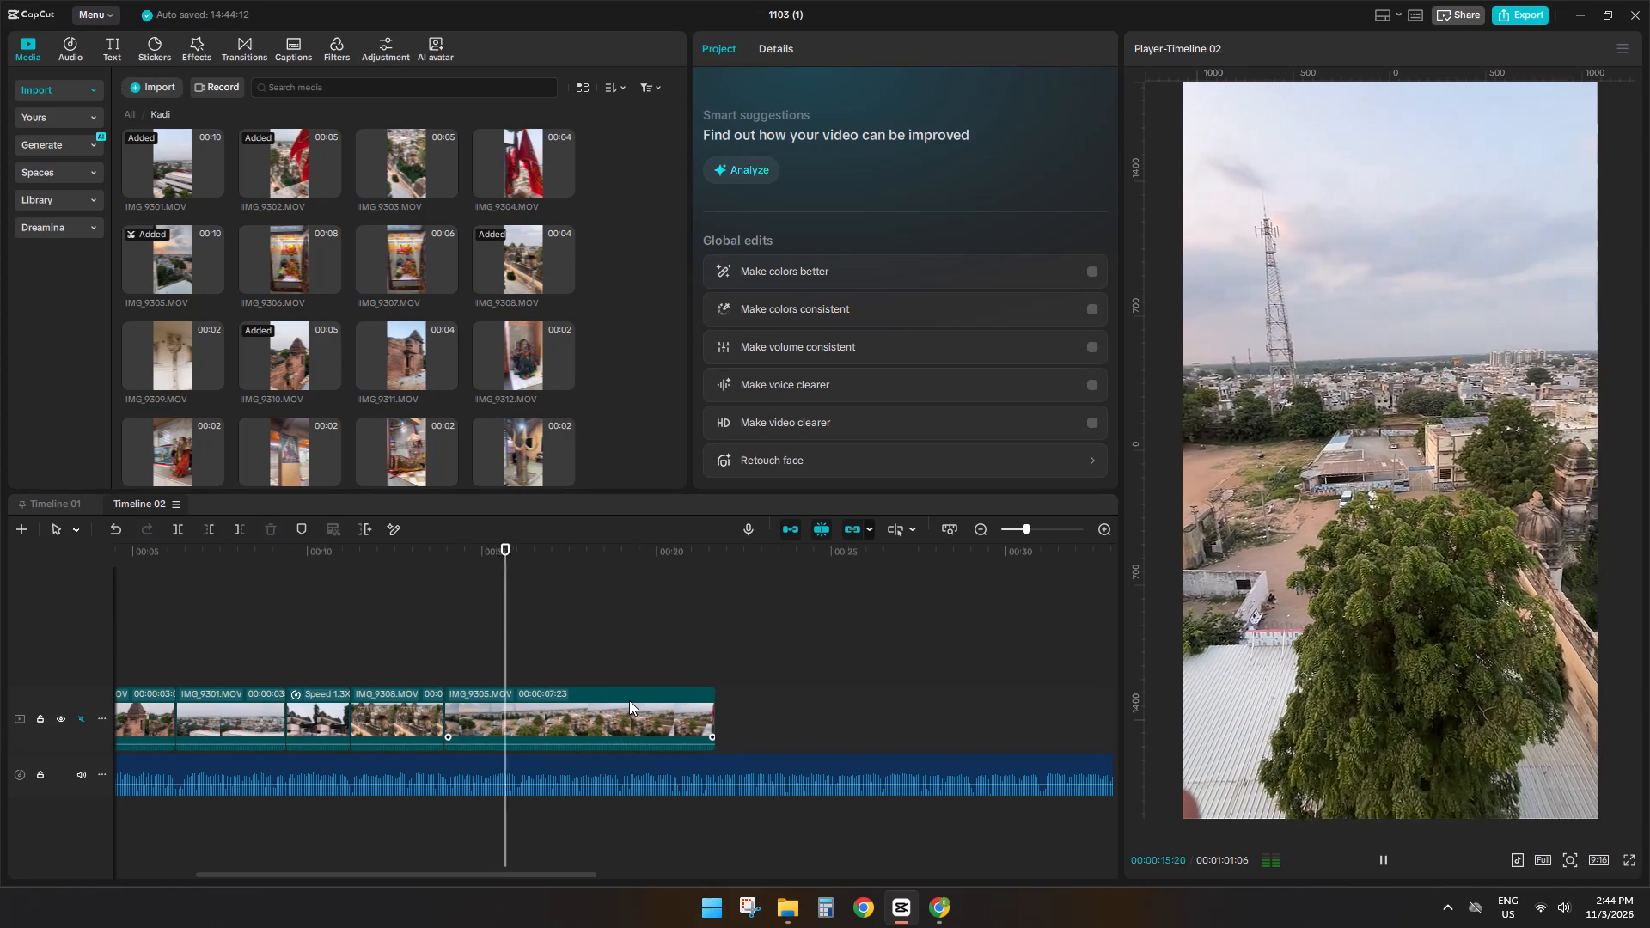
ctrl+scroll(629, 700, down, 2)
ctrl+scroll(655, 700, up, 3)
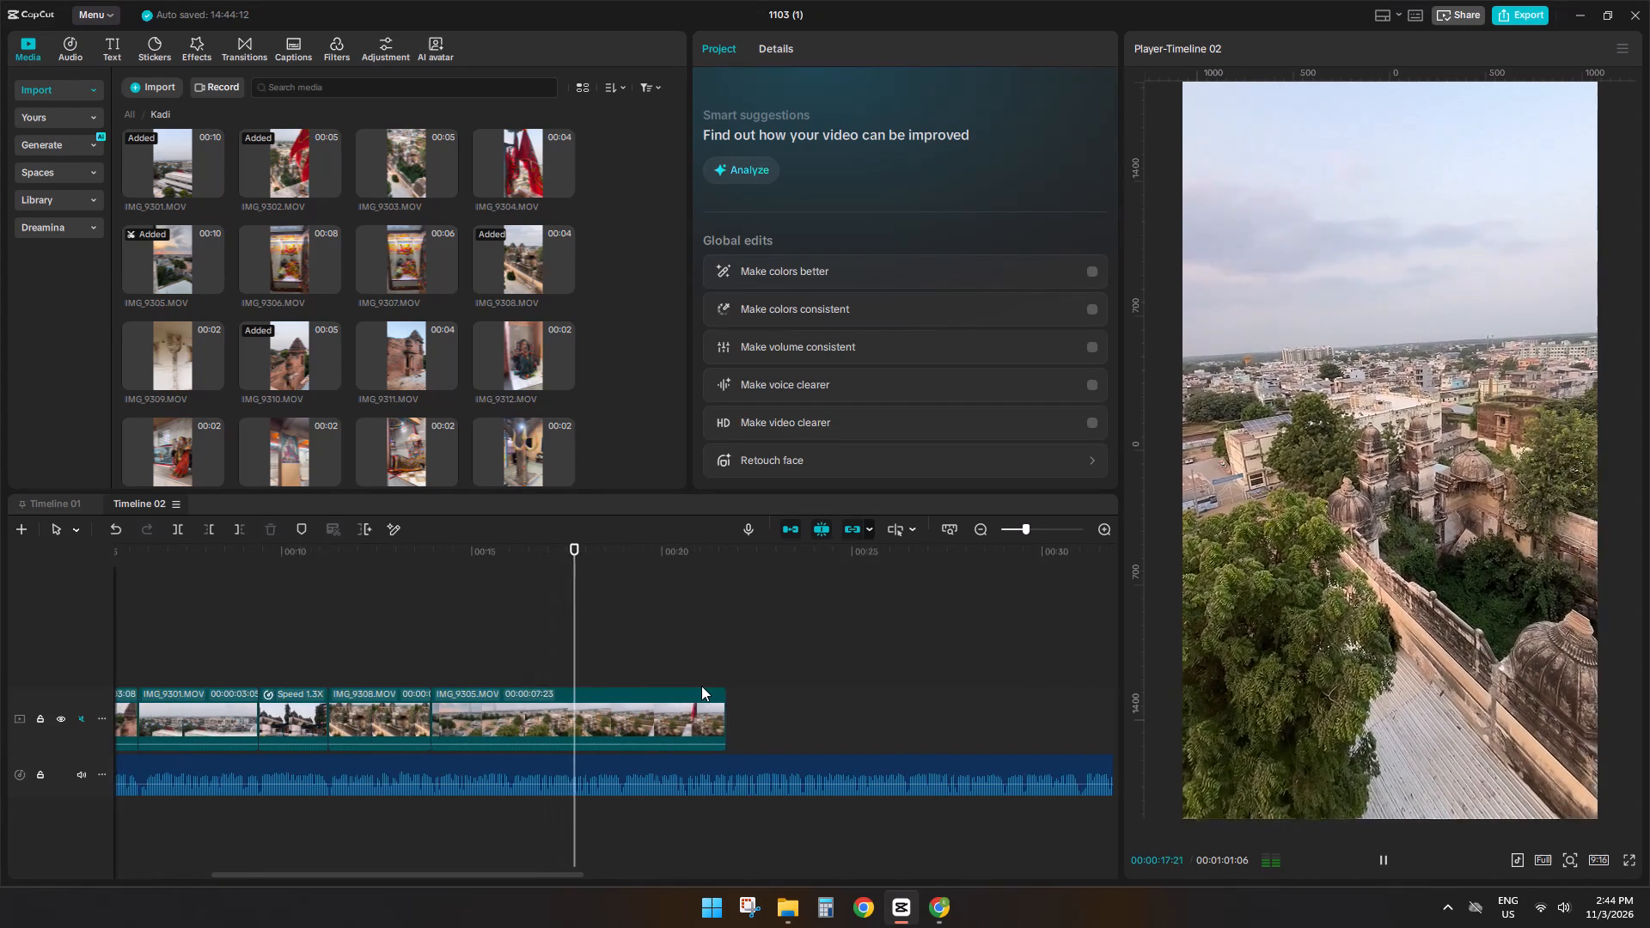
ctrl+scroll(702, 686, up, 3)
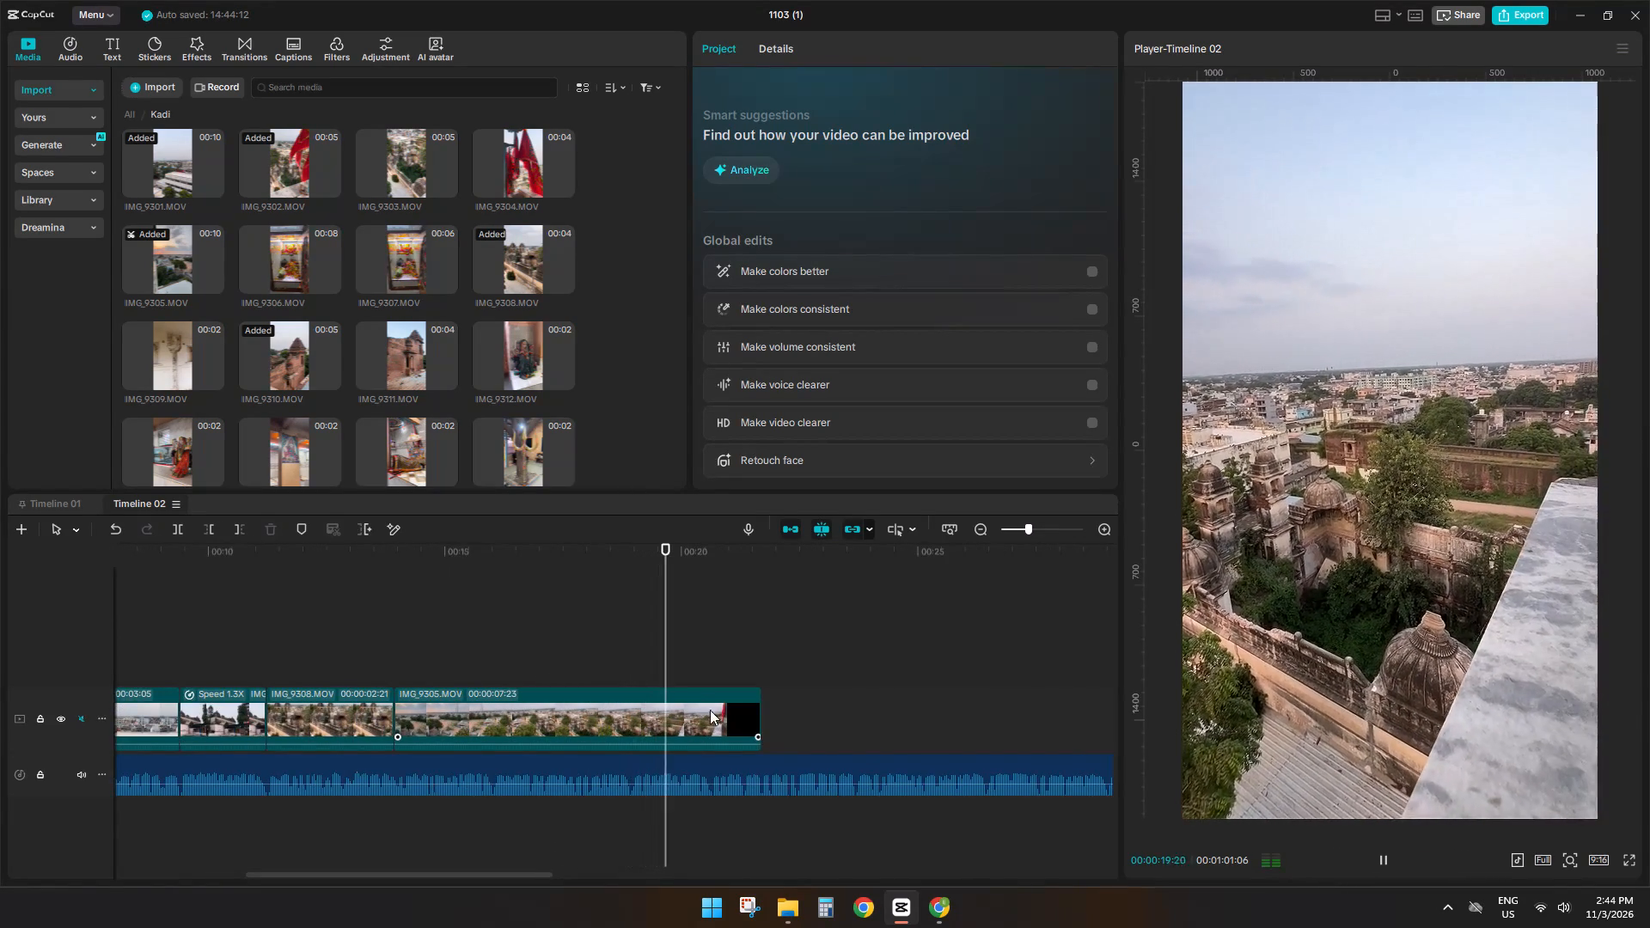
key(space)
click(612, 646)
key(space)
key(space)
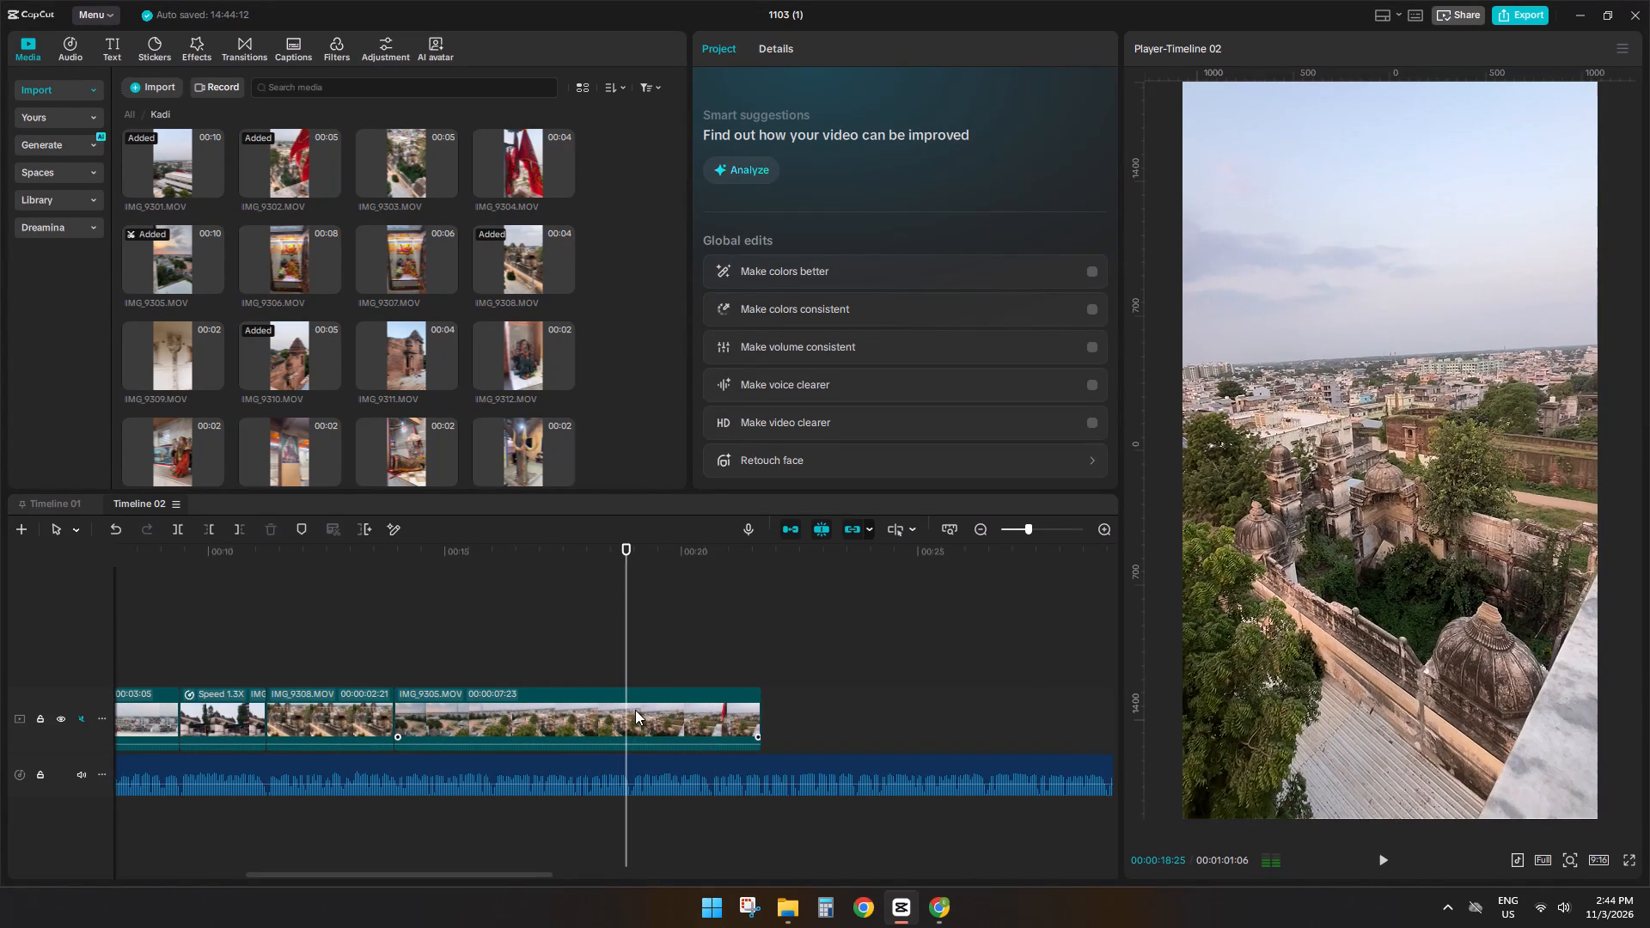
click(628, 674)
click(632, 720)
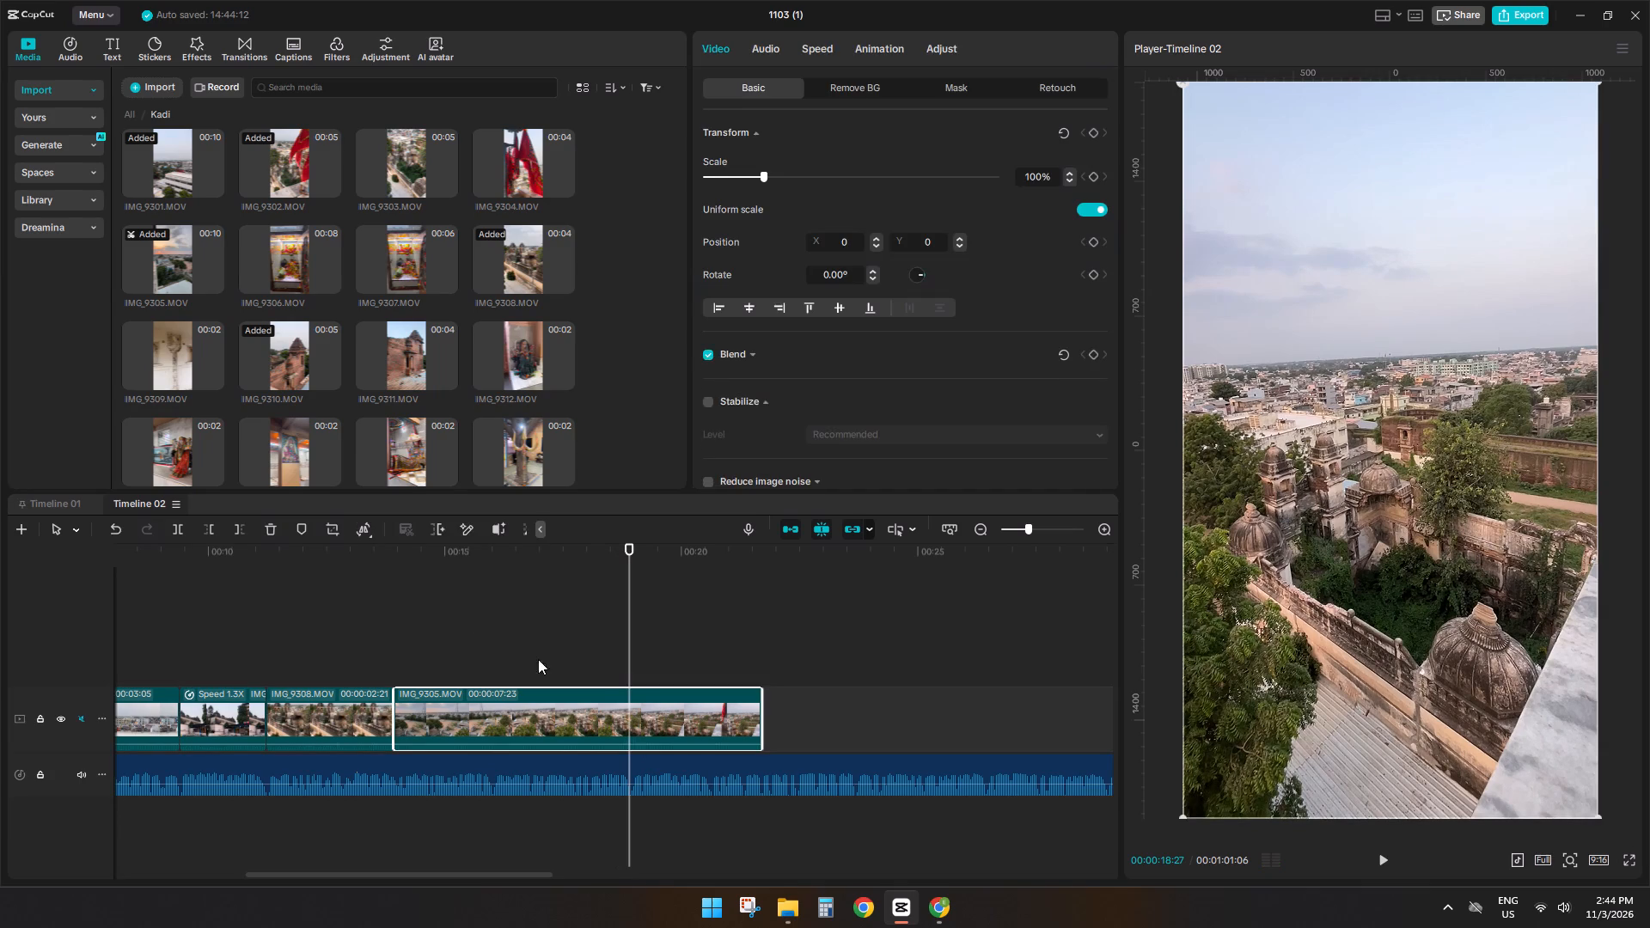
key(s)
key(d)
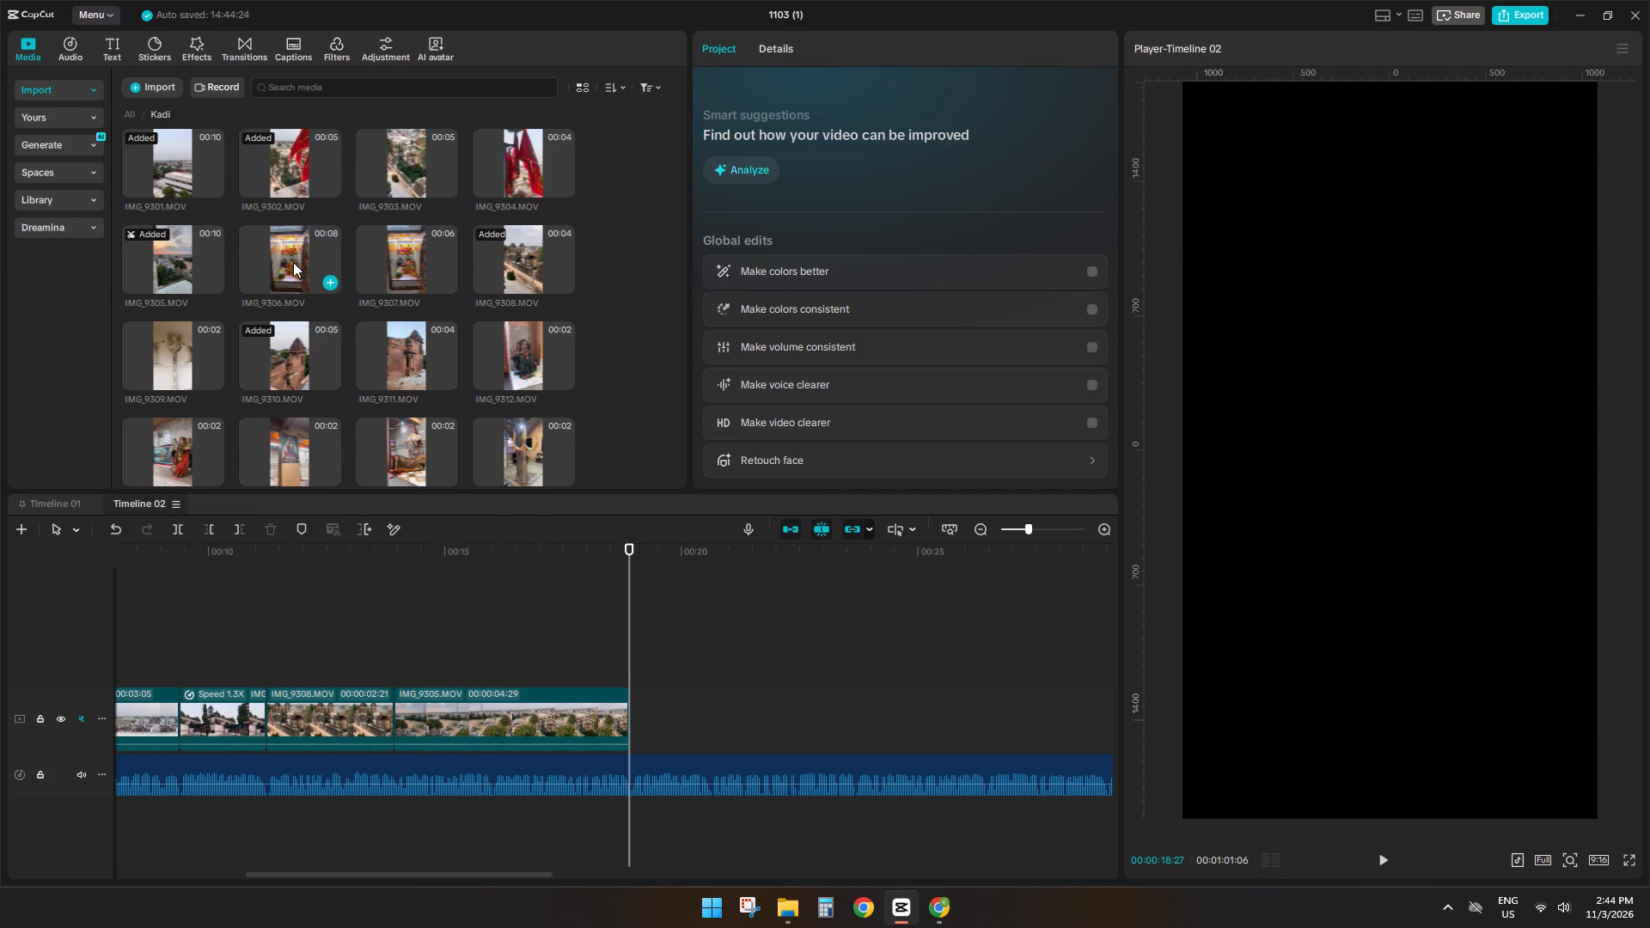
Preview IMG_9313, IMG_9317, IMG_9318, IMG_9316 and IMG_9321 to choose the shot that follows IMG_9305.
scroll(242, 394, down, 2)
click(159, 321)
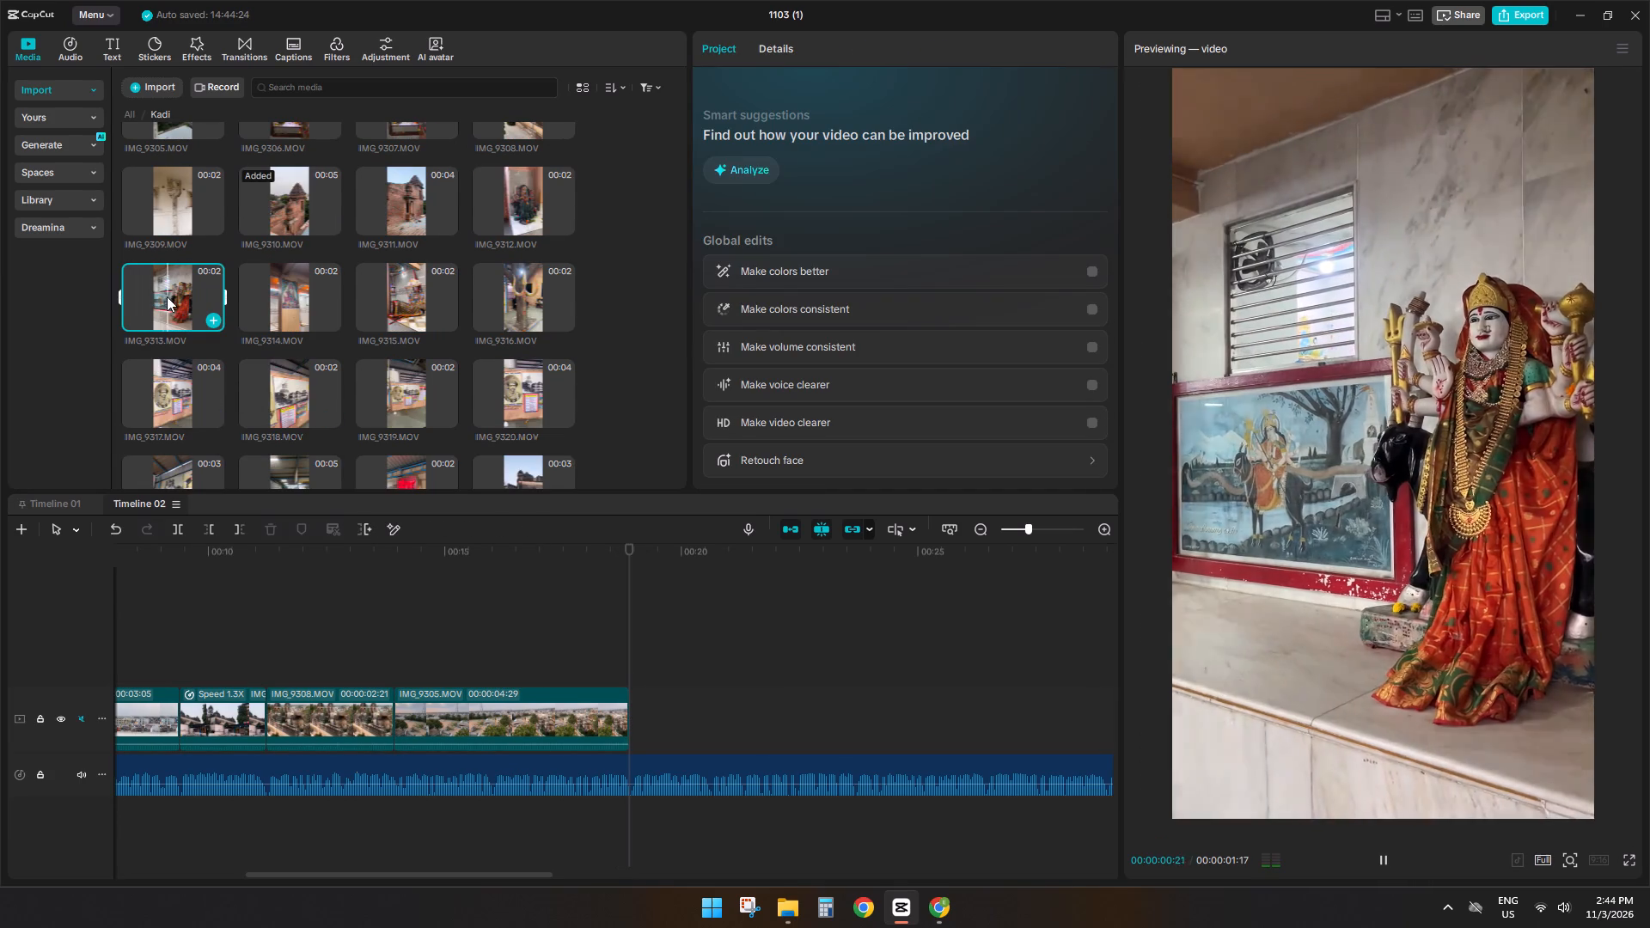
key(space)
click(174, 419)
click(299, 395)
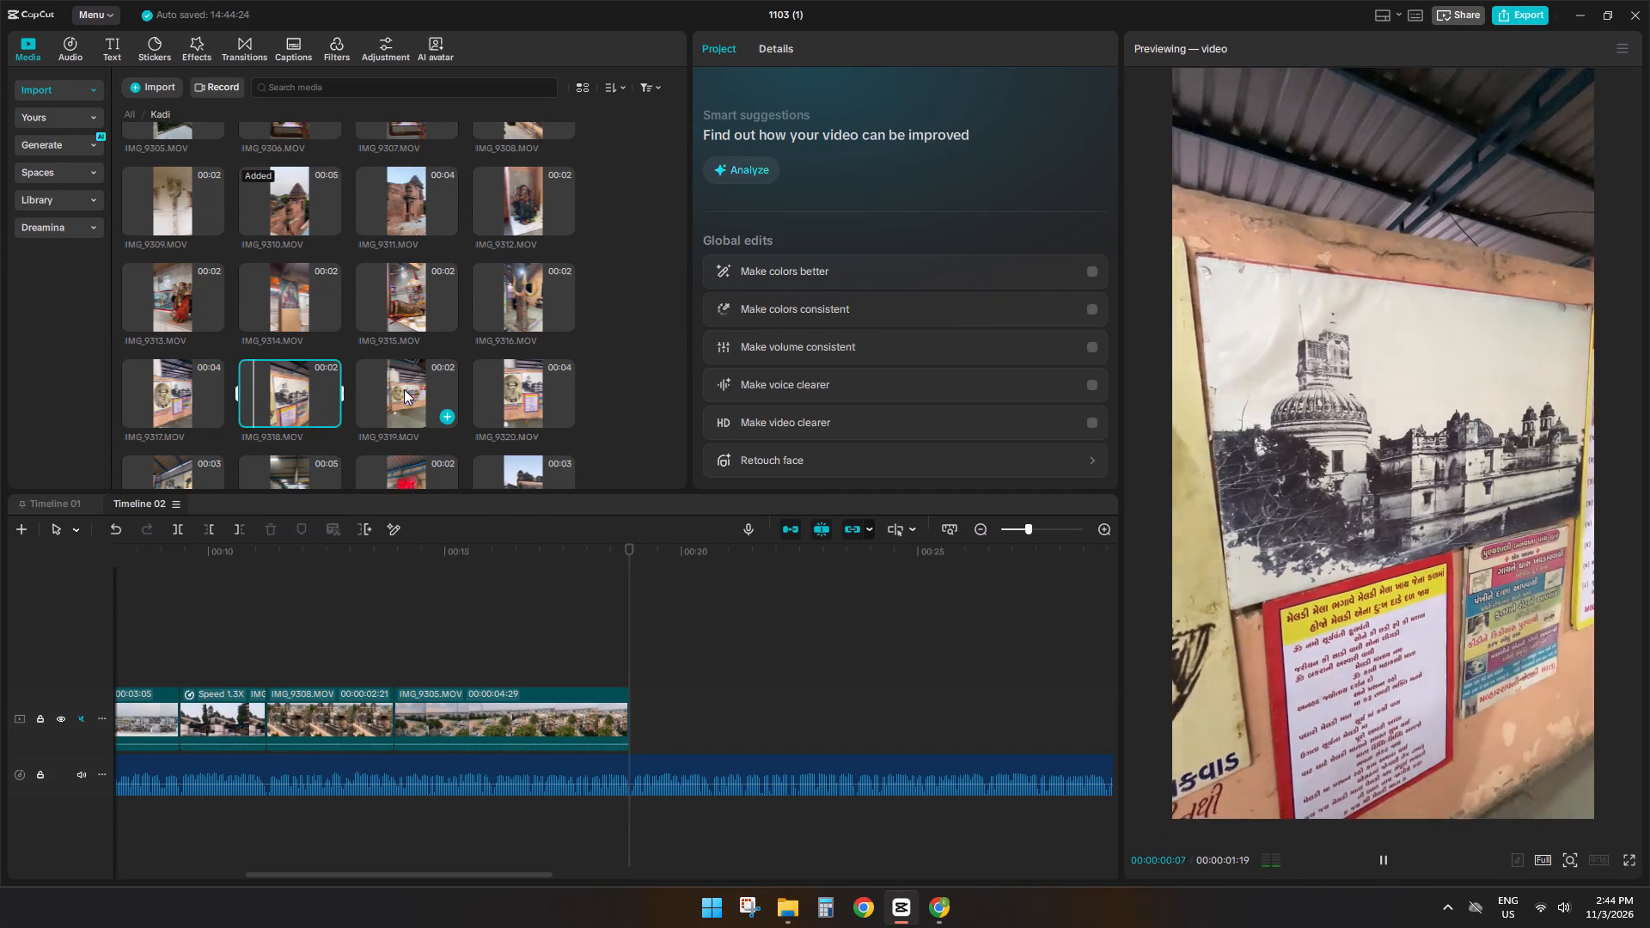
key(space)
click(509, 313)
key(space)
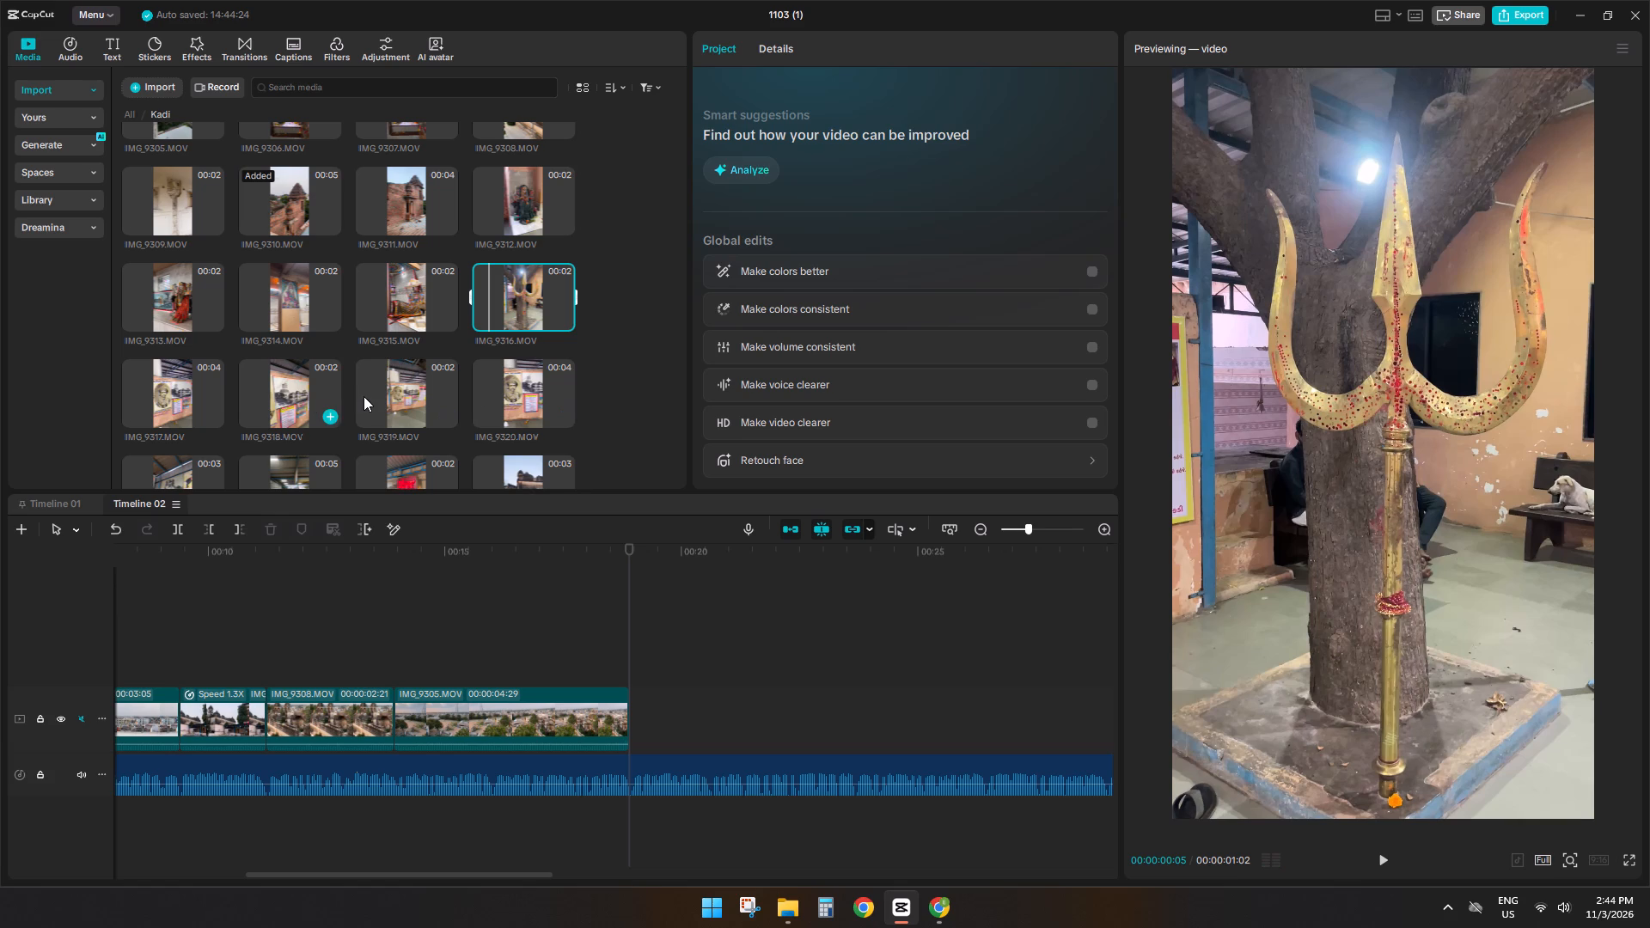
scroll(371, 396, down, 1)
click(174, 401)
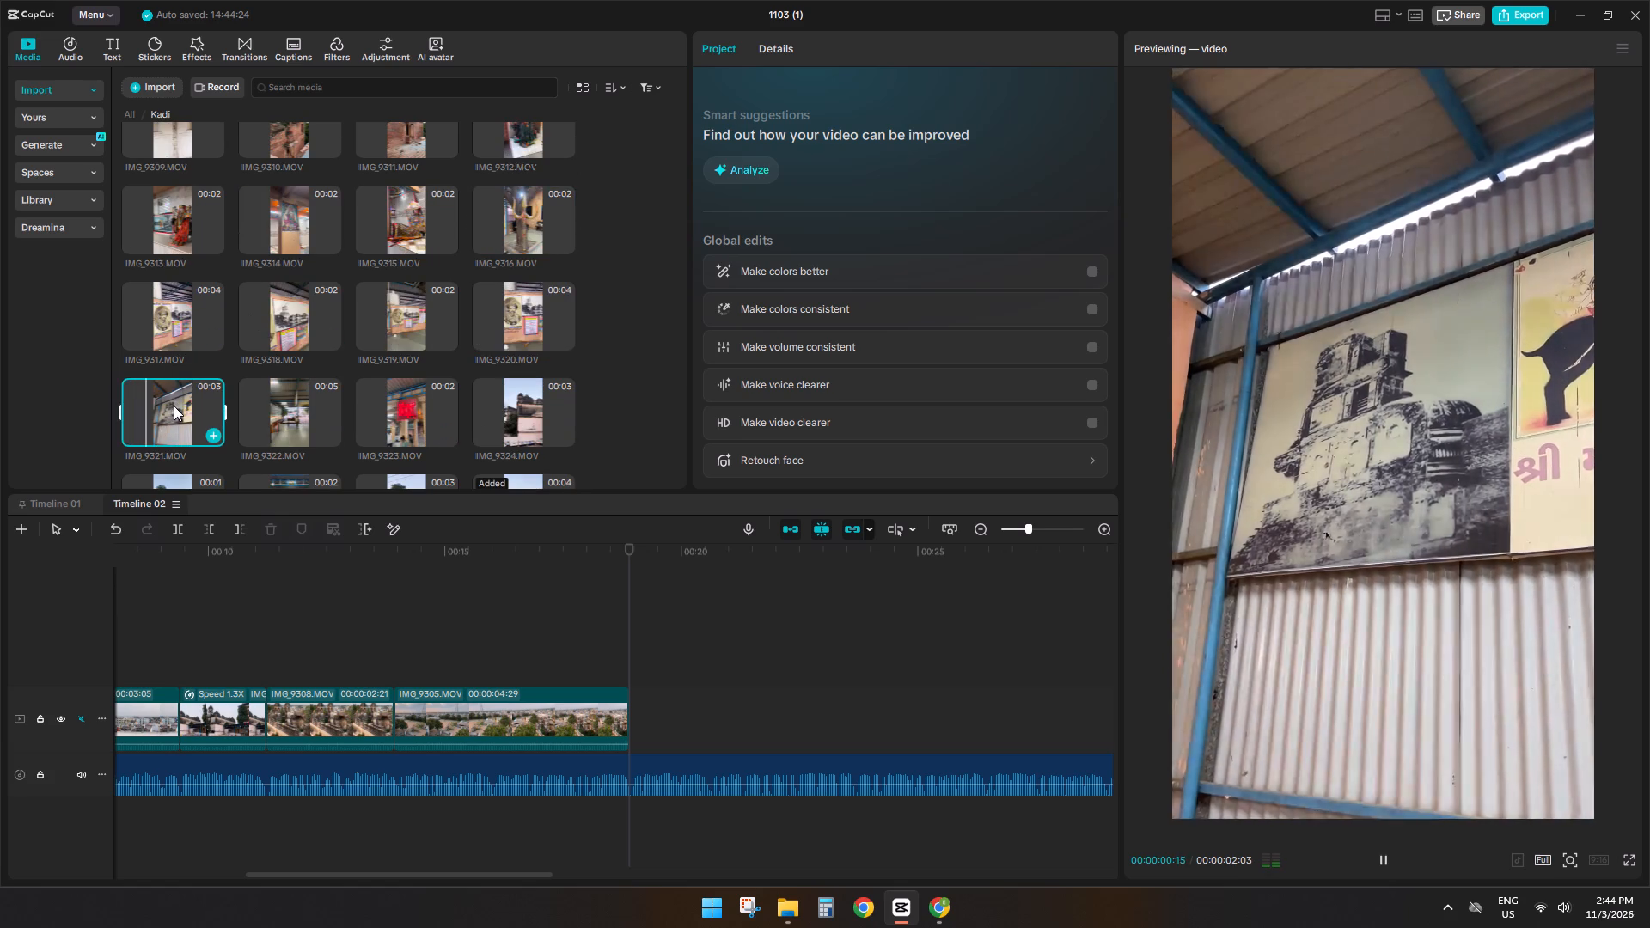
key(space)
Place IMG_9321 directly after the shortened IMG_9305 on the main video track and move the playhead to 00:00:18:18.
drag(174, 412, 657, 649)
drag(654, 696, 649, 718)
drag(684, 667, 666, 709)
drag(664, 711, 658, 725)
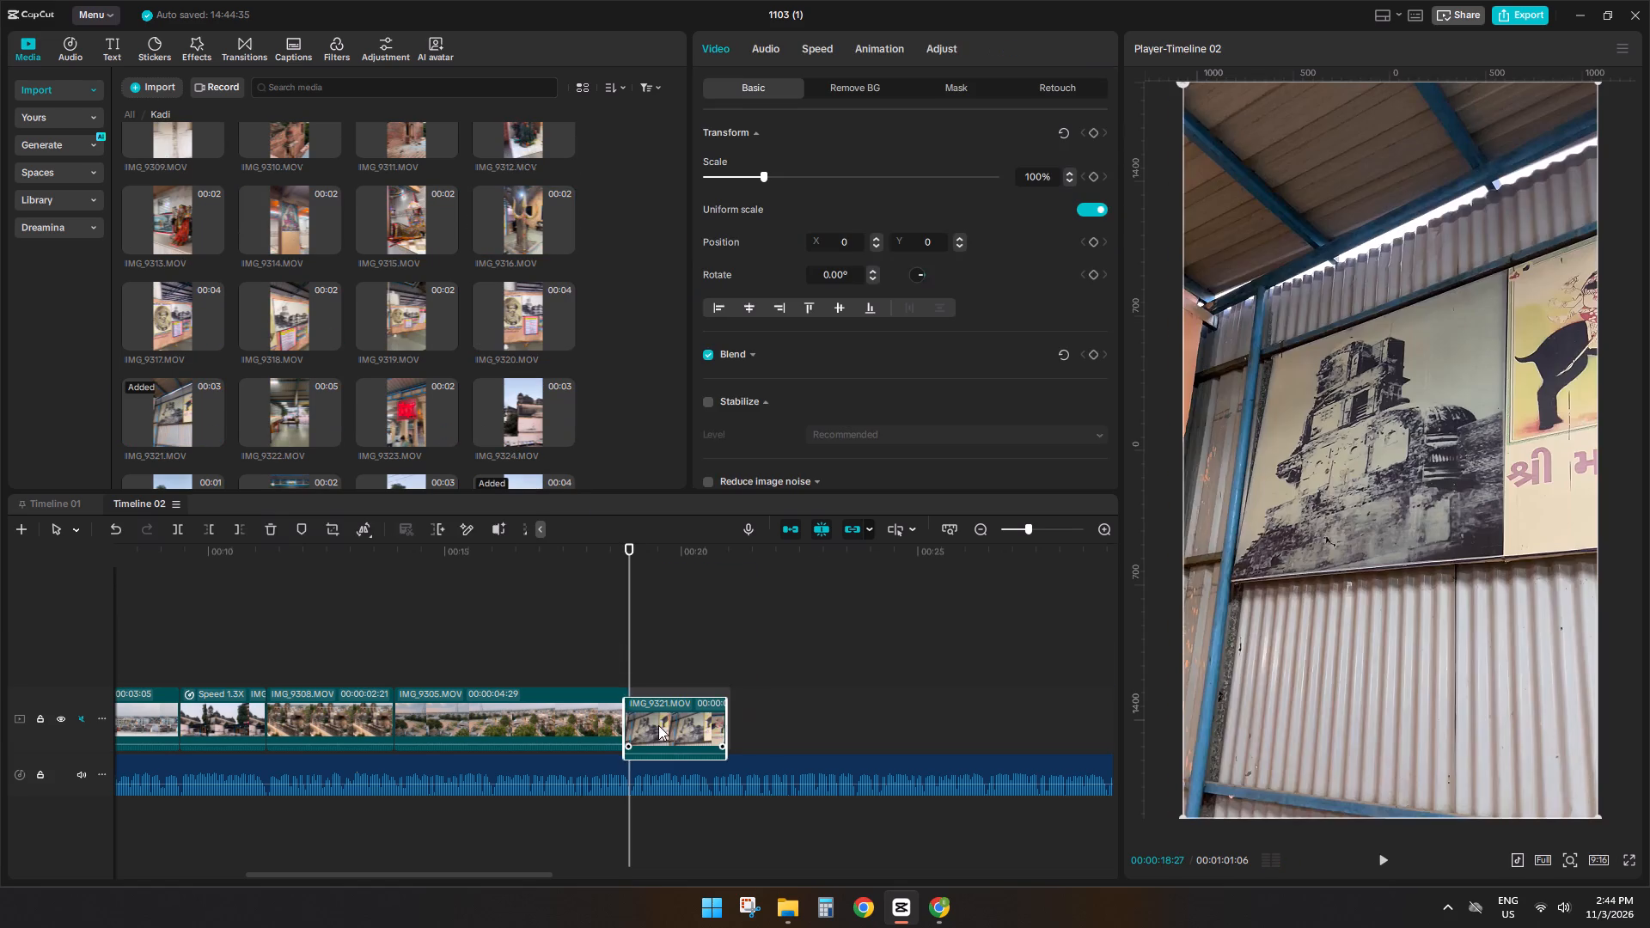
drag(658, 725, 658, 727)
click(615, 664)
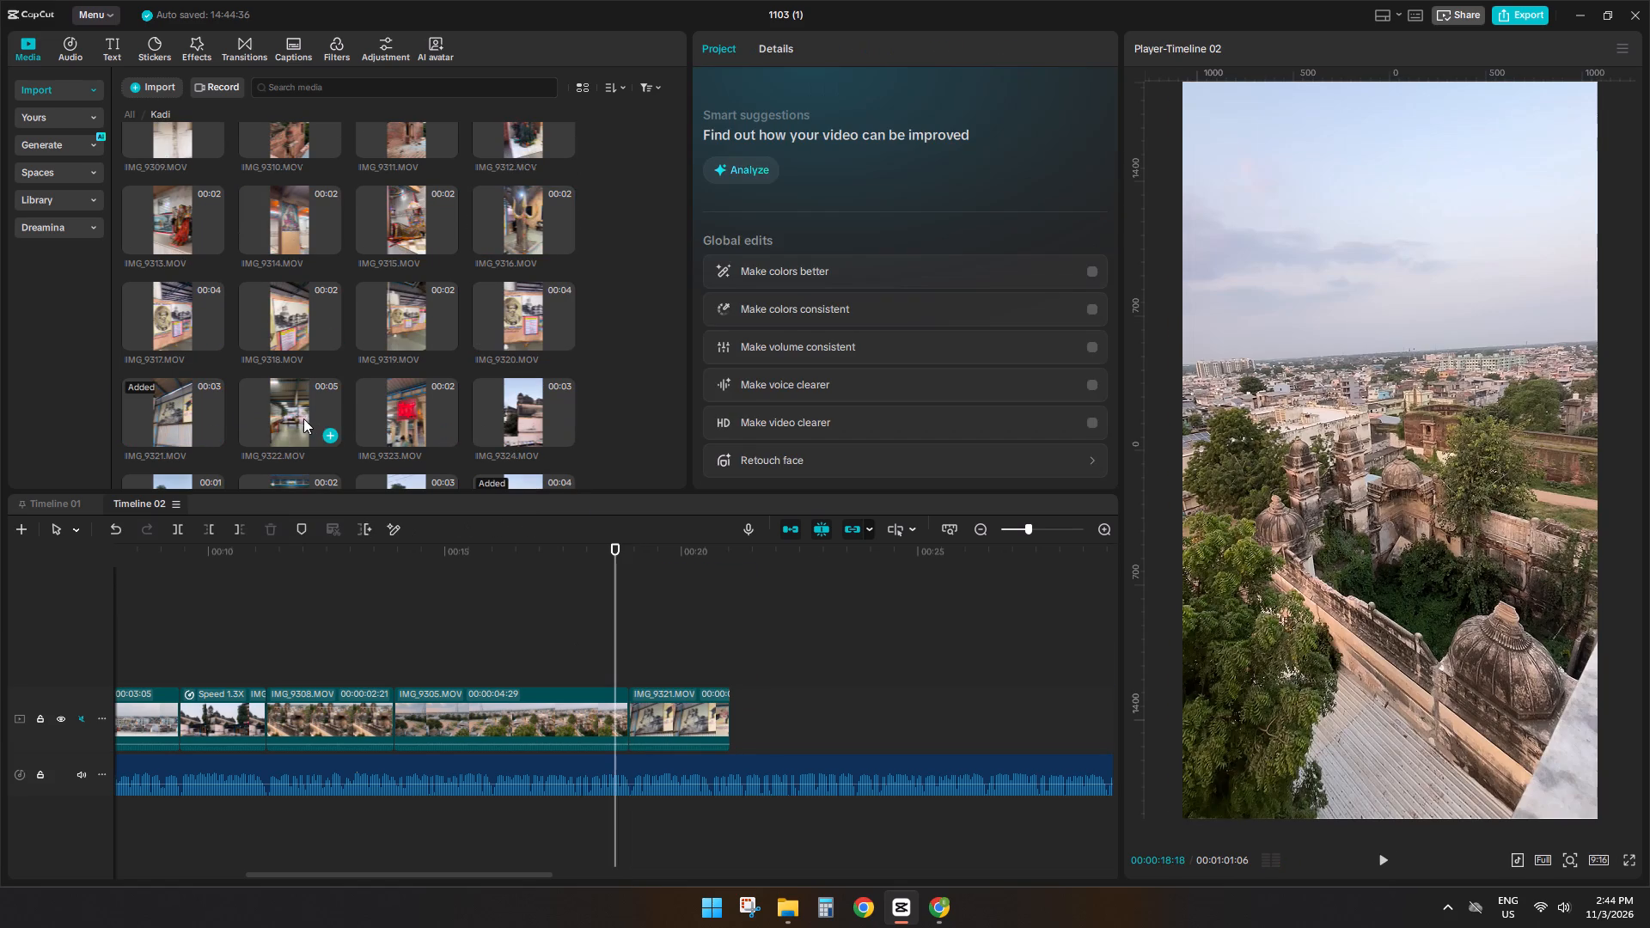
ctrl+scroll(569, 563, down, 8)
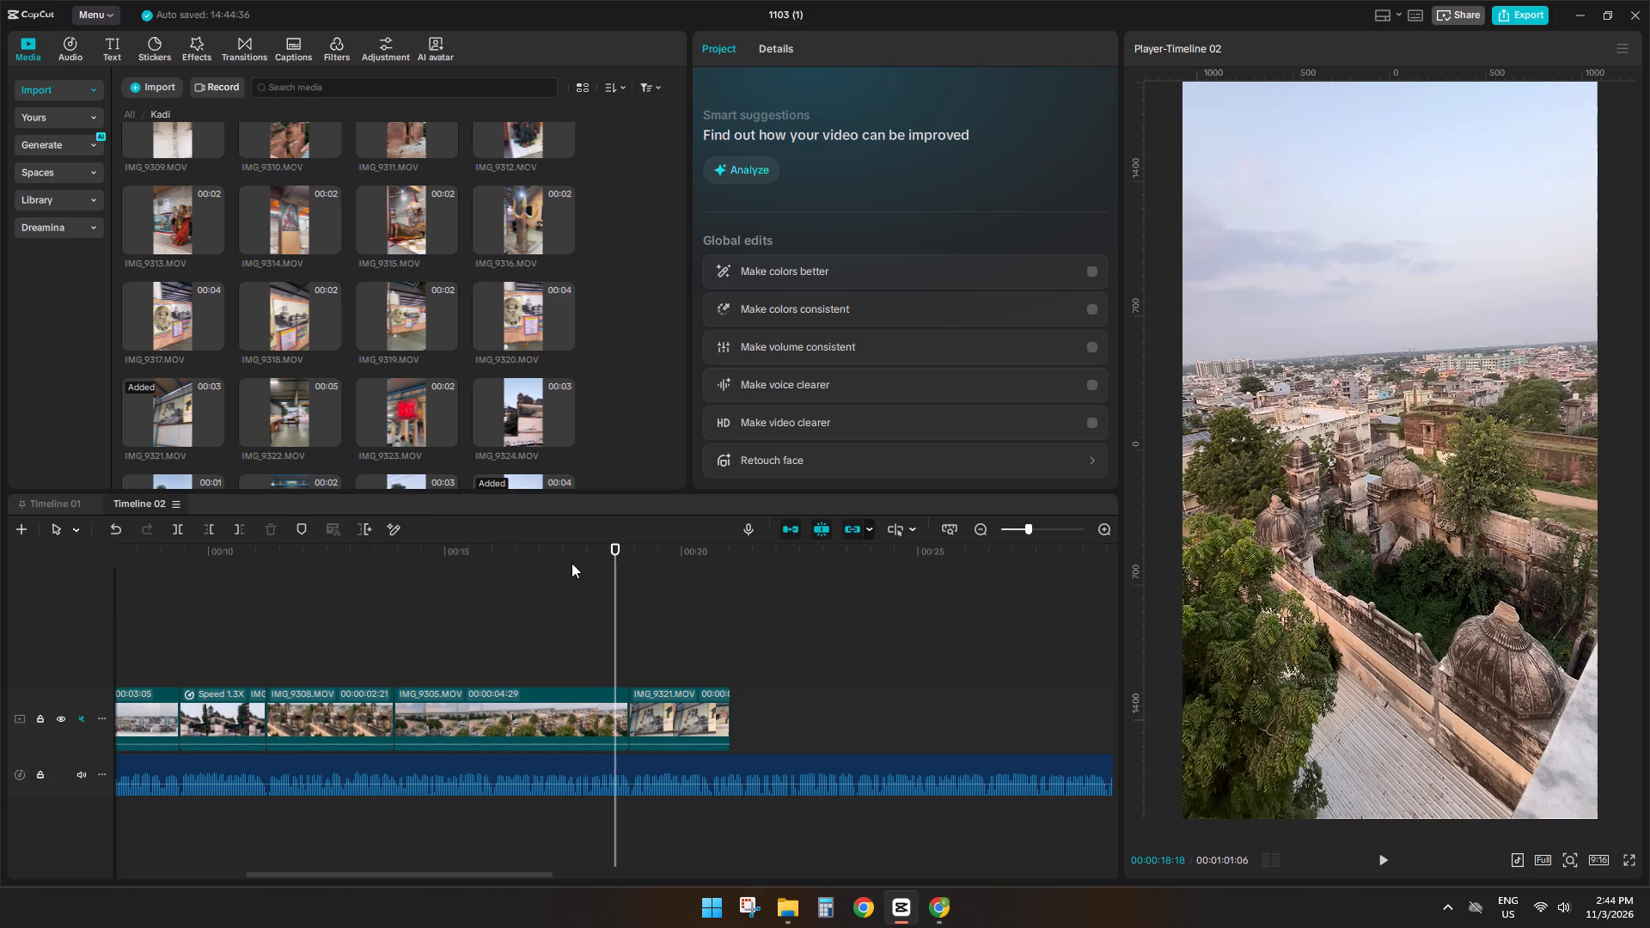